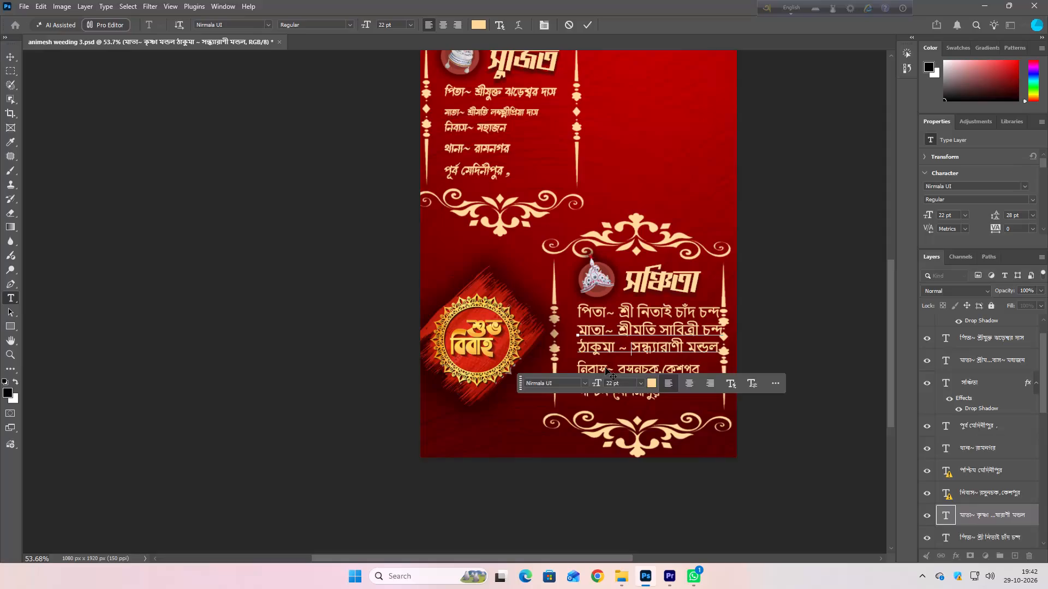
Commit the edit of the bride's mother and grandmother text, and move the floating text options bar down clear of the address lines.
double_click(605, 368)
double_click(604, 369)
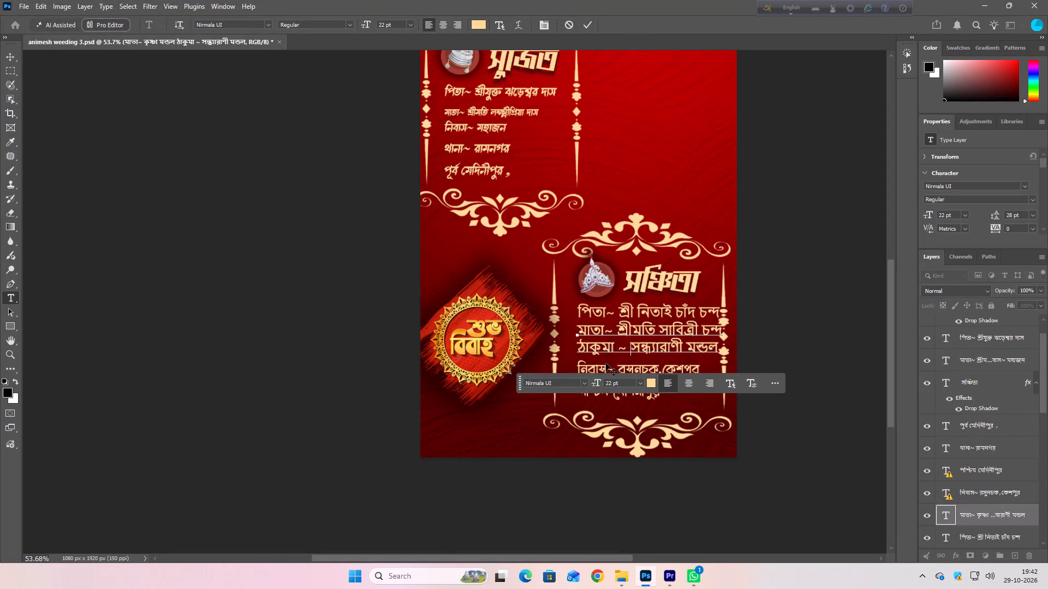
right_click(606, 363)
left_click(603, 369)
right_click(599, 369)
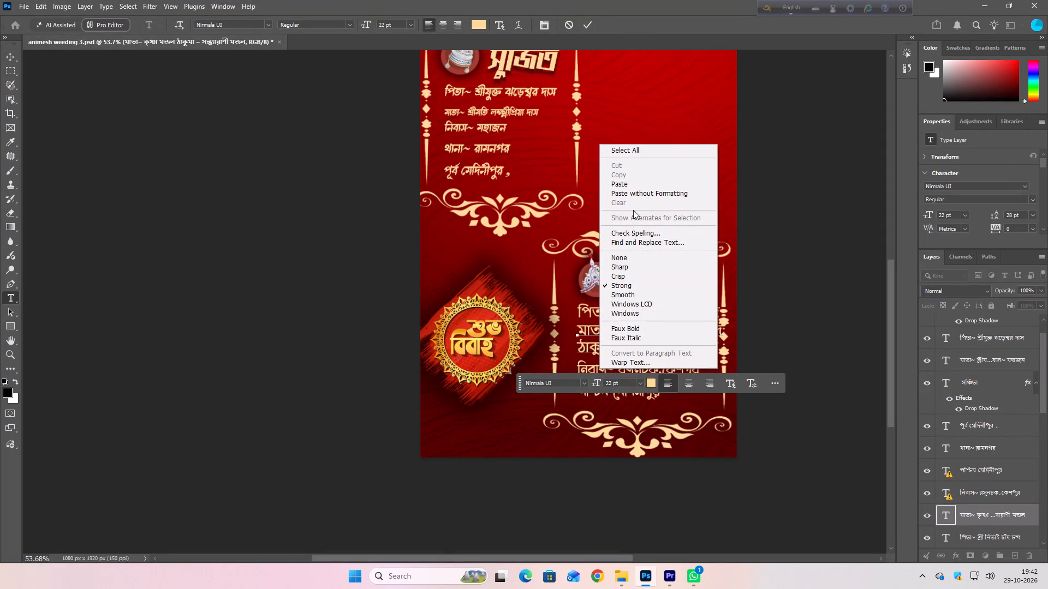
left_click(594, 367)
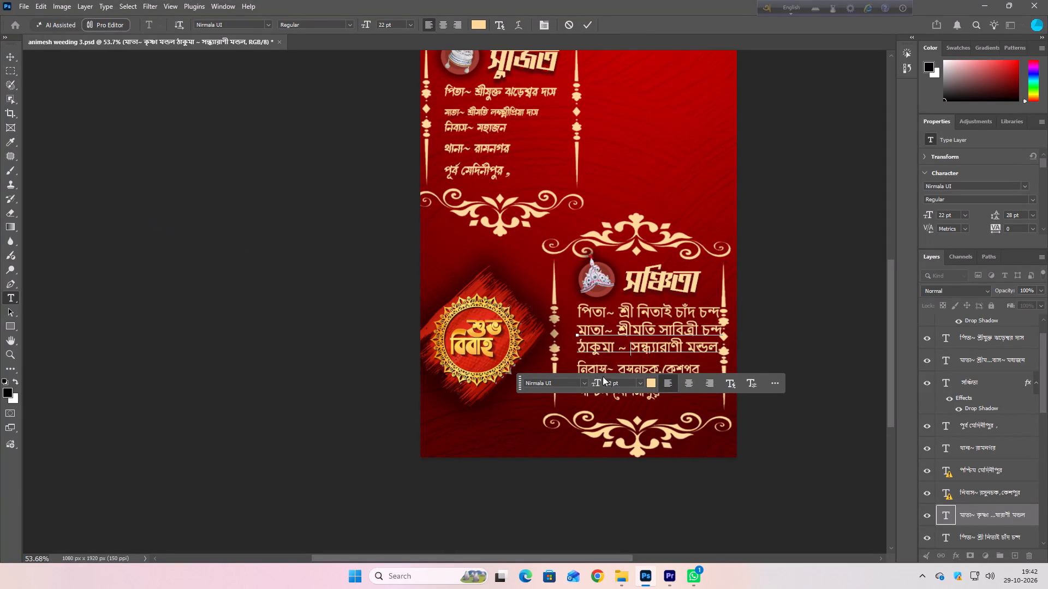
left_click(3, 61)
right_click(598, 366)
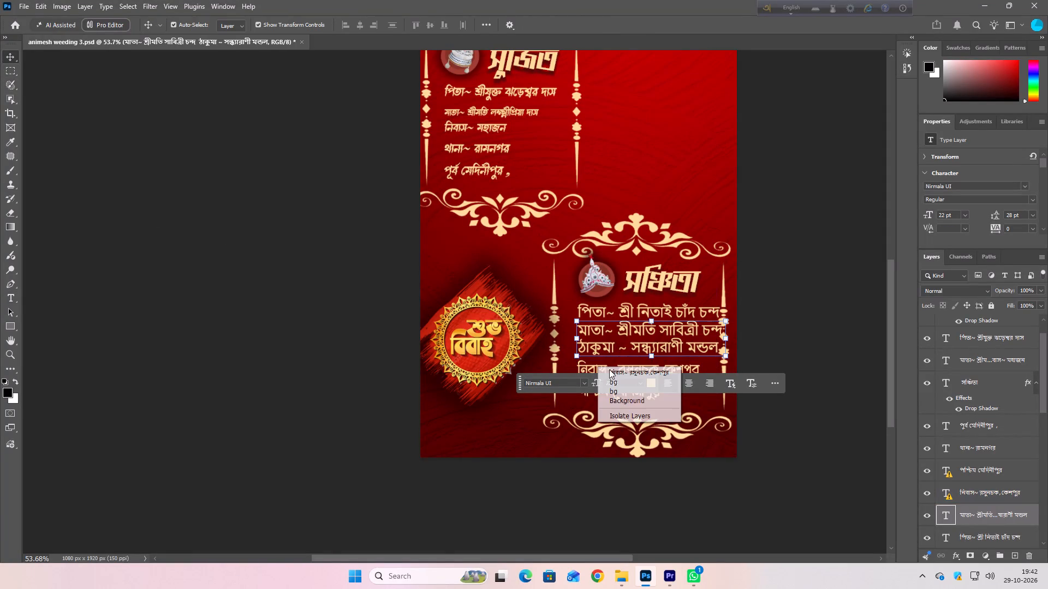
left_click_drag(518, 383, 519, 429)
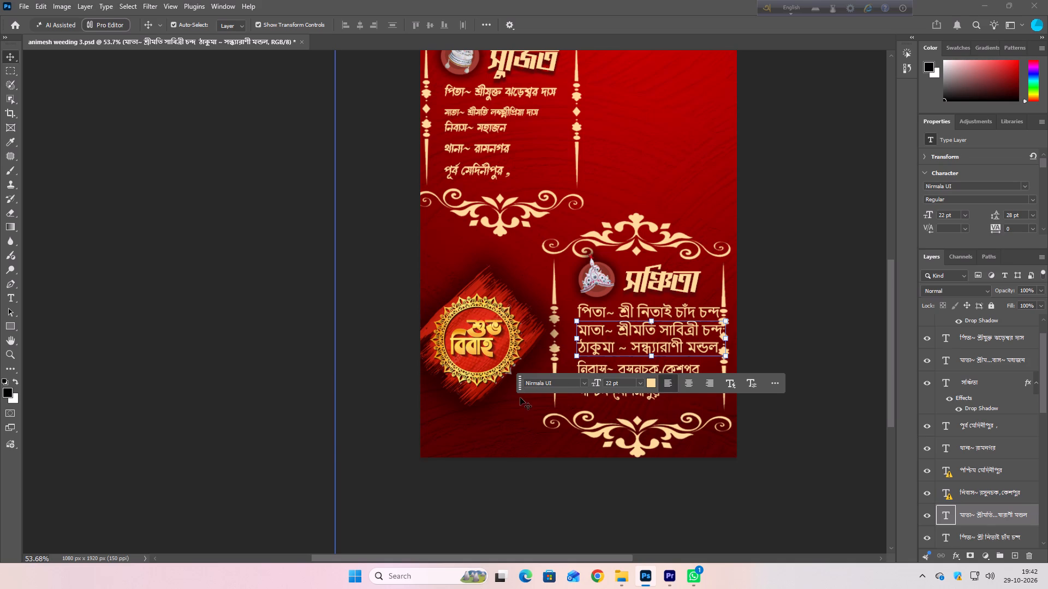
left_click_drag(521, 388, 522, 438)
Open the bride's residence line for editing with its missing font replaced by Nirmala UI, and copy the word "নিবাস".
right_click(613, 366)
left_click(628, 371)
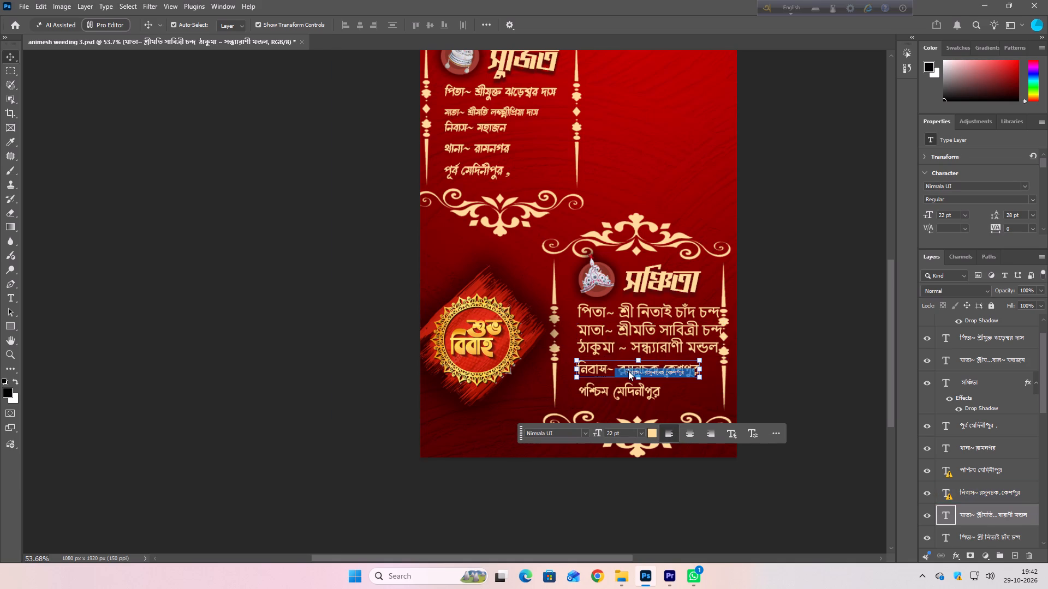
double_click(588, 369)
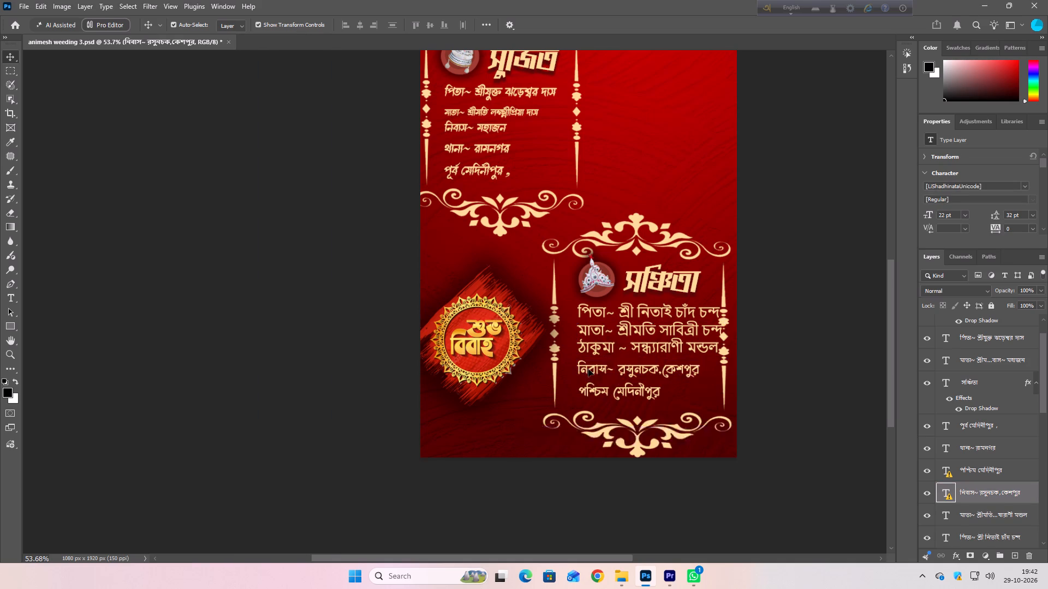
left_click(610, 259)
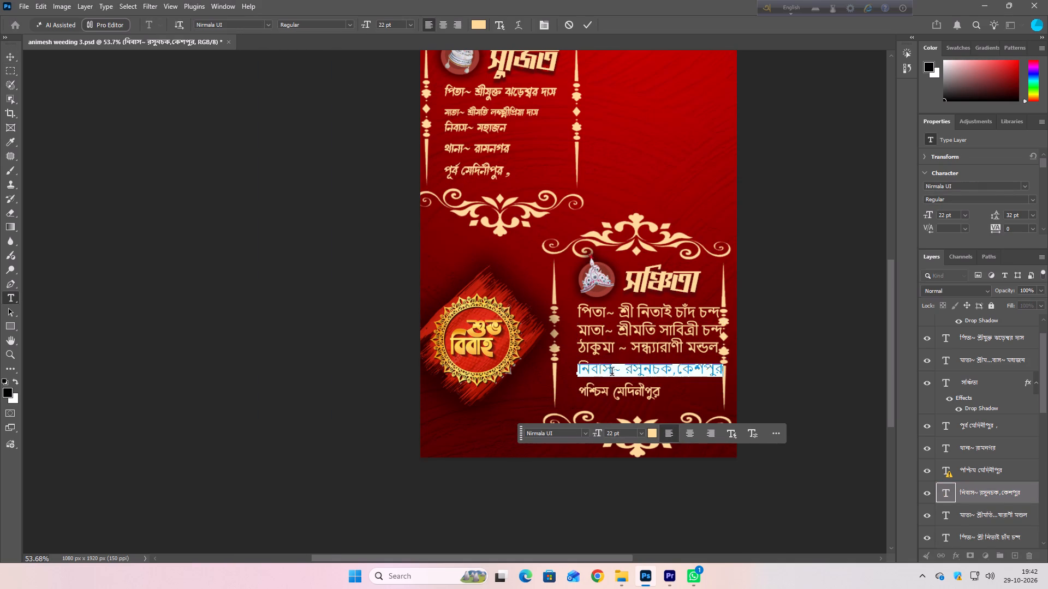
left_click_drag(612, 371, 561, 369)
key("ctrl+c")
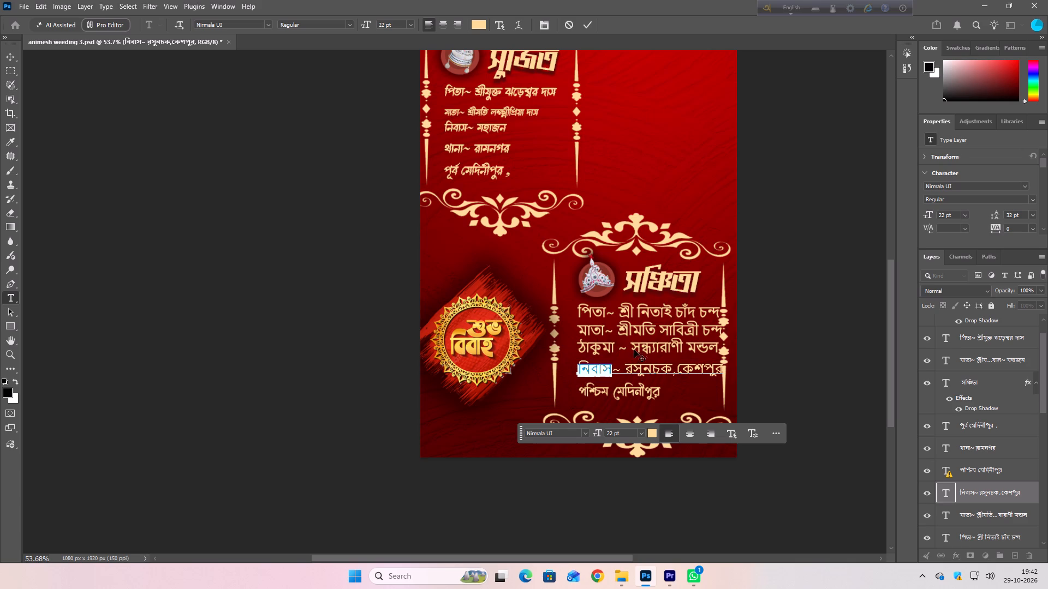
Replace the word "ঠাকুমা" in the bride's third detail line with the copied word "নিবাস".
left_click(620, 348)
left_click(614, 345)
double_click(615, 346)
left_click(610, 347)
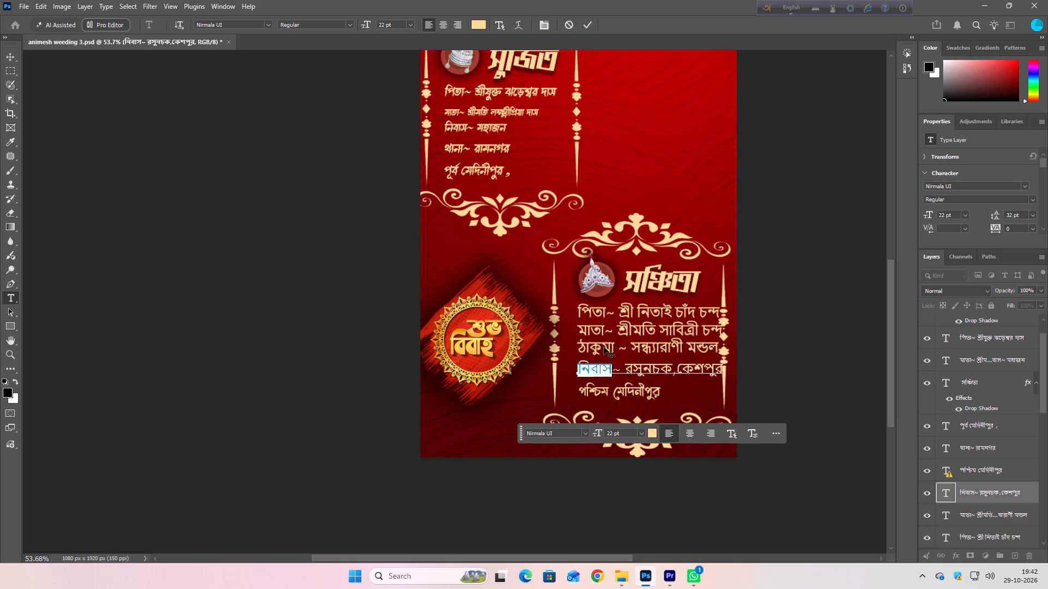
right_click(603, 346)
left_click(18, 59)
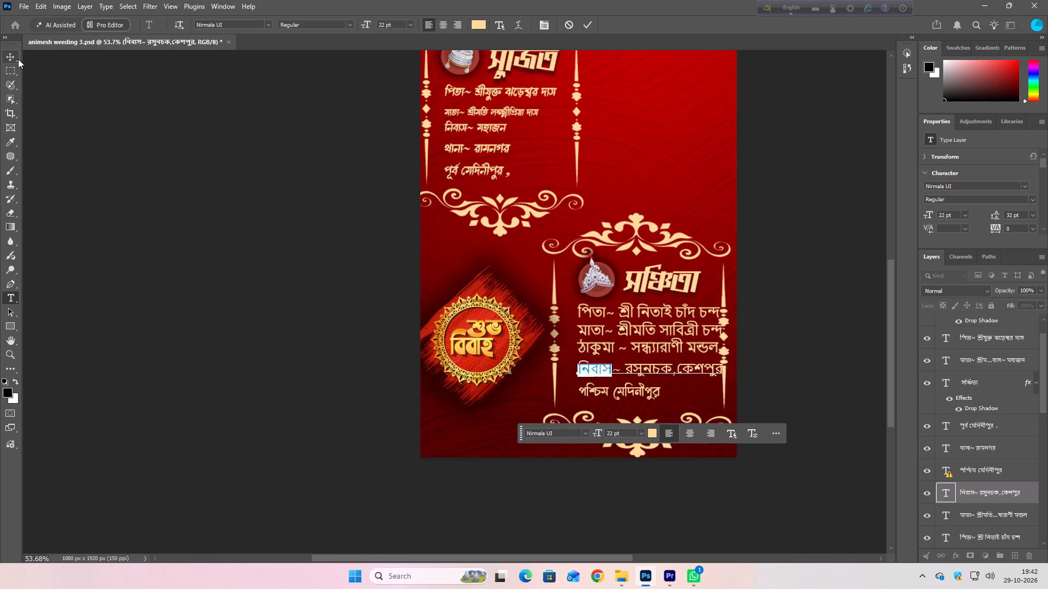
left_click(9, 60)
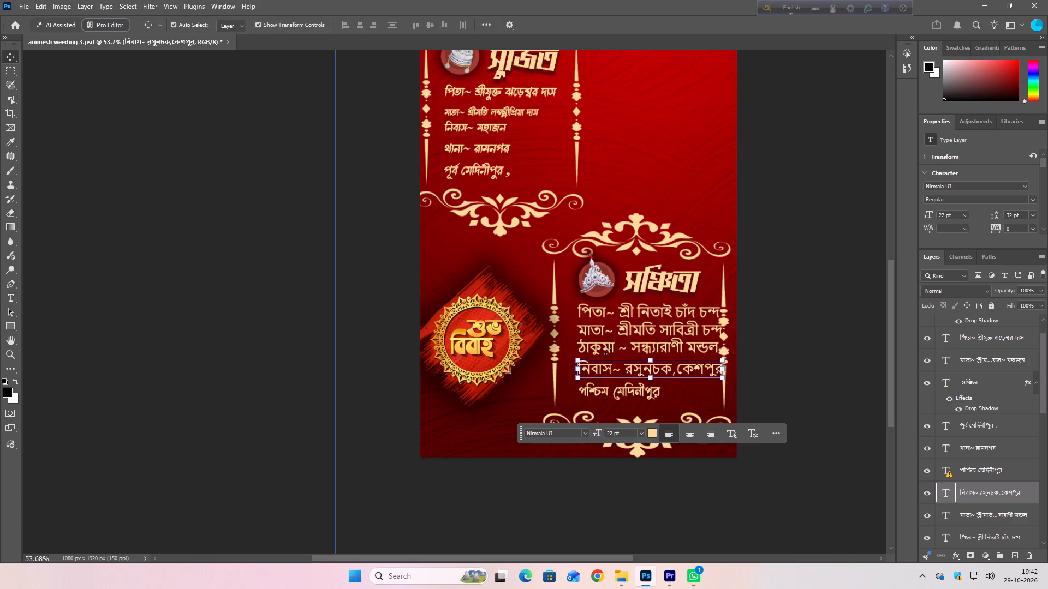
right_click(604, 347)
left_click(627, 353)
double_click(606, 347)
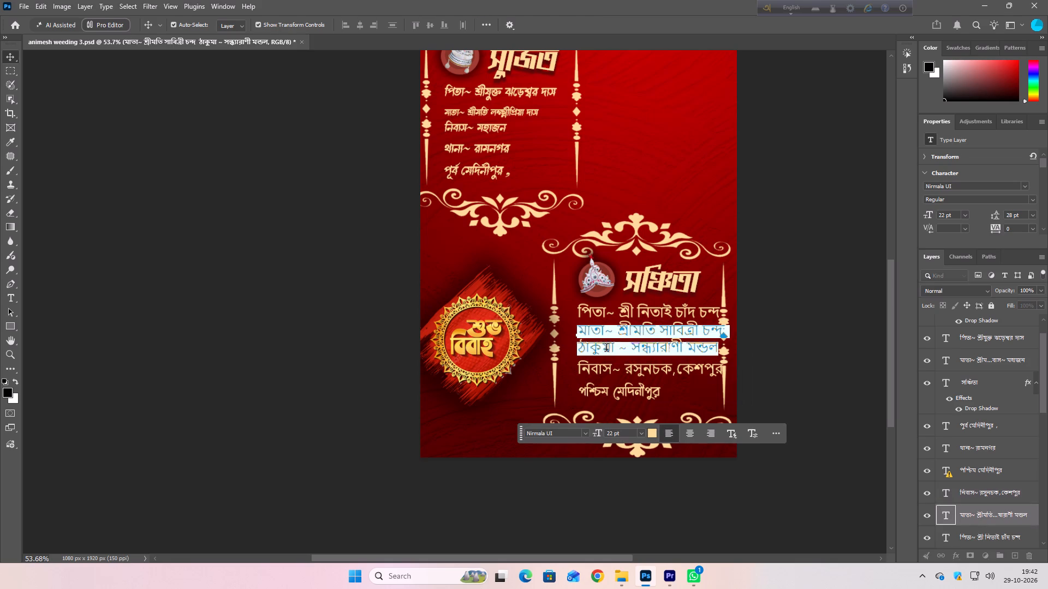
left_click_drag(614, 347, 573, 347)
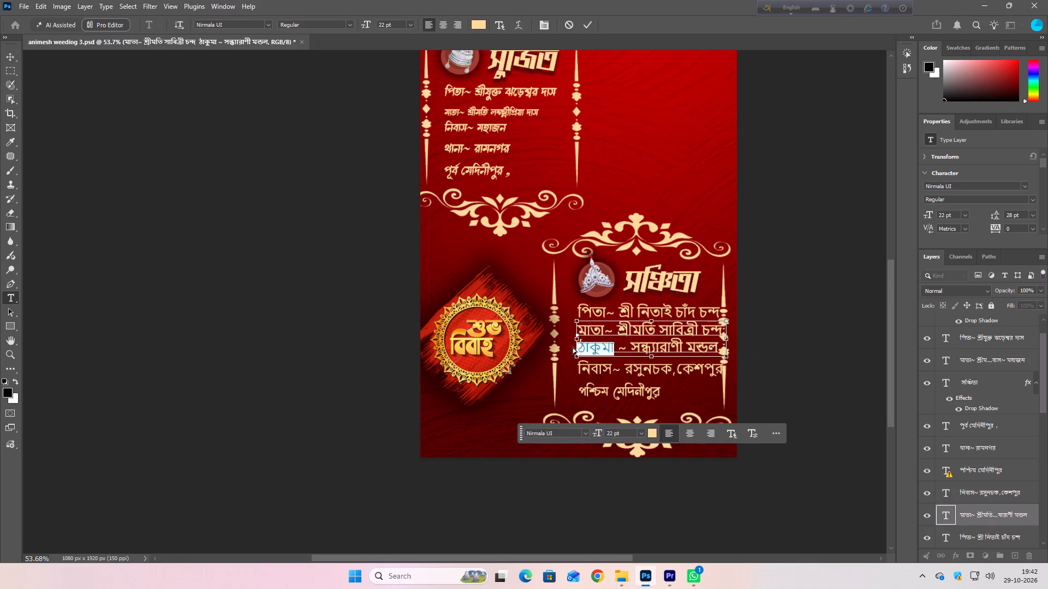
key("ctrl+v")
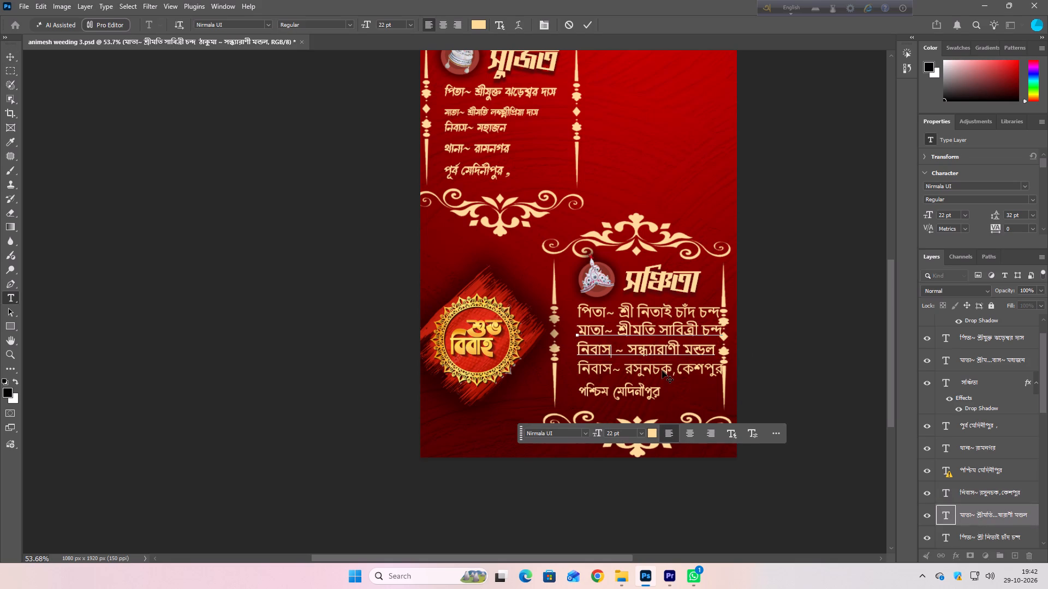
Select the grandmother's name that follows "নিবাস ~" in the bride's third detail line.
left_click_drag(632, 350, 723, 363)
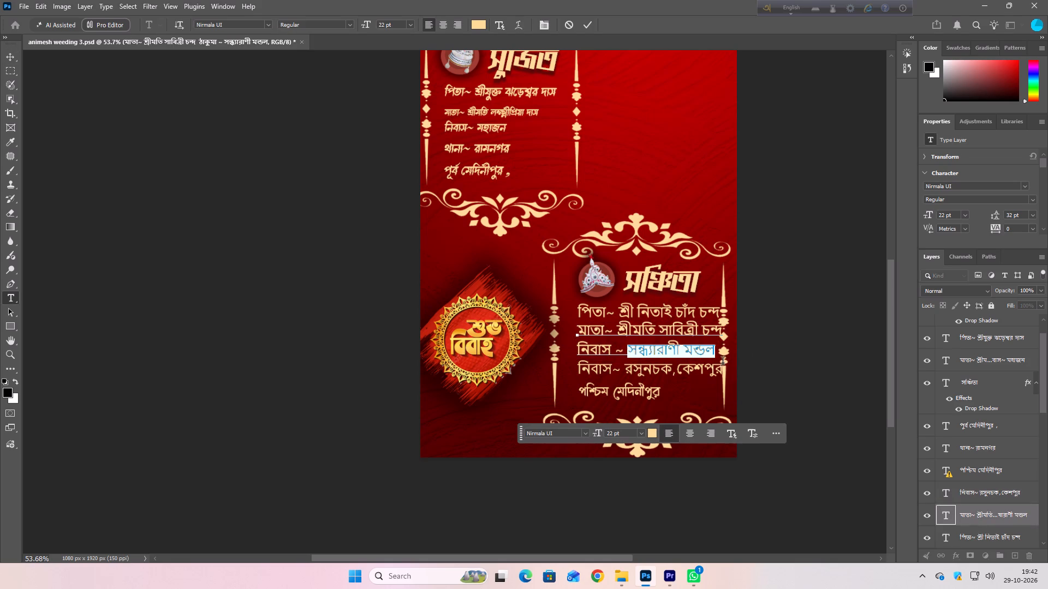
left_click_drag(723, 363, 725, 364)
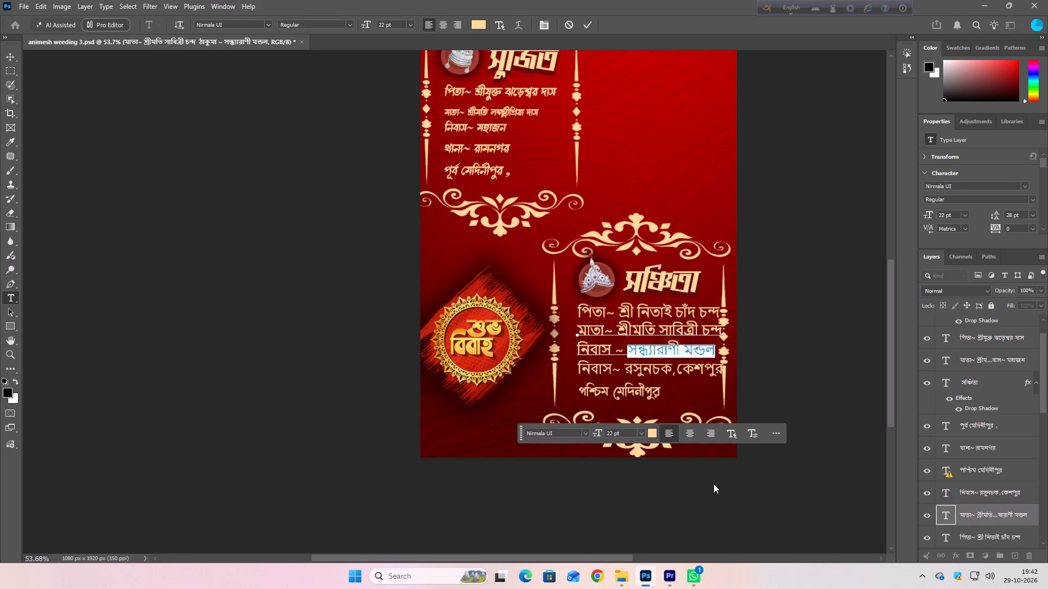
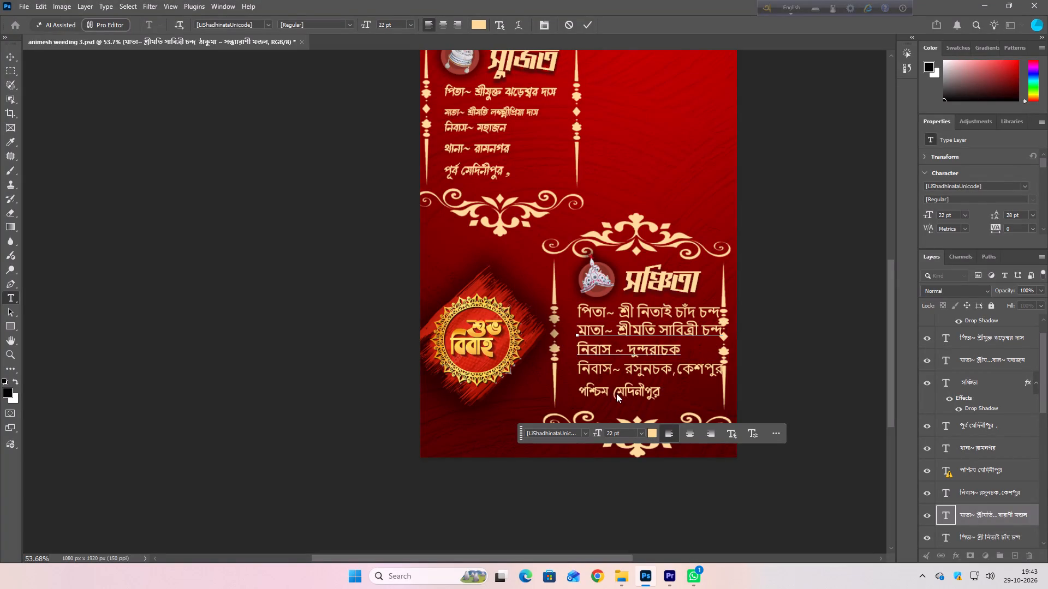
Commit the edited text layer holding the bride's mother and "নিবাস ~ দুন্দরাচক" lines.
double_click(610, 370)
double_click(605, 368)
left_click(7, 55)
left_click(588, 369)
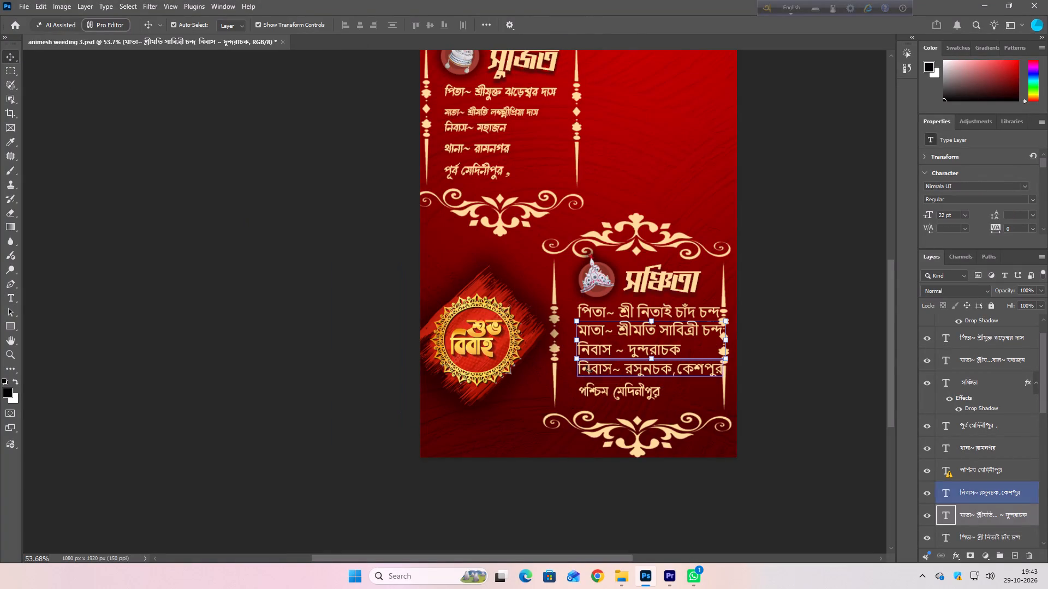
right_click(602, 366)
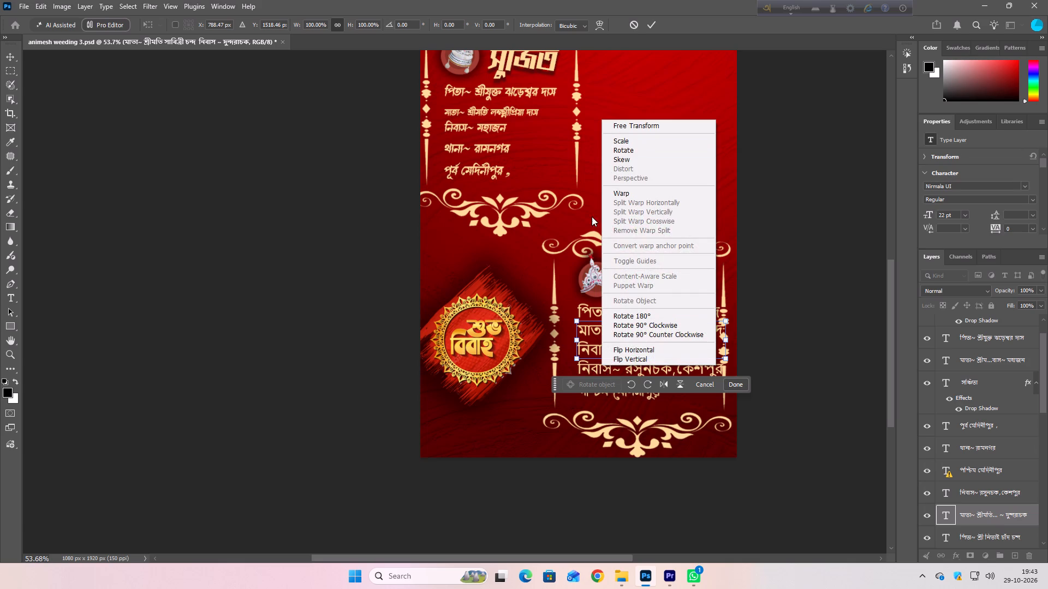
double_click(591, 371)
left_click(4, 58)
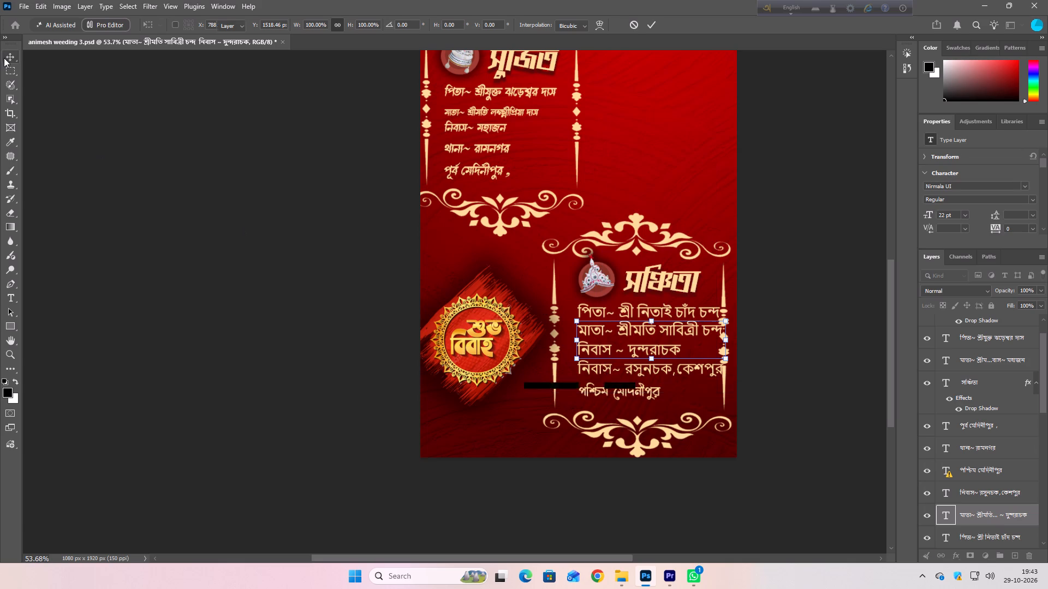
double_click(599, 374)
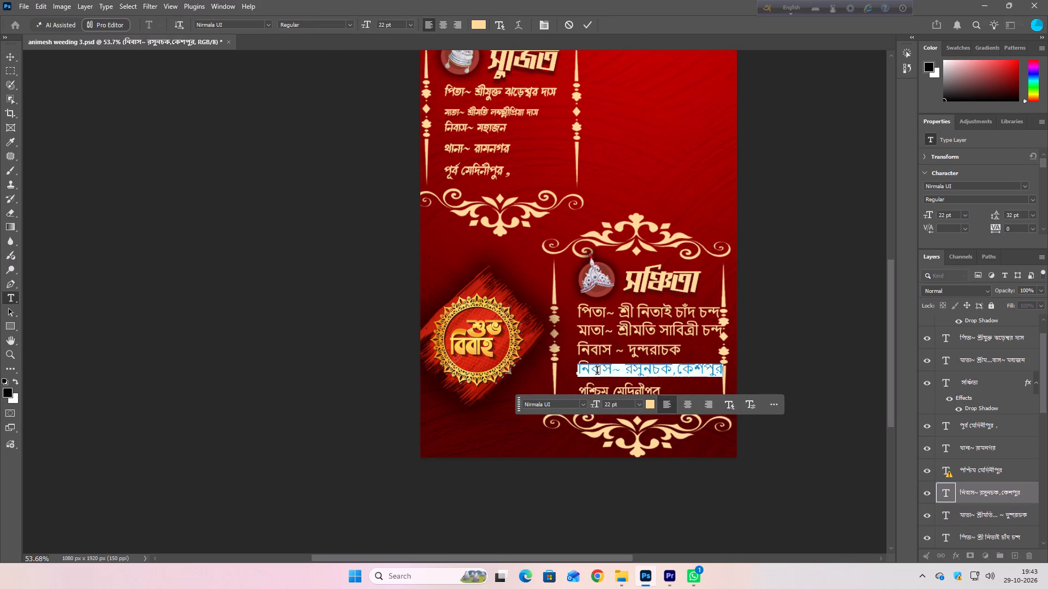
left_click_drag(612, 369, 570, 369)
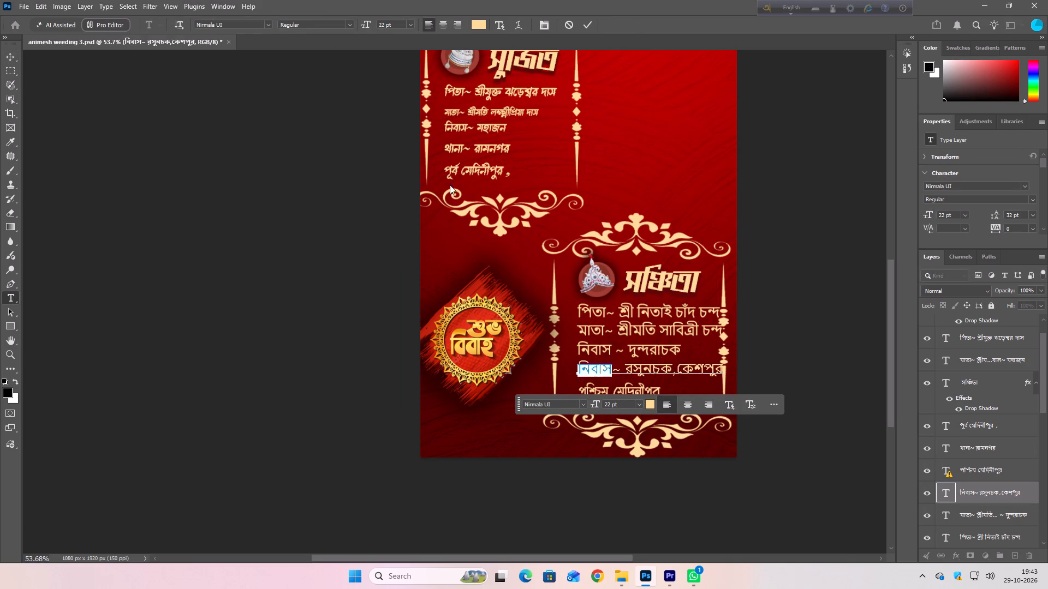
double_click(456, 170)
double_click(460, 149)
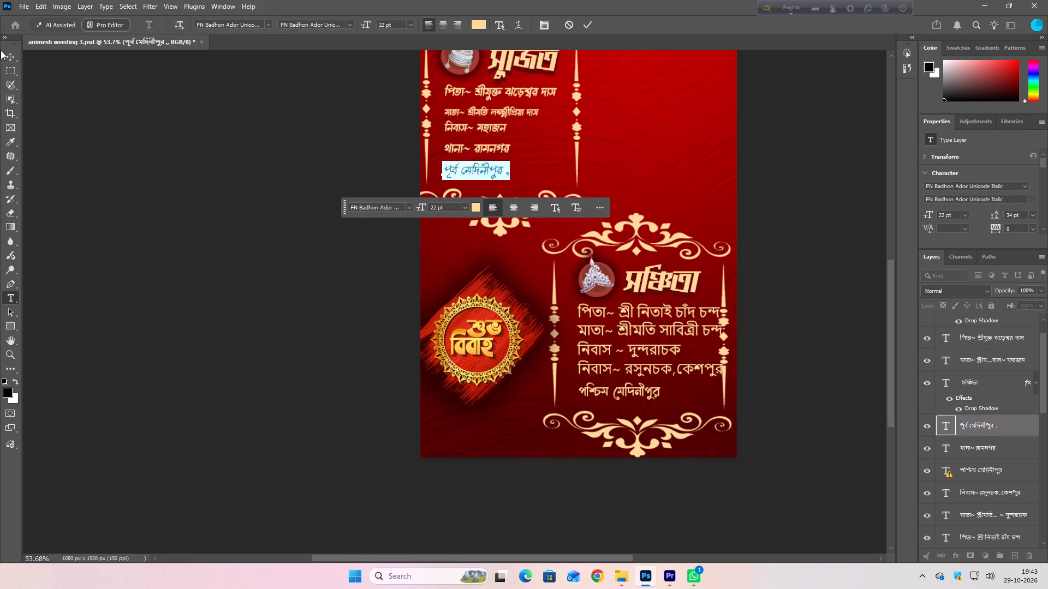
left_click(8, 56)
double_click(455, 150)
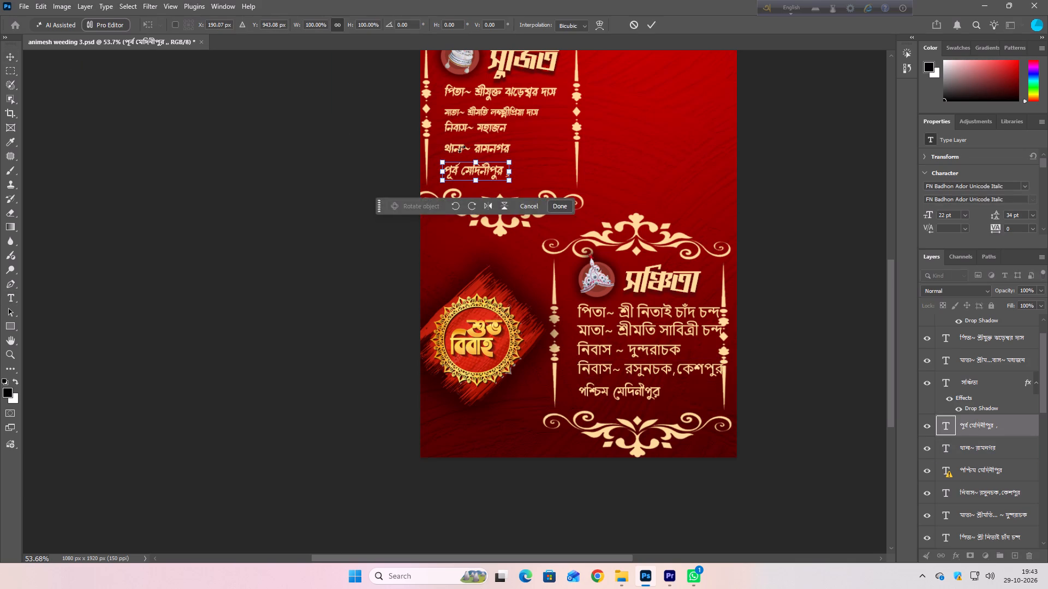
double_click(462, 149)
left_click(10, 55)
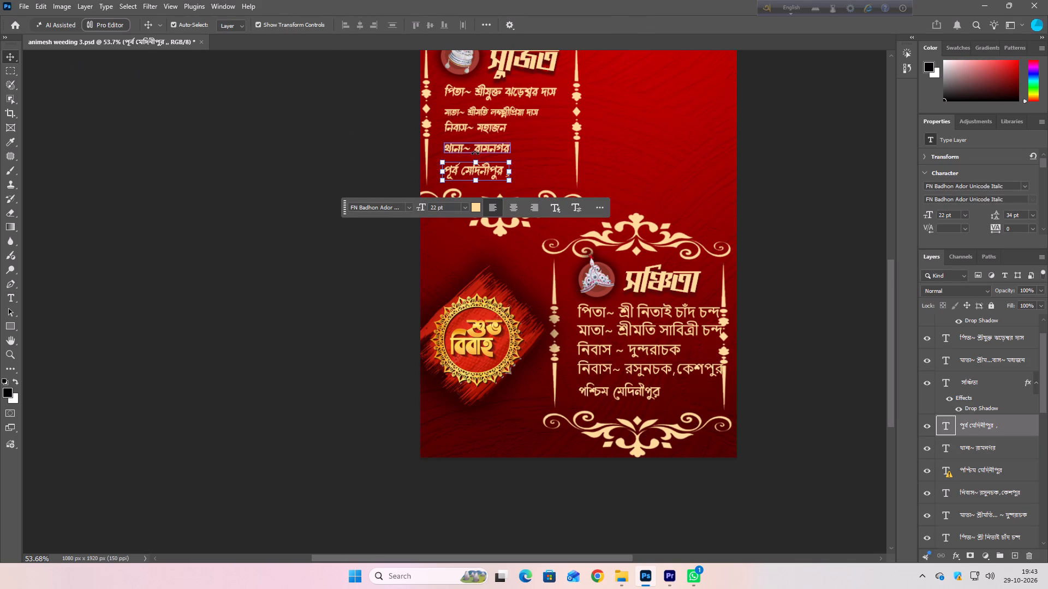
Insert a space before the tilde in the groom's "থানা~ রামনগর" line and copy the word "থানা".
right_click(457, 148)
left_click(484, 154)
double_click(462, 148)
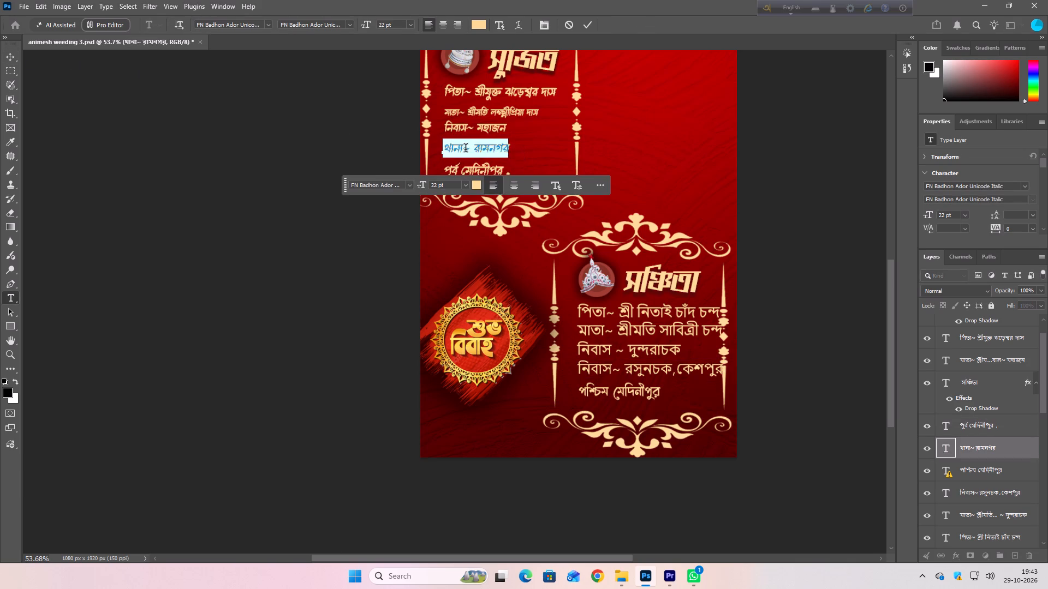
left_click(463, 147)
key("space")
left_click_drag(464, 147, 440, 147)
right_click(460, 152)
left_click(482, 184)
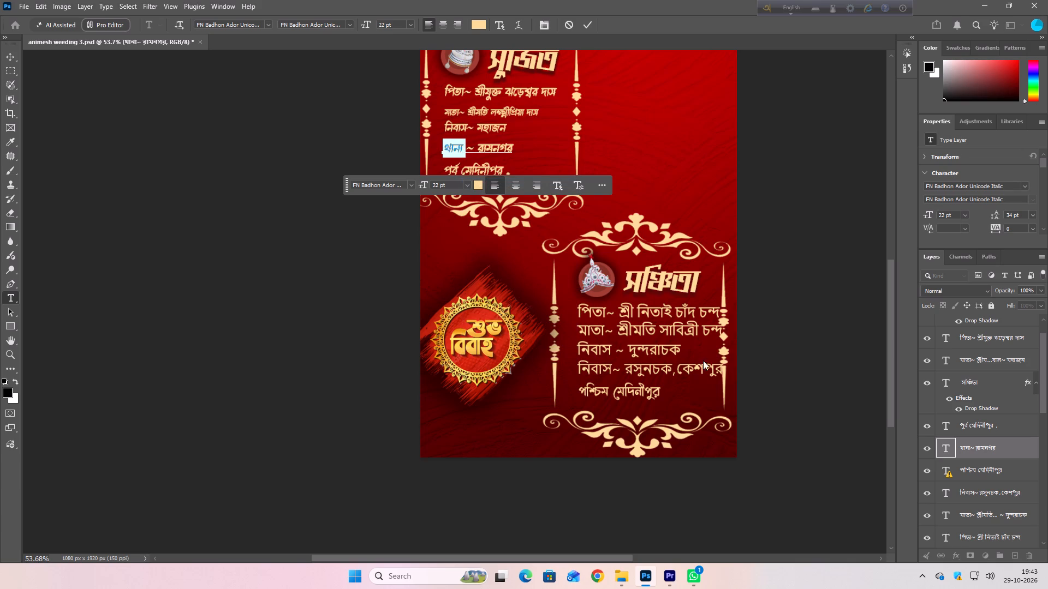
Insert a space before the tilde after both "নিবাস" and "মাতা" in the groom's mother and residence text.
left_click(465, 129)
right_click(465, 129)
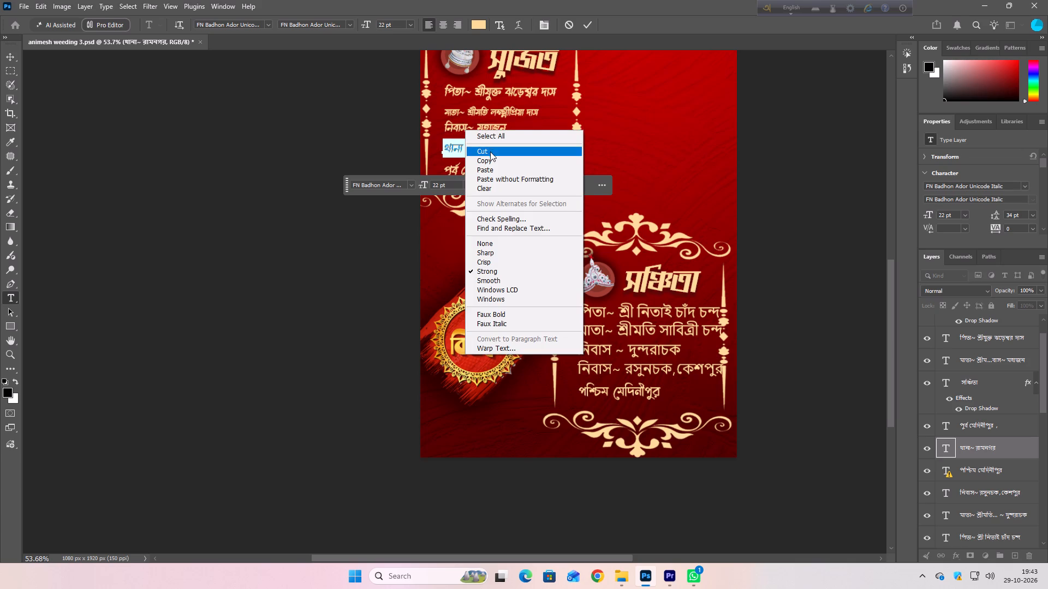
left_click(452, 124)
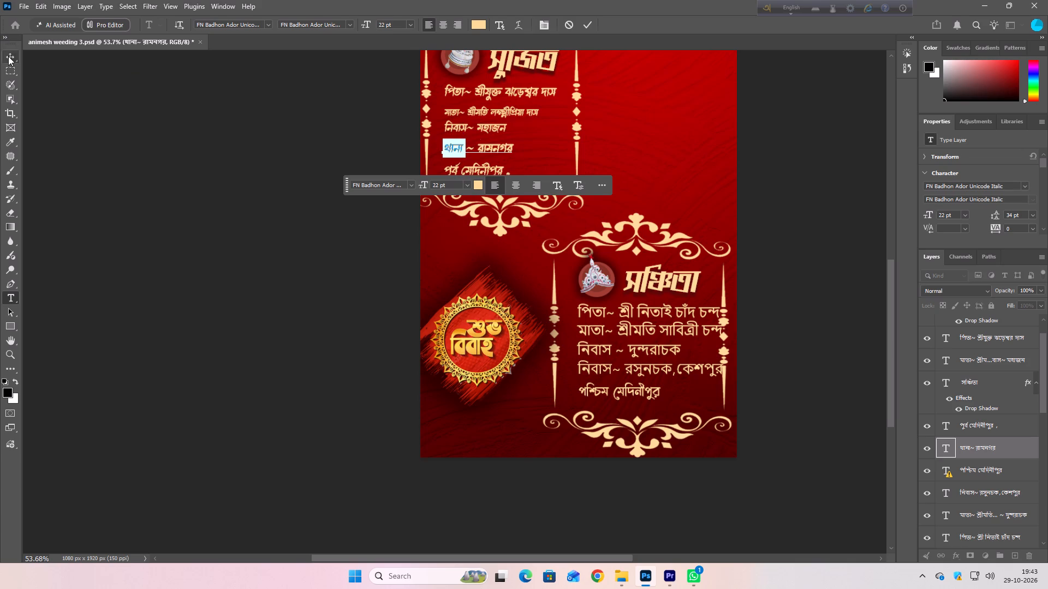
left_click(8, 56)
right_click(456, 123)
left_click(475, 132)
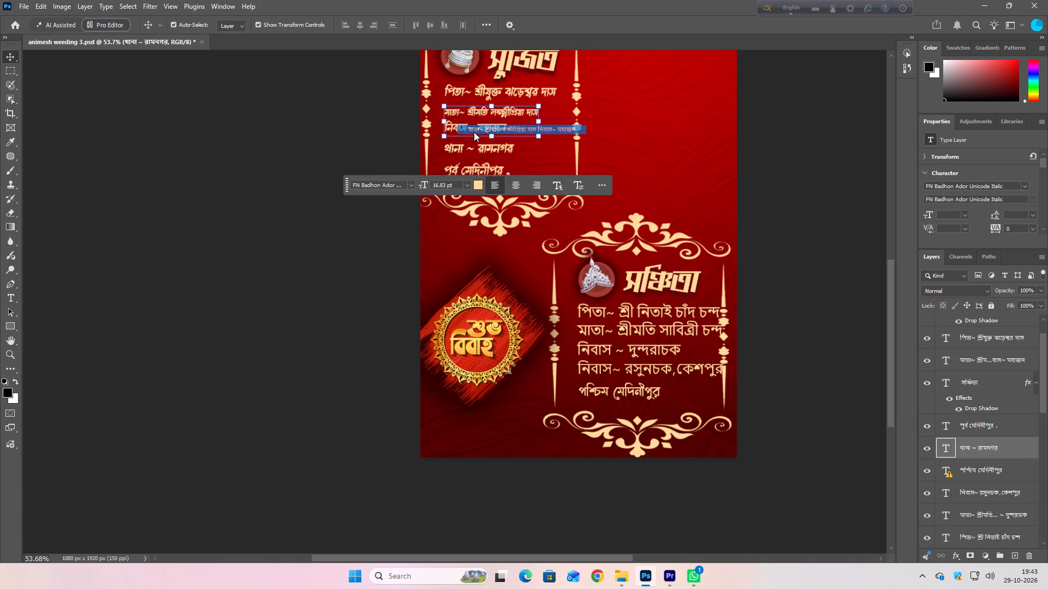
double_click(455, 127)
left_click(466, 129)
key("space")
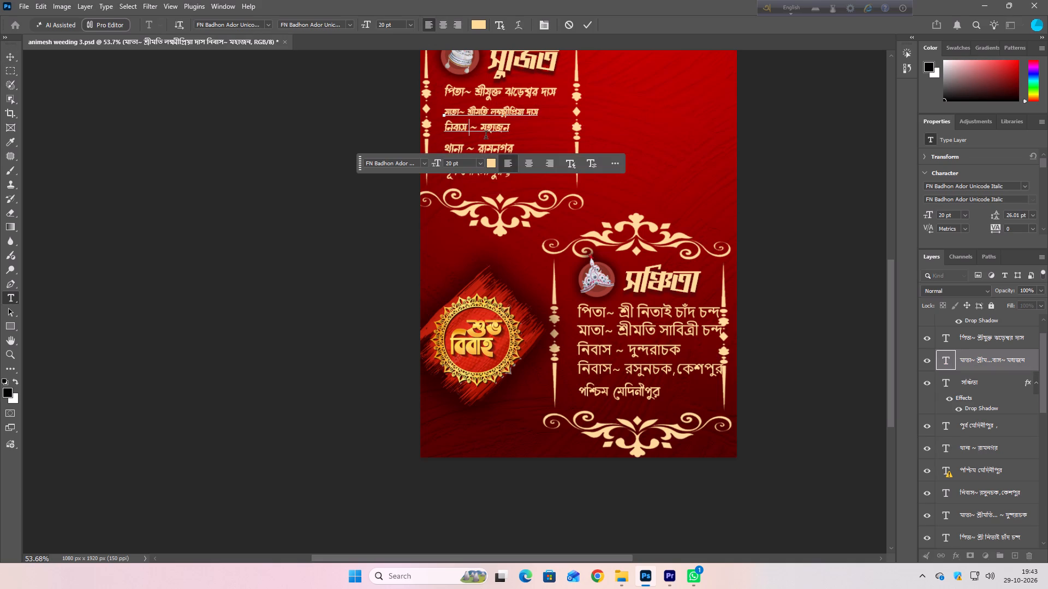
left_click(460, 113)
key("space")
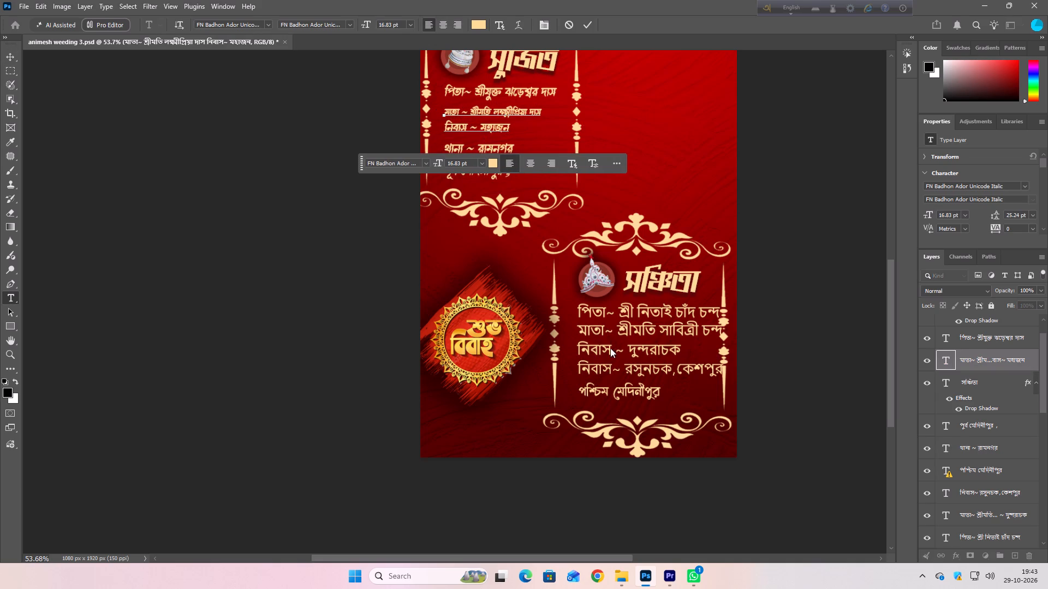
Replace the word "নিবাস" in the bride's fourth detail line with the copied word "থানা".
right_click(598, 372)
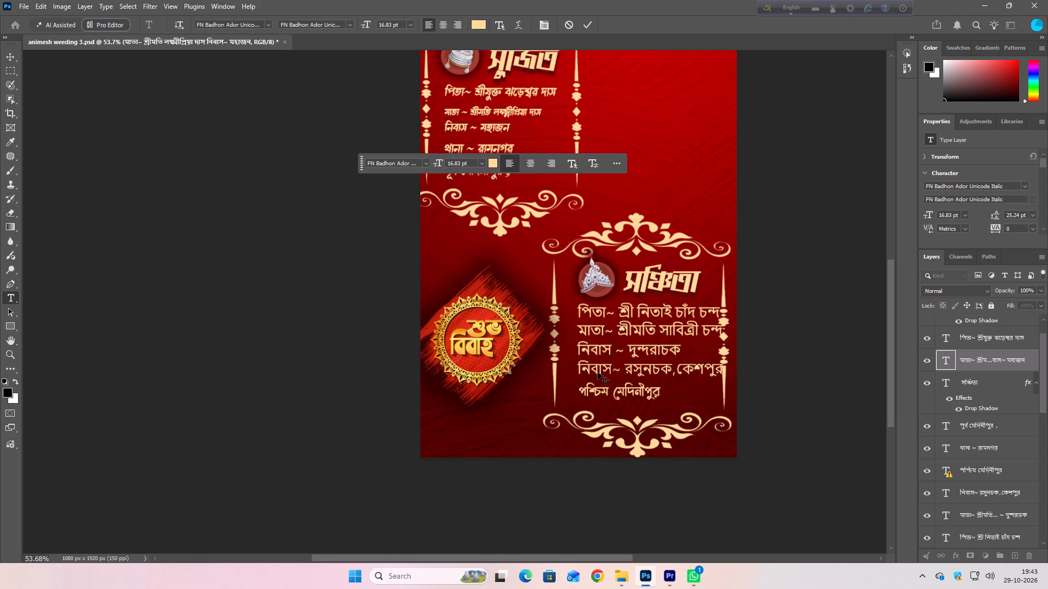
double_click(604, 370)
left_click(607, 367)
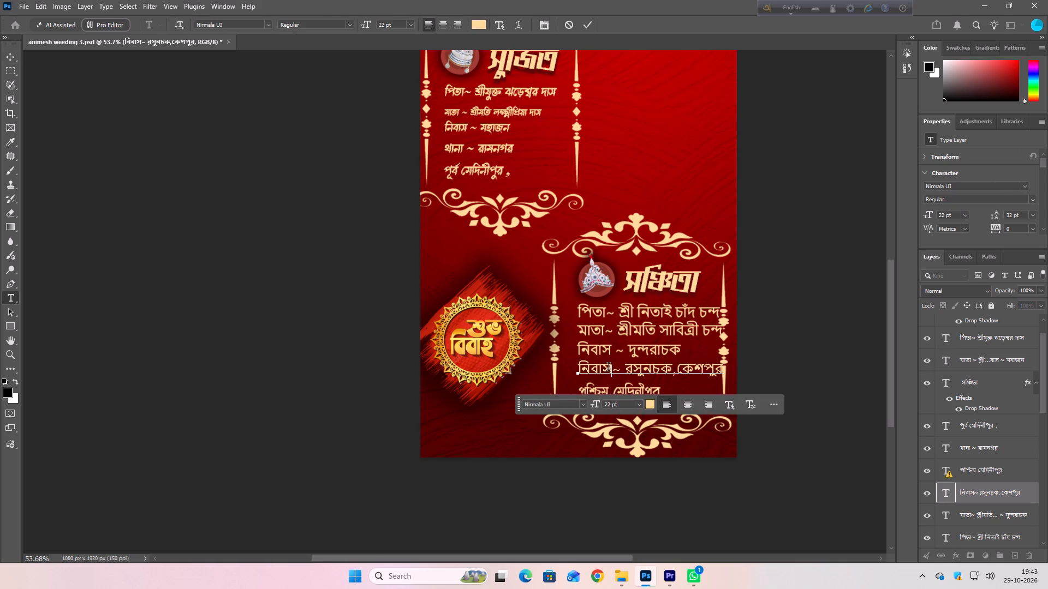
left_click_drag(610, 369, 561, 364)
key("ctrl+v")
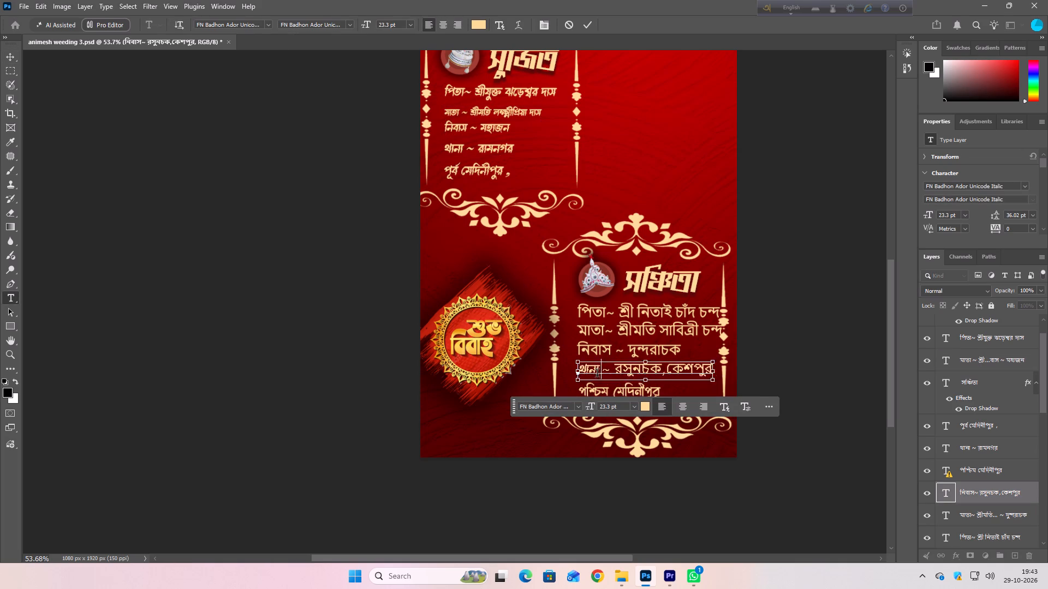
left_click(617, 370)
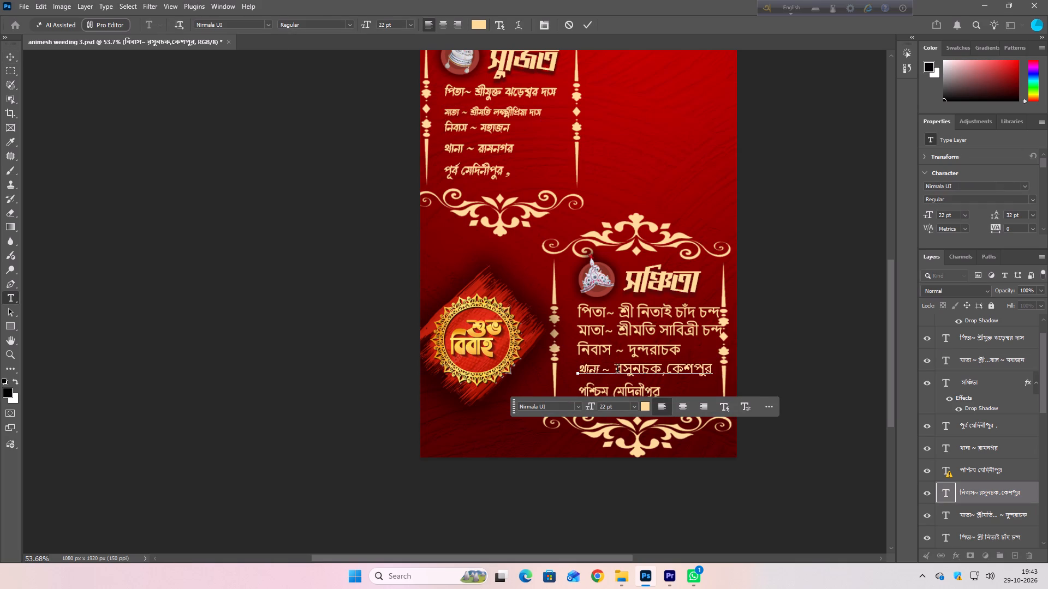
left_click_drag(617, 370, 725, 375)
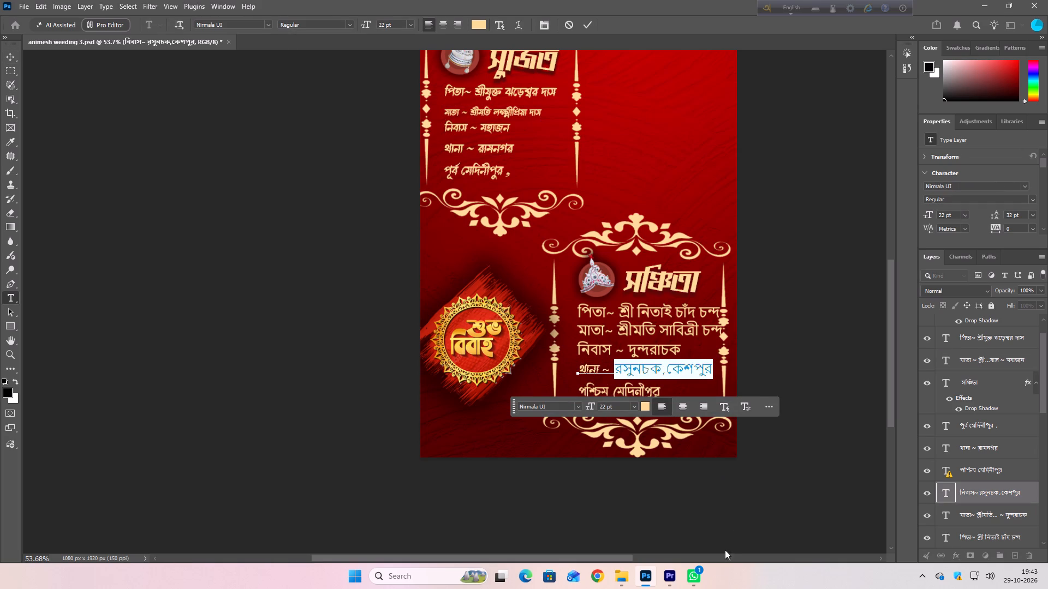
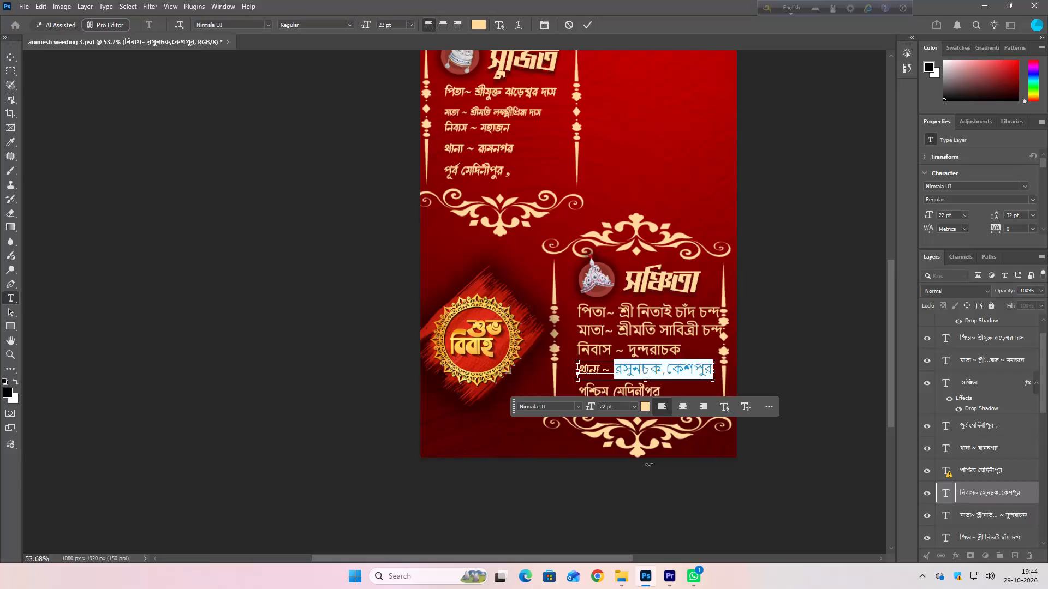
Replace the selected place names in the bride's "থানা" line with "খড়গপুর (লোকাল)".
left_click(6, 58)
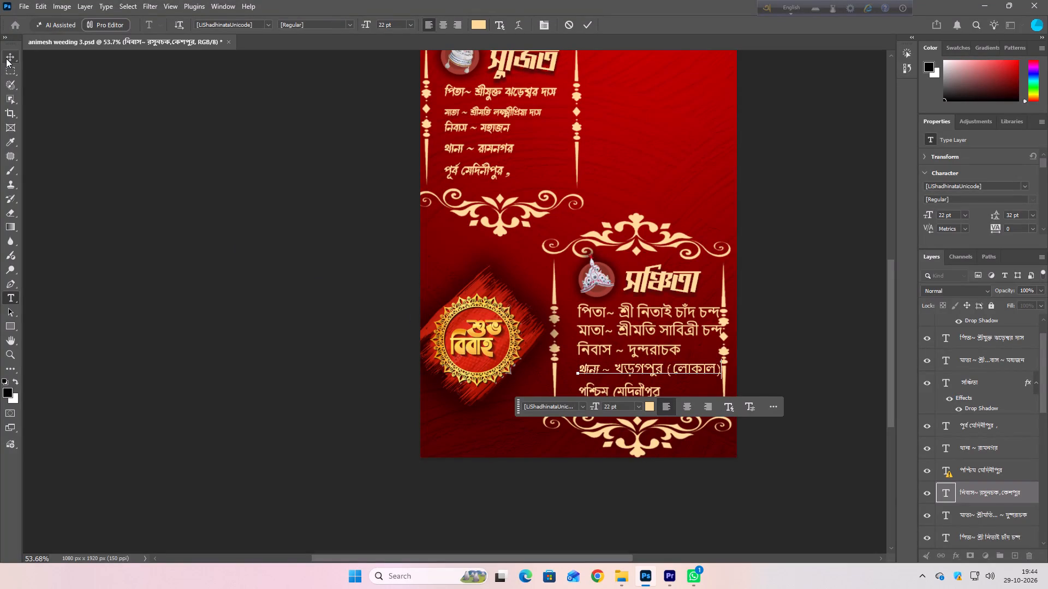
Set the font of the bride's whole "থানা ~ খড়গপুর (লোকাল)" line to FN Badhon Ador Unicode Italic.
double_click(632, 374)
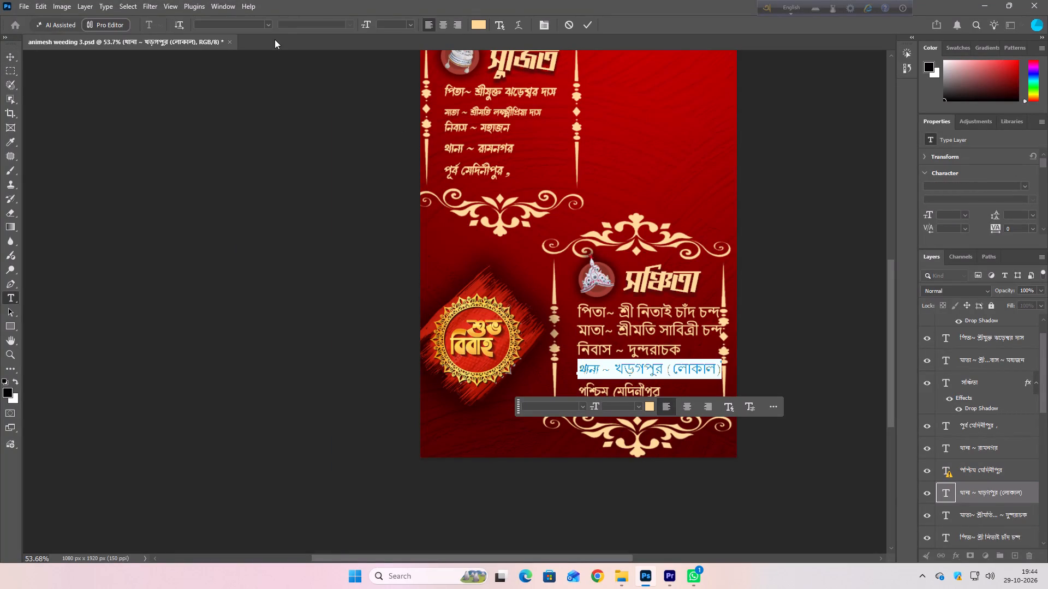
left_click(271, 26)
scroll(466, 225, "up", 3)
left_click(477, 311)
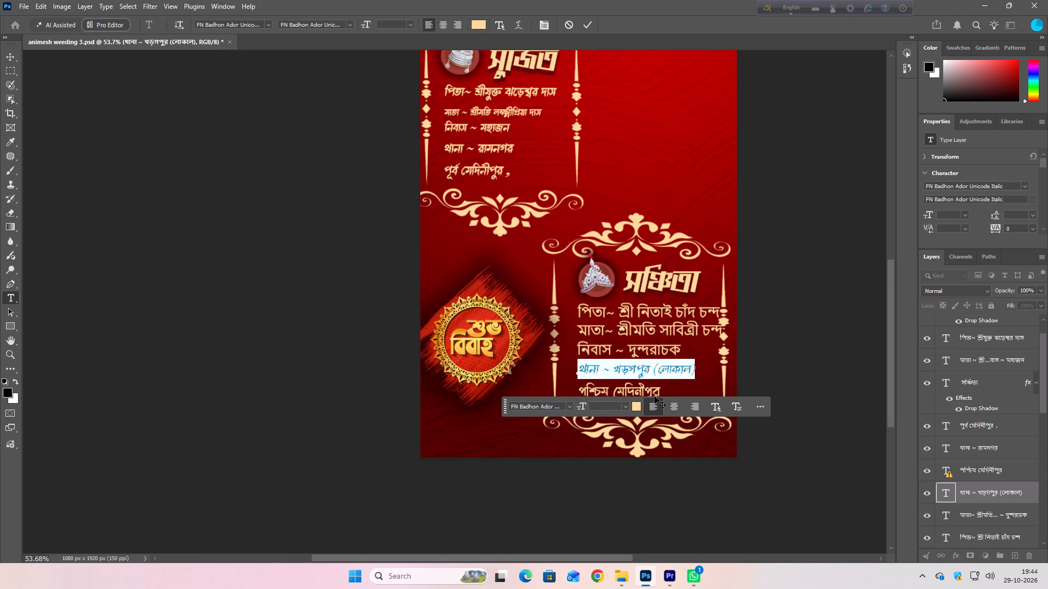
right_click(635, 354)
left_click(616, 348)
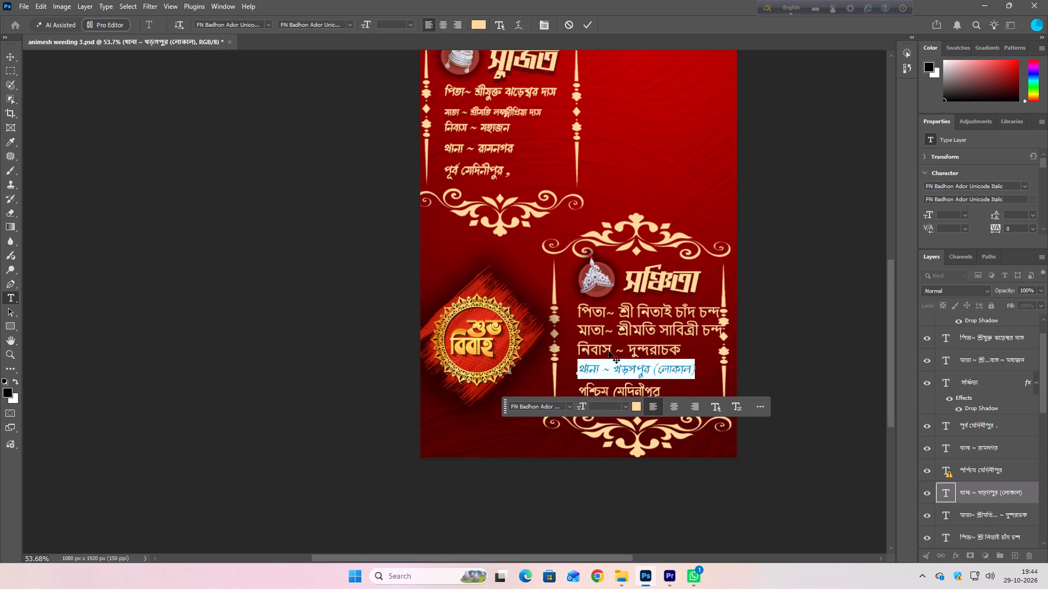
right_click(609, 351)
triple_click(609, 351)
left_click(609, 351)
left_click(3, 56)
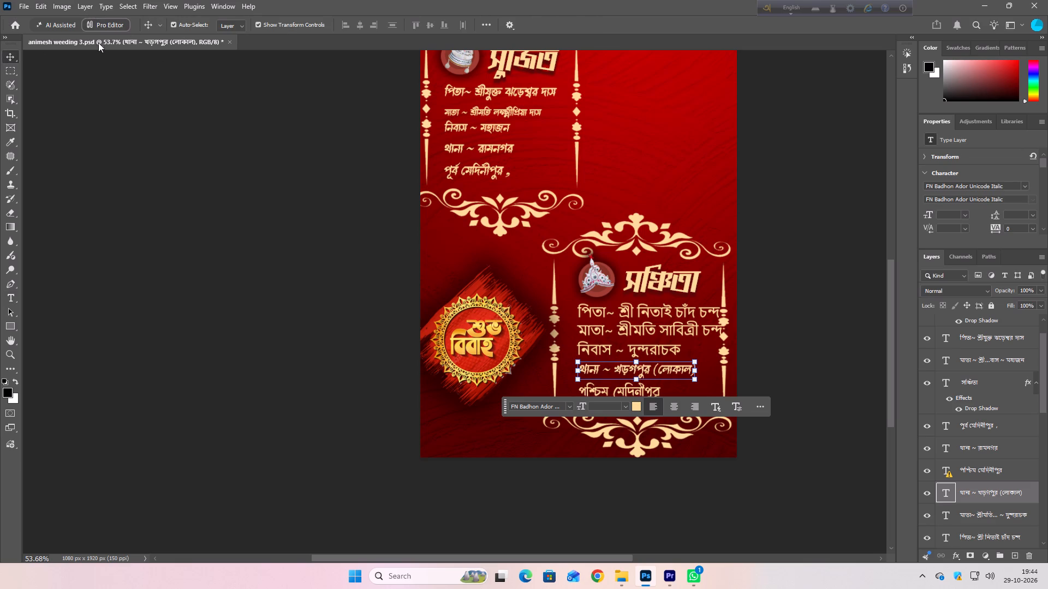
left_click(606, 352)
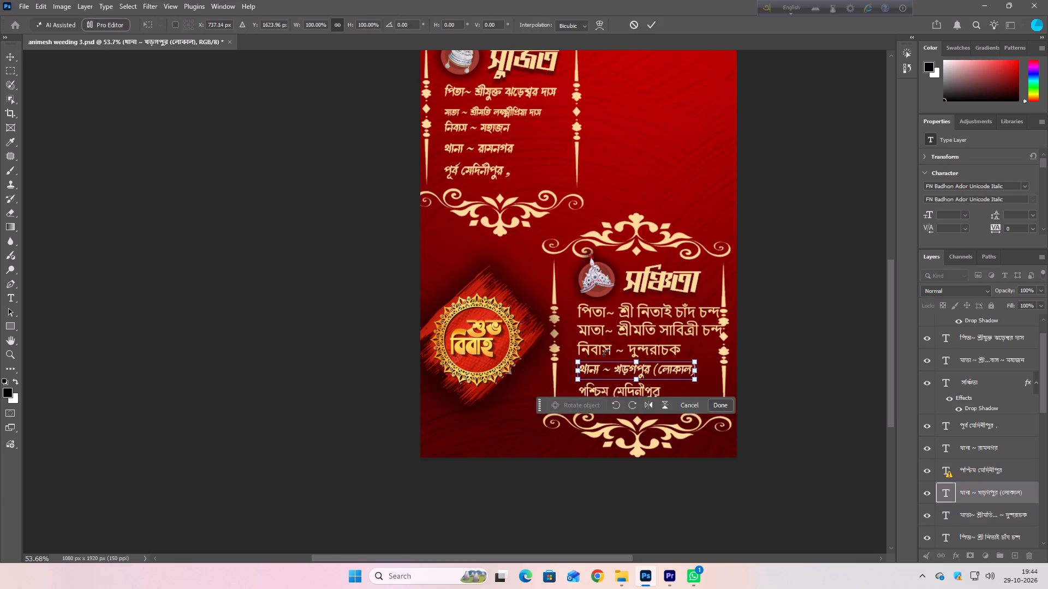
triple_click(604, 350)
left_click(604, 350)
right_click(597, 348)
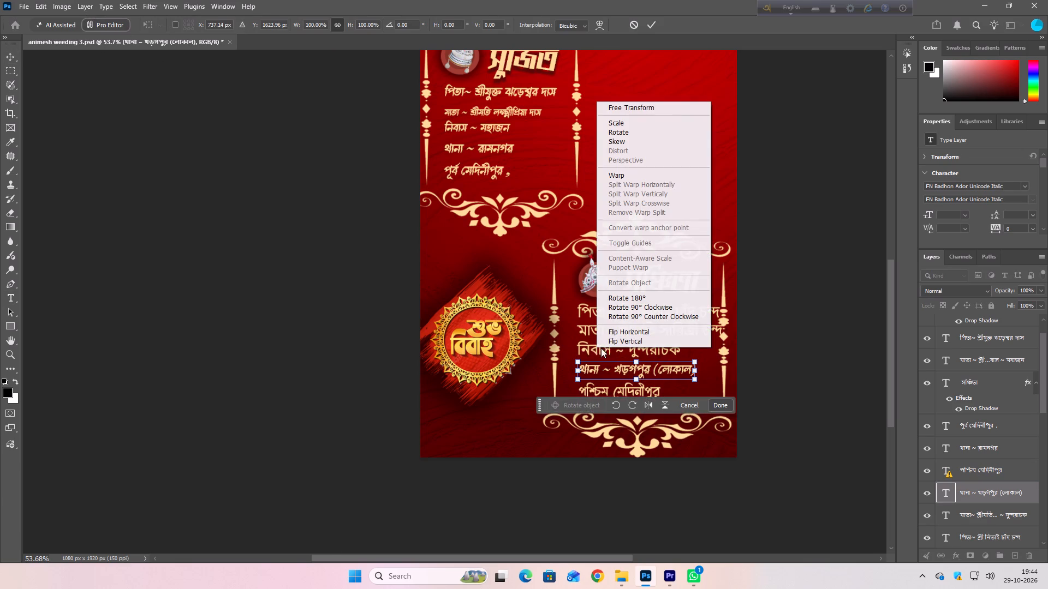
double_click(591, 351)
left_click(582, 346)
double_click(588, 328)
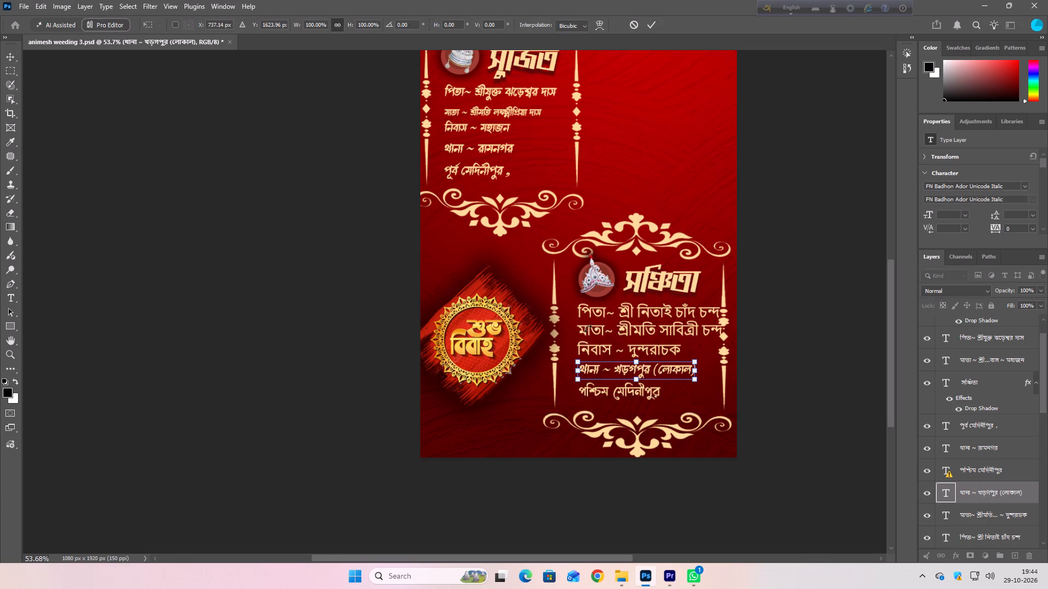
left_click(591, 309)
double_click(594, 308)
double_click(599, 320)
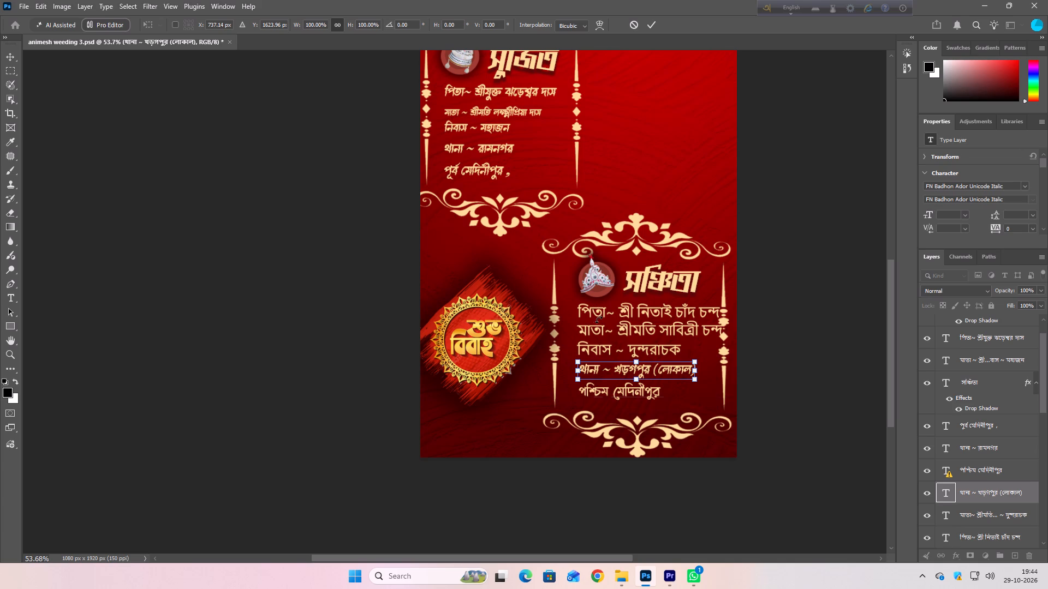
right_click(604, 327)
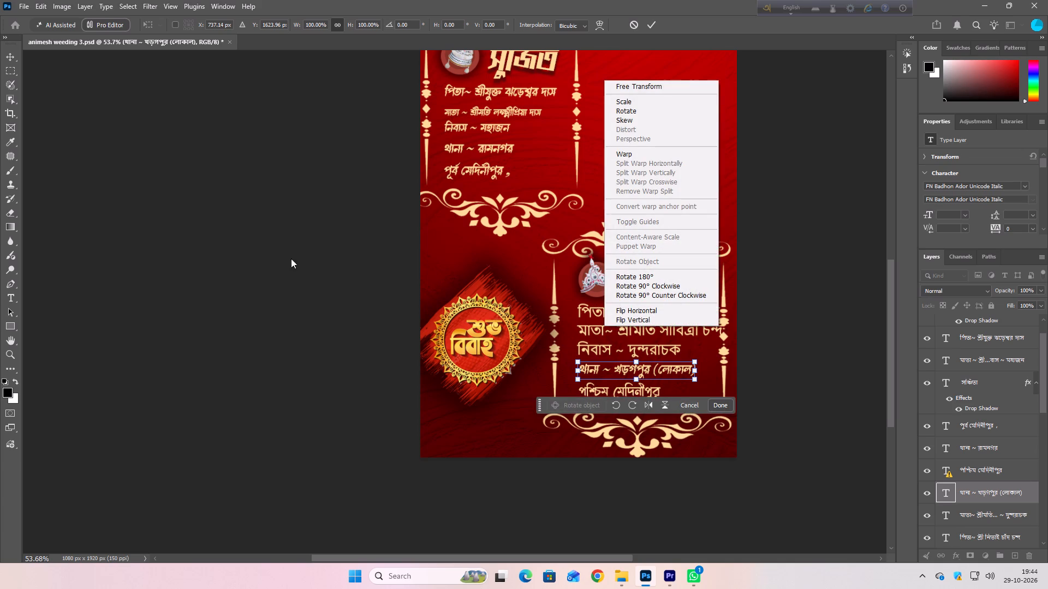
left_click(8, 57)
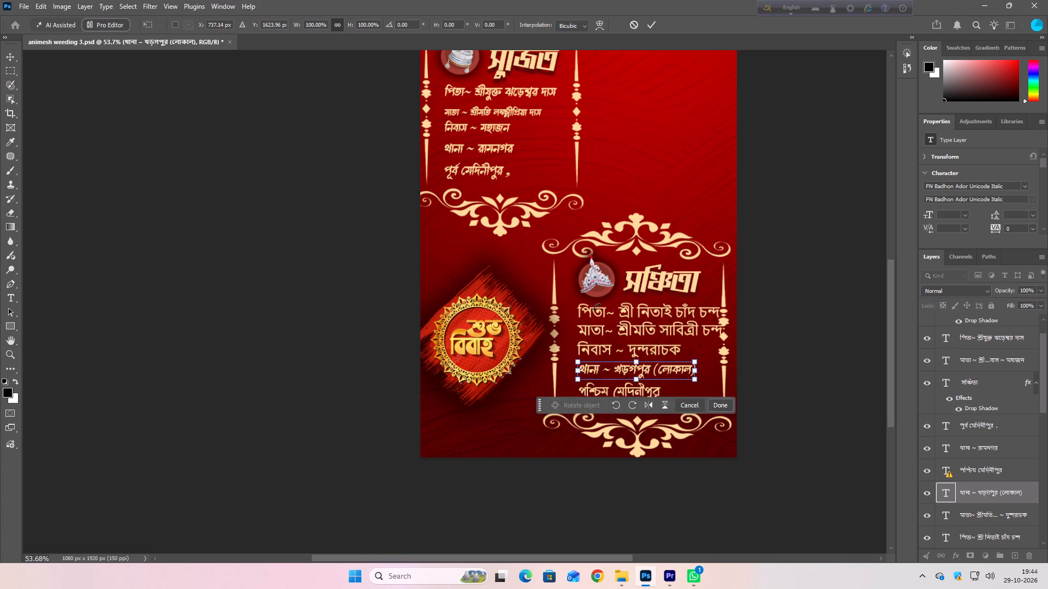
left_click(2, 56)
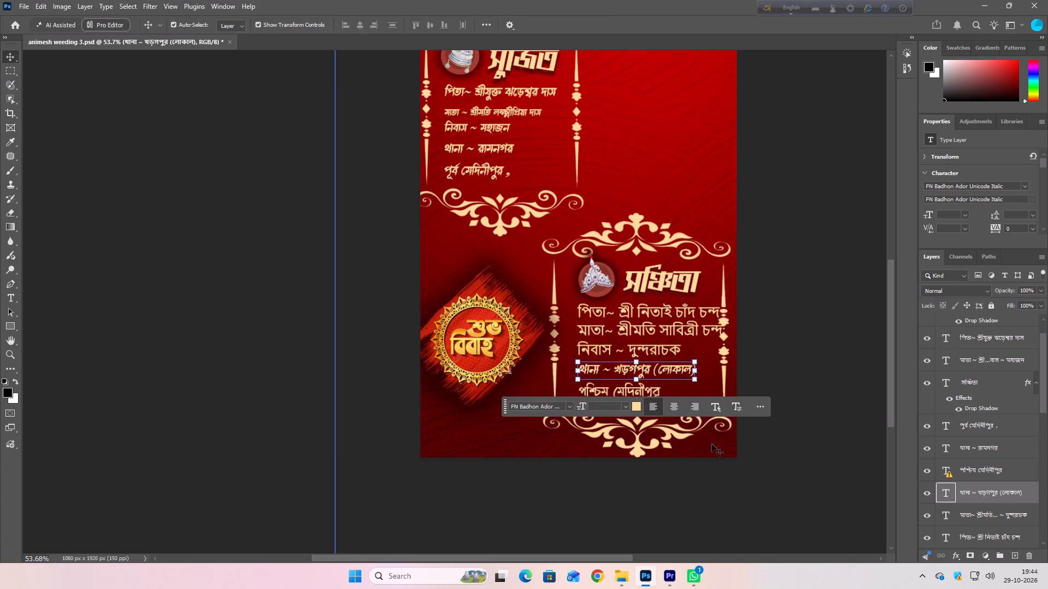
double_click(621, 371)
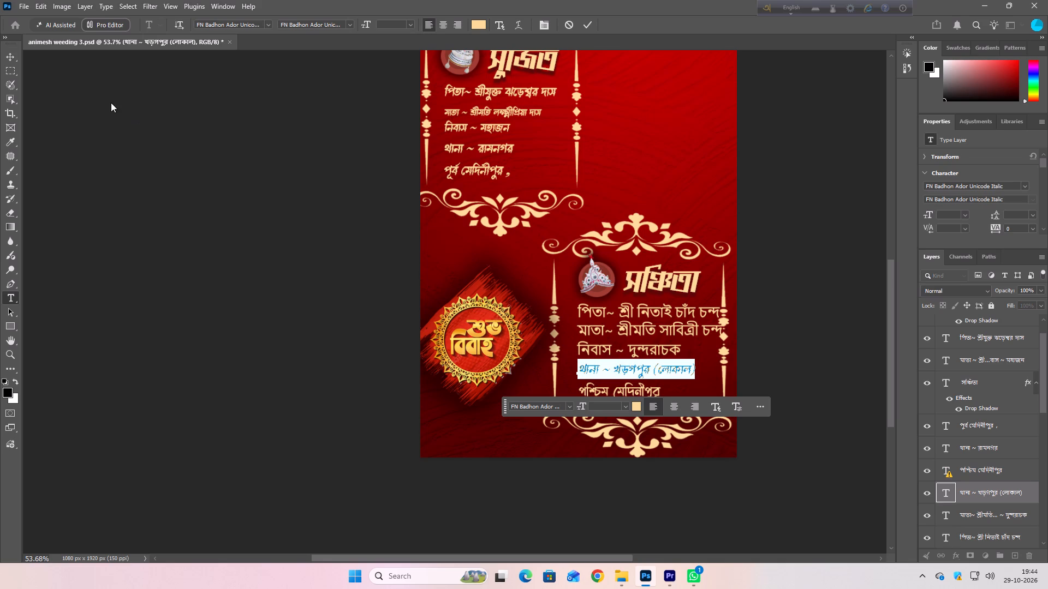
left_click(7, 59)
Set the font of the bride's mother and residence lines to FN Badhon Ador Unicode Italic.
right_click(601, 347)
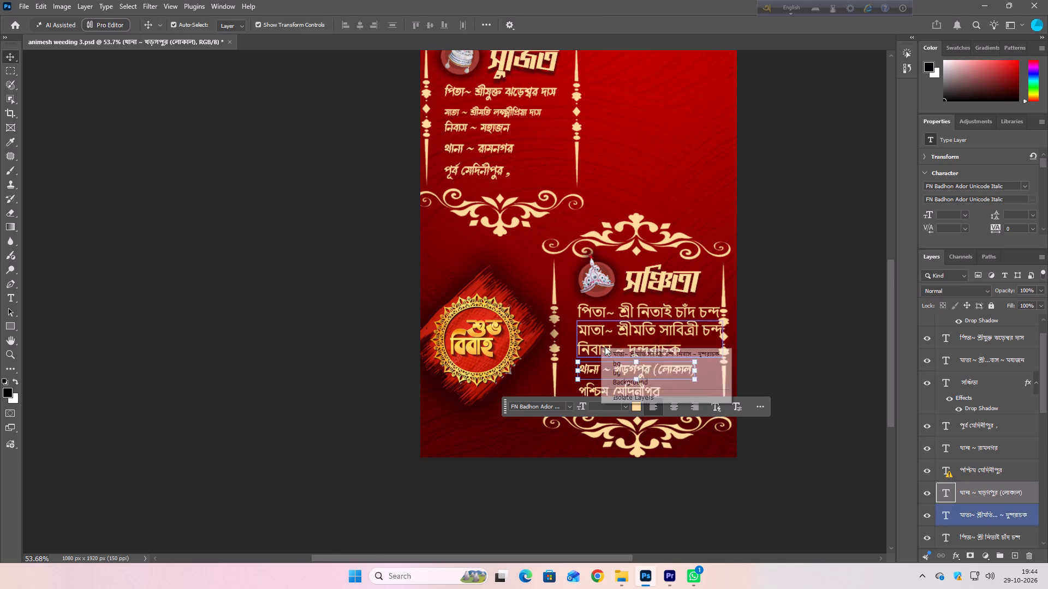
left_click(620, 354)
double_click(603, 347)
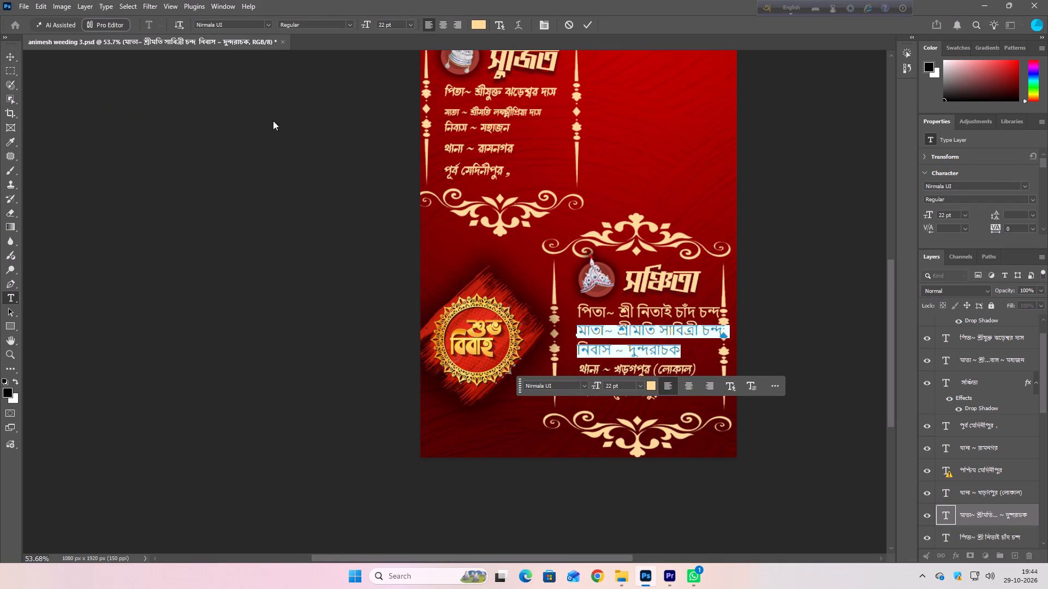
left_click(267, 27)
scroll(446, 111, "up", 3)
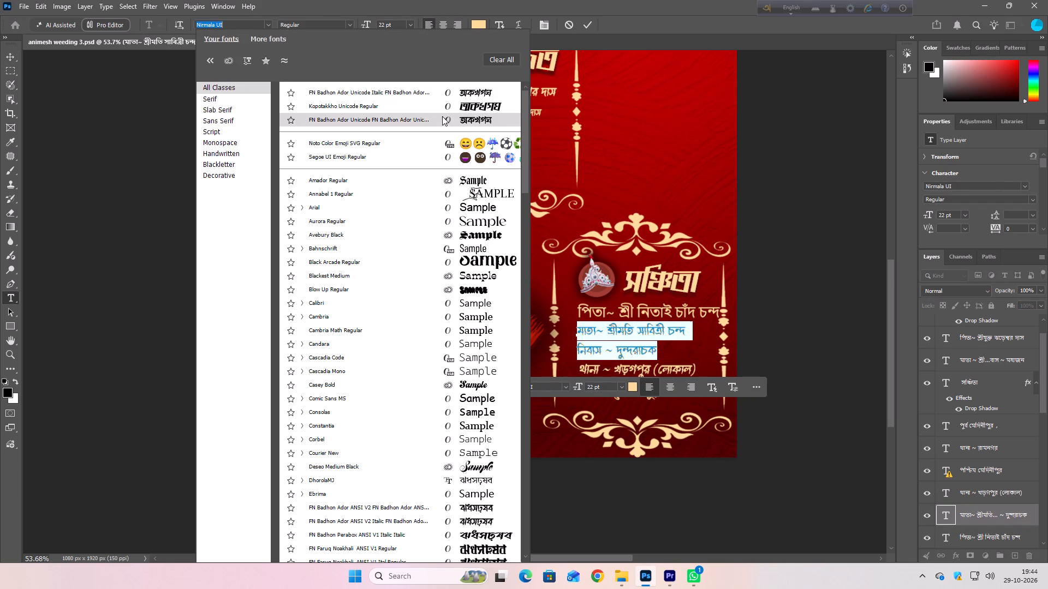
left_click(468, 90)
left_click(616, 317)
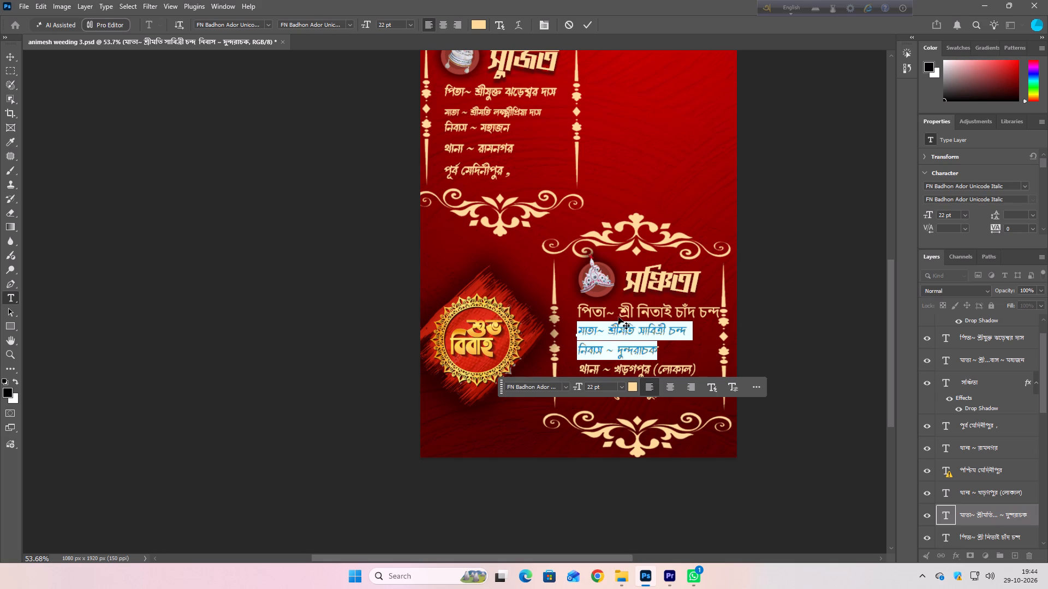
left_click(5, 53)
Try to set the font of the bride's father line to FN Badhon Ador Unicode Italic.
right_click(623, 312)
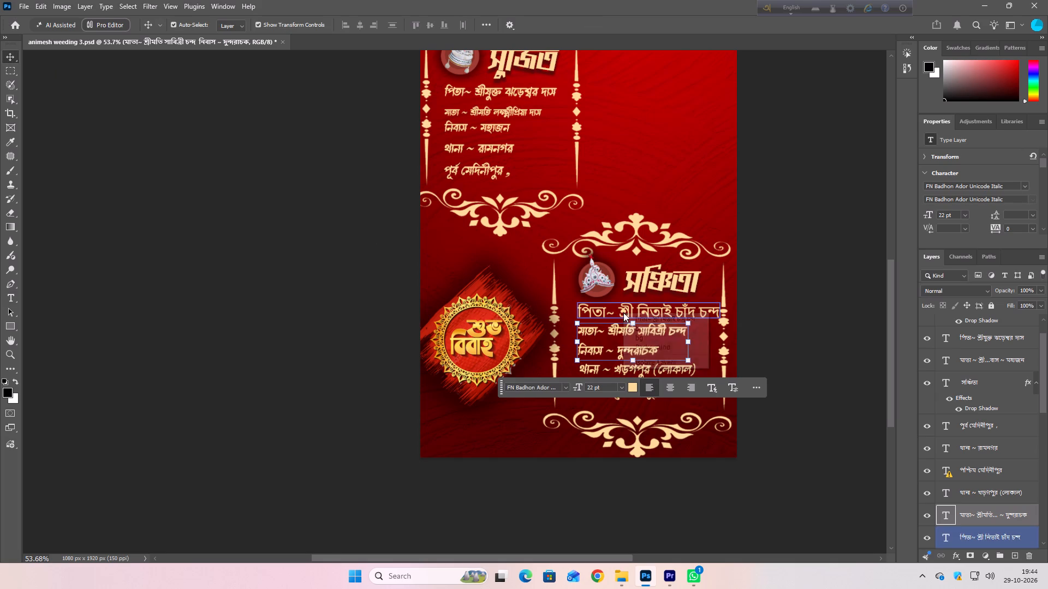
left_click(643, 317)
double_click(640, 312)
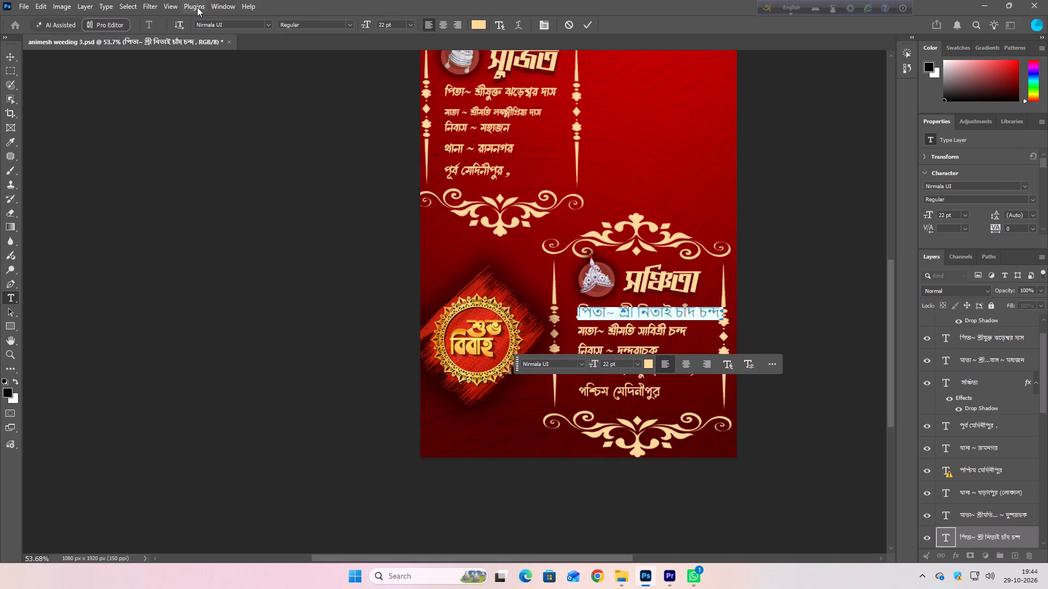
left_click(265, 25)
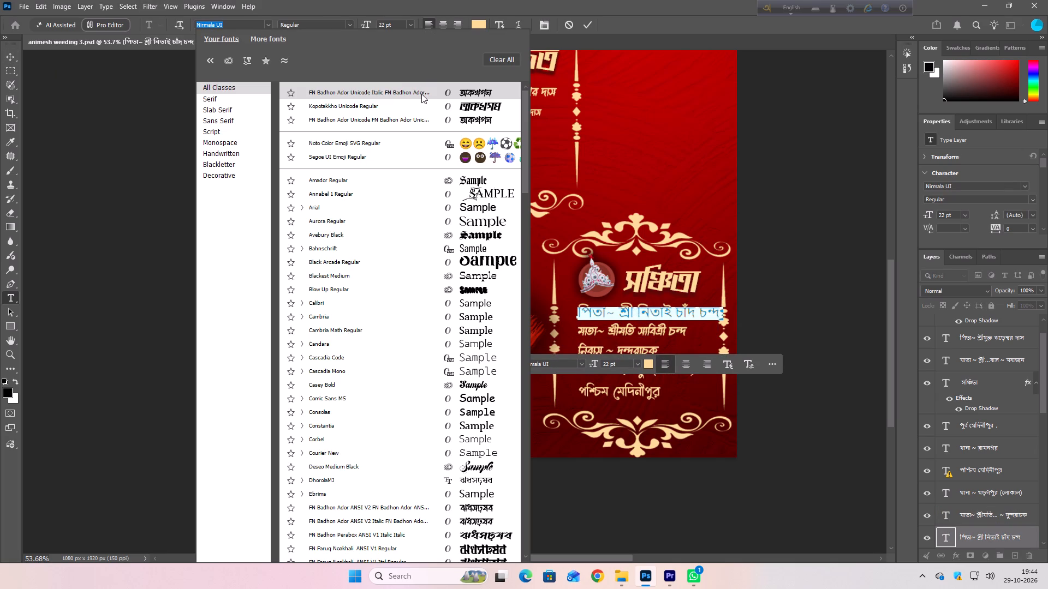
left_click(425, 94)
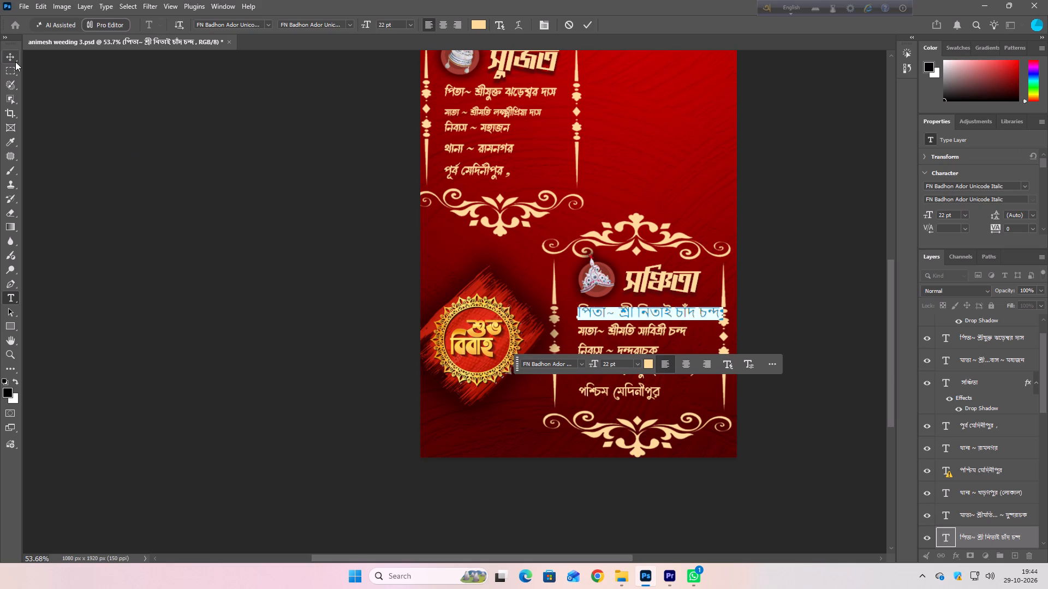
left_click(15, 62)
Set the font of the bride's father line to FN Badhon Ador Unicode.
double_click(644, 313)
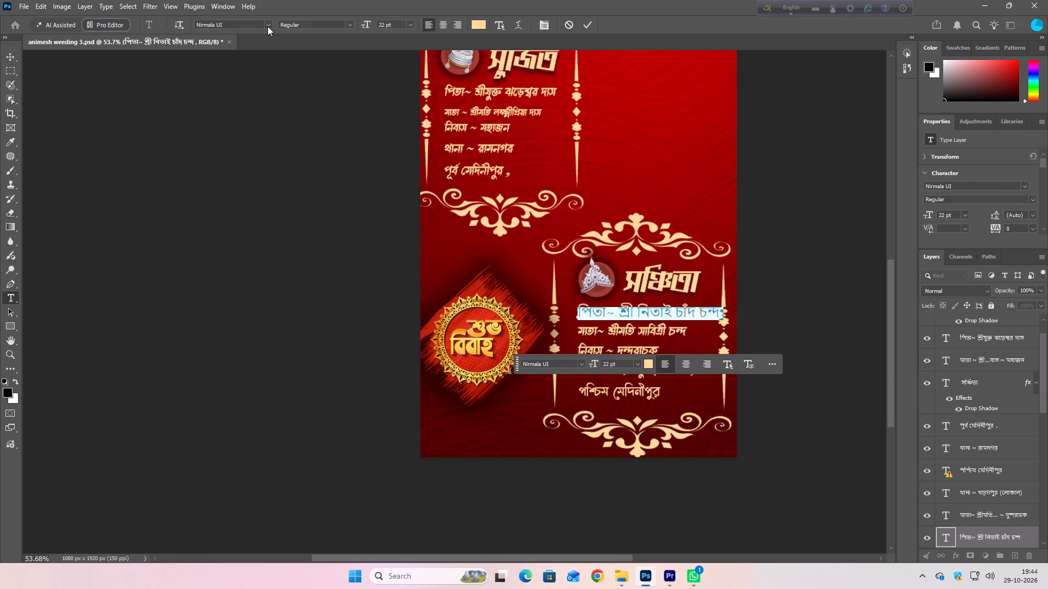
left_click(267, 26)
scroll(456, 140, "up", 8)
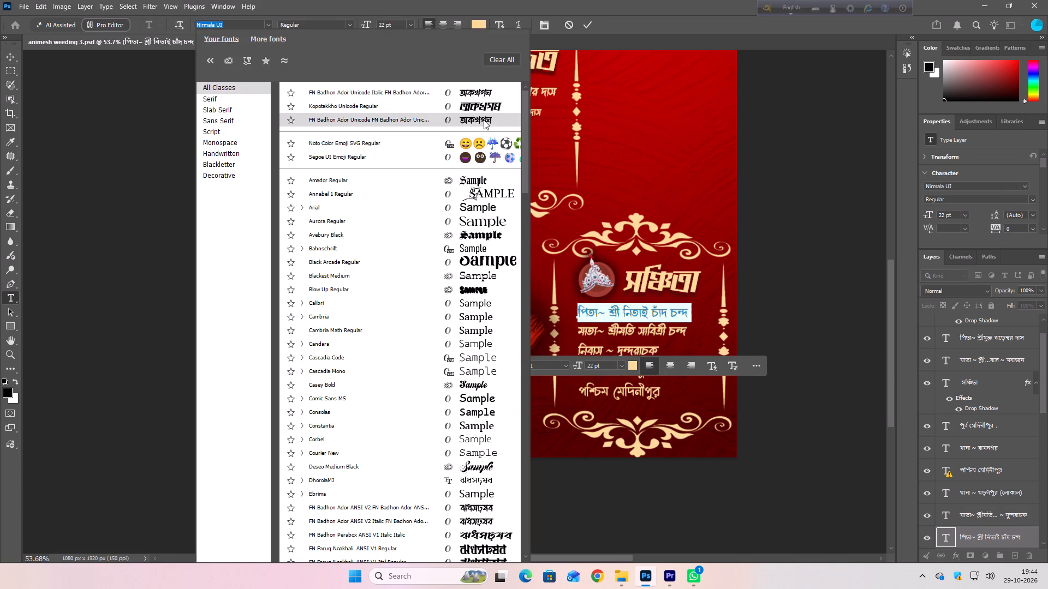
left_click(484, 120)
left_click(718, 338)
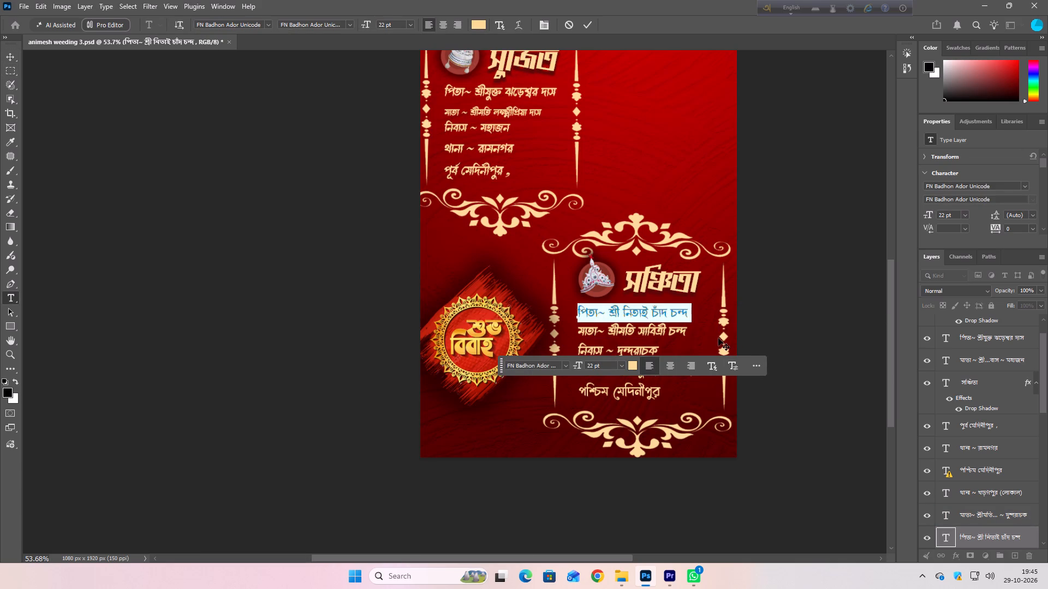
left_click(689, 346)
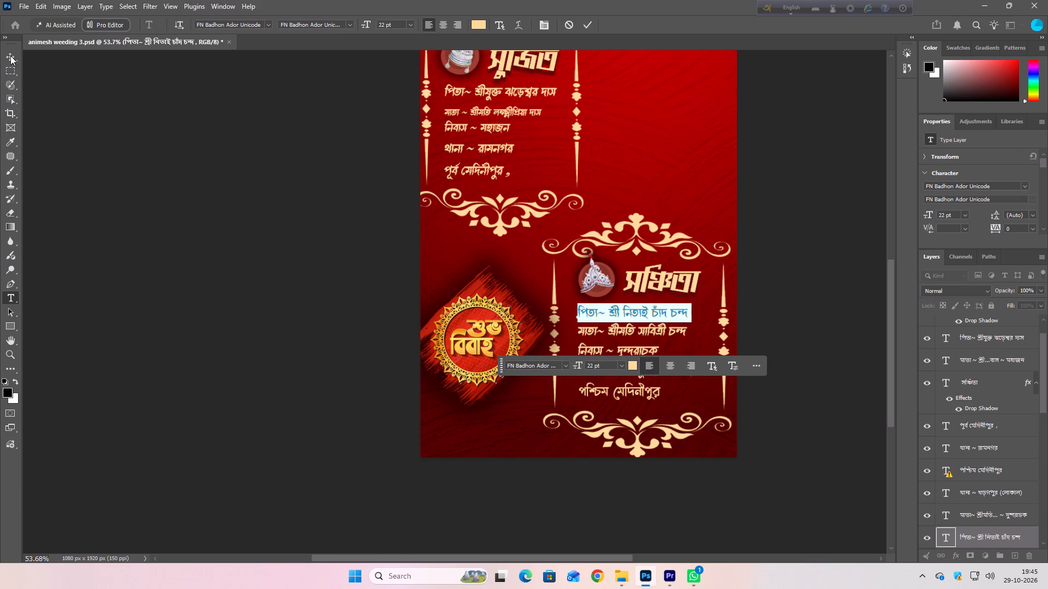
left_click(10, 56)
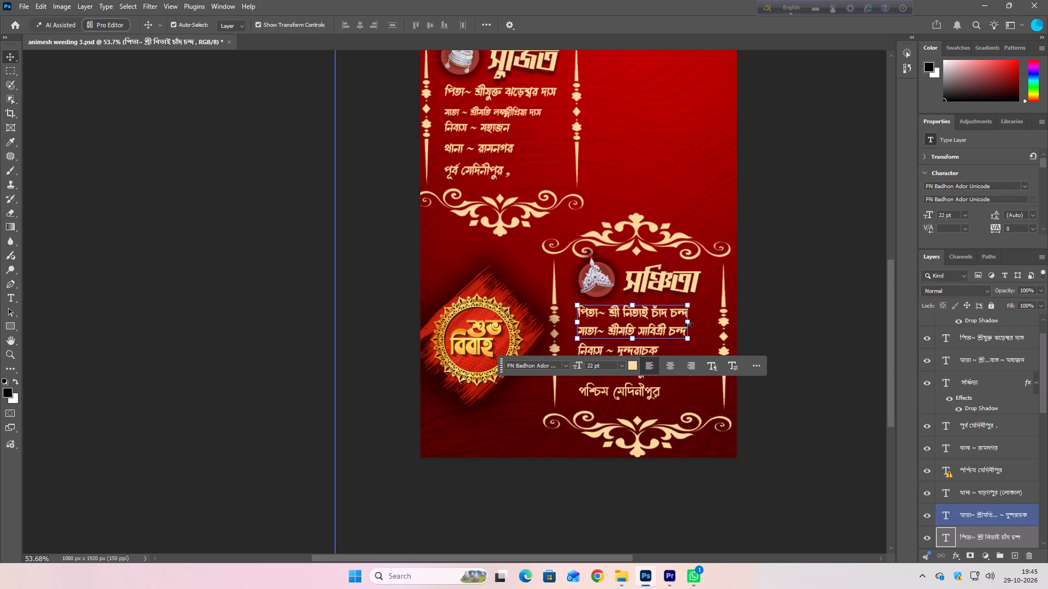
Enlarge the bride's father line proportionally to about 116%.
left_click_drag(689, 324, 706, 324)
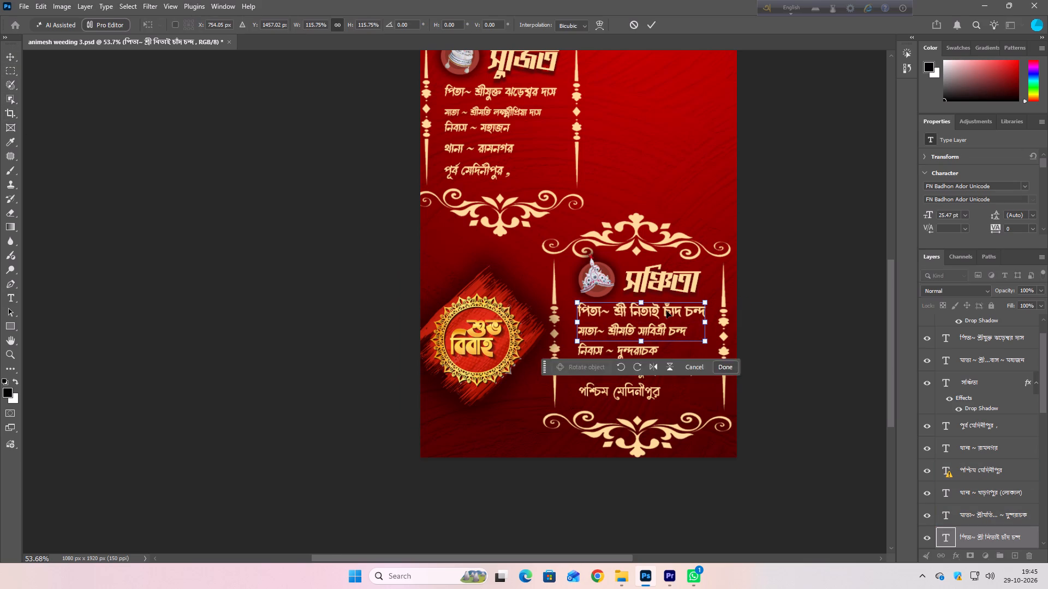
double_click(666, 311)
Enlarge the bride's mother and residence text proportionally to about 112%.
right_click(631, 331)
left_click(654, 336)
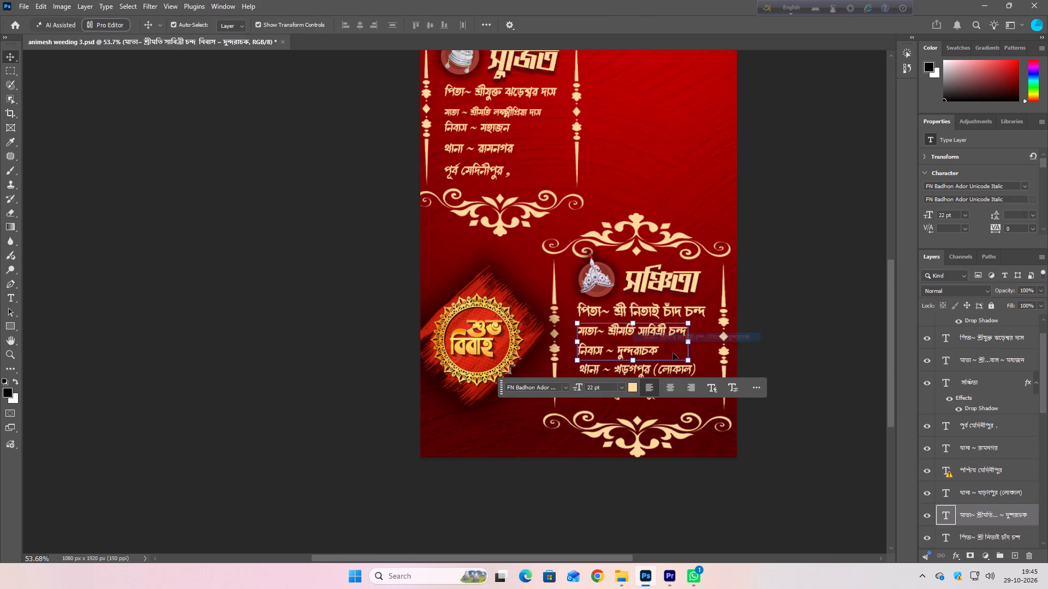
left_click_drag(691, 362, 705, 364)
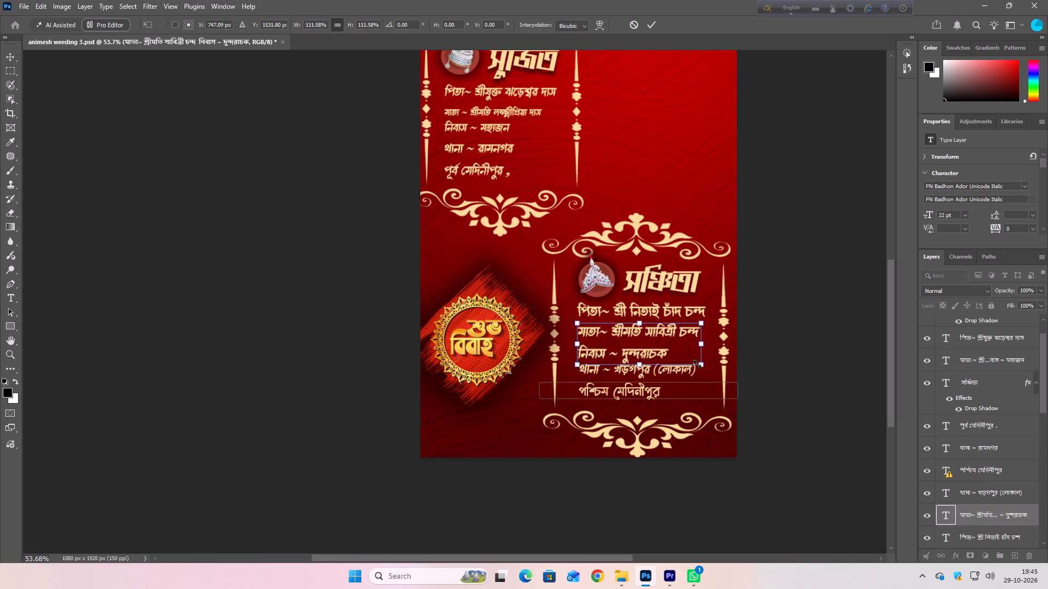
double_click(671, 354)
Enlarge the bride's "থানা" line to about 105% and move it slightly down, aligned with the start of the lines above.
right_click(647, 372)
left_click(669, 377)
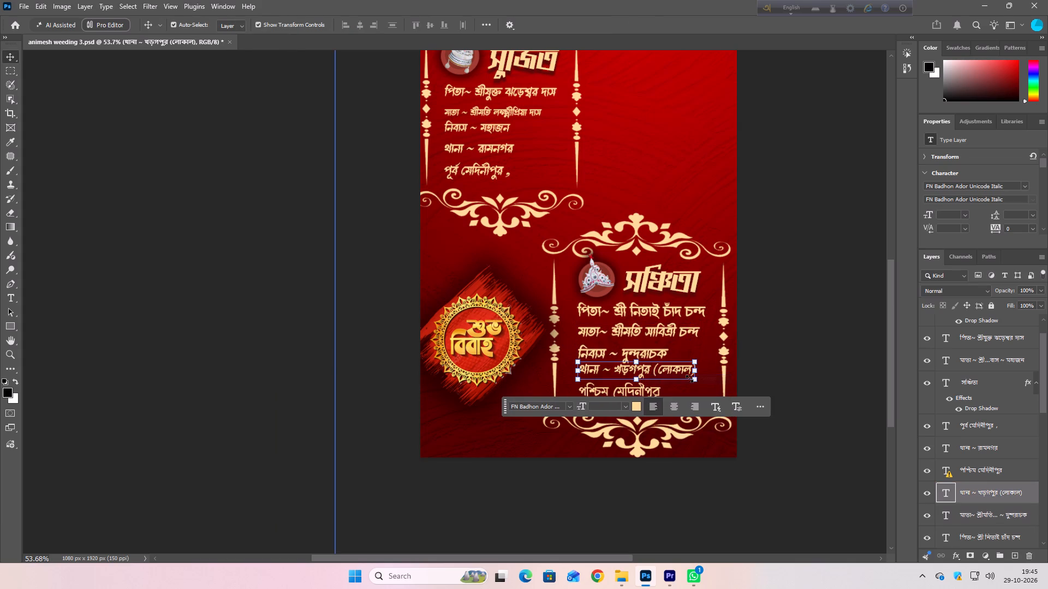
left_click_drag(695, 374, 703, 374)
left_click_drag(678, 375, 680, 377)
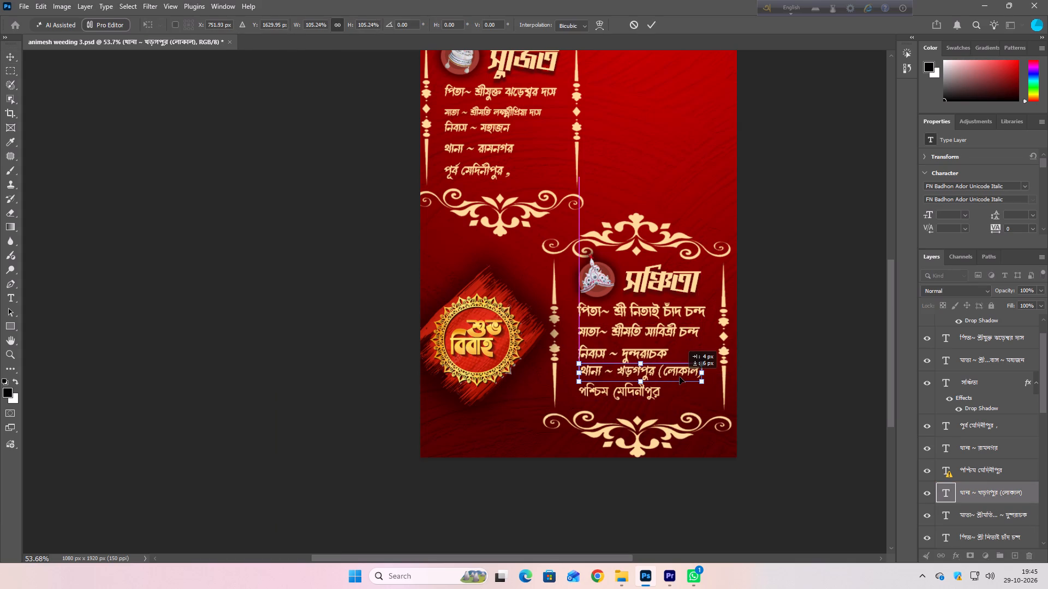
left_click_drag(680, 377, 679, 380)
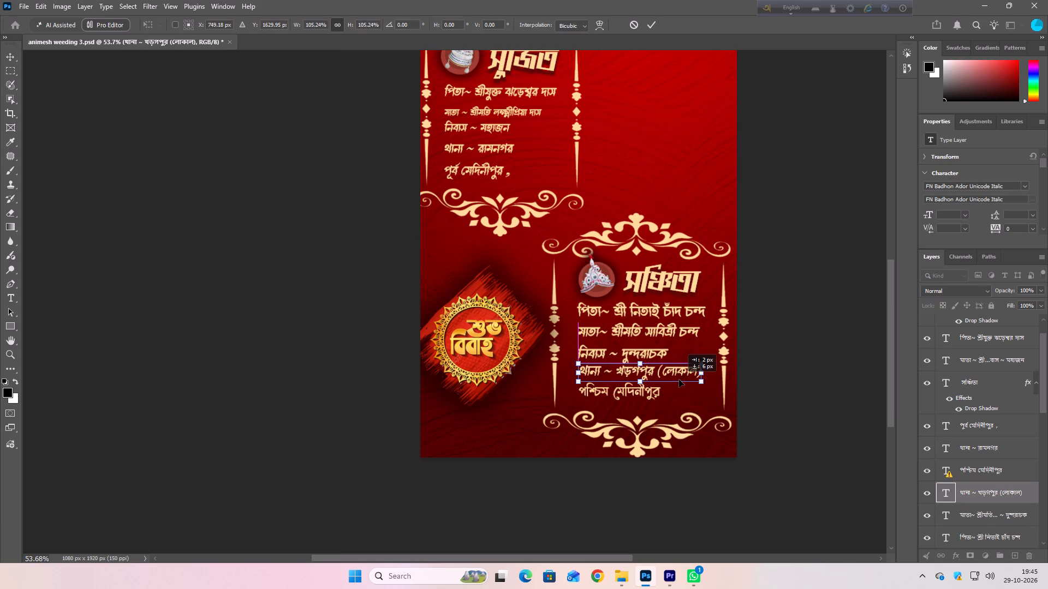
left_click_drag(679, 380, 679, 380)
key("Down")
key("Down")
key("Down")
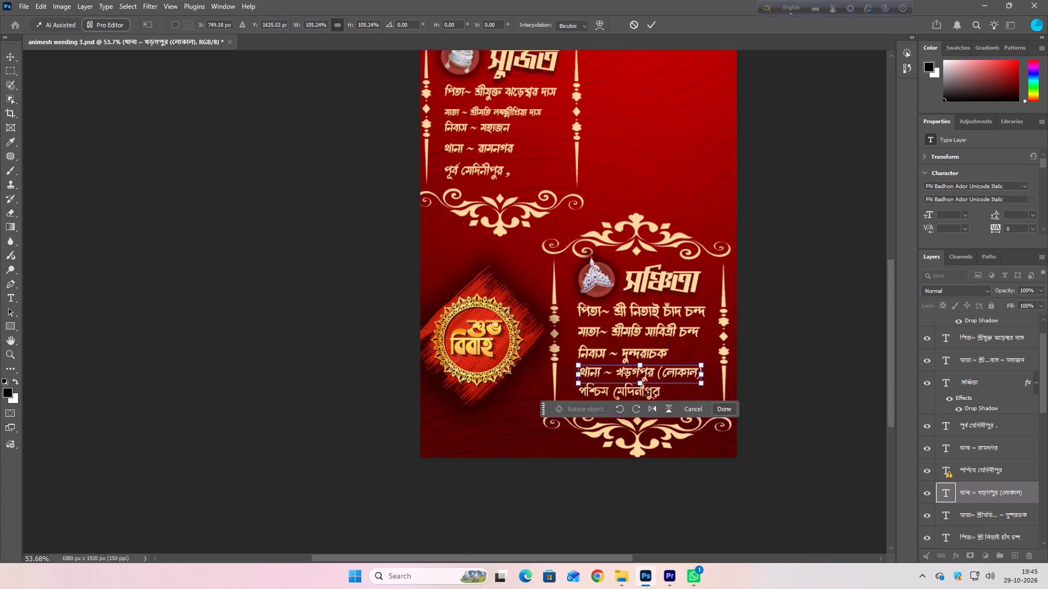
Move the bride's "পশ্চিম মেদিনীপুর" line straight down by about 16 px.
right_click(645, 393)
left_click(630, 392)
left_click(15, 57)
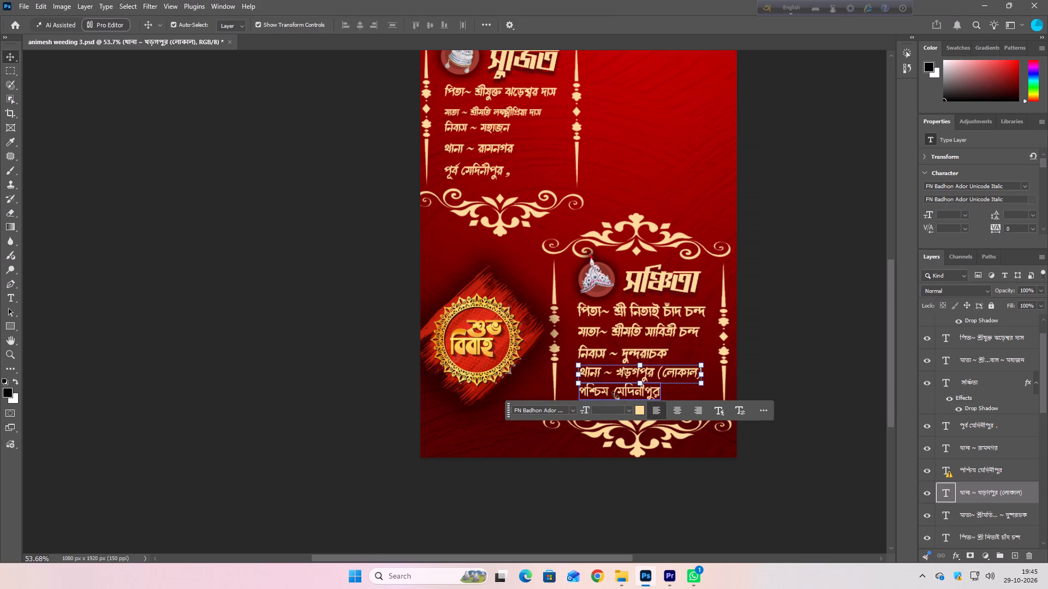
right_click(615, 394)
left_click(640, 405)
left_click_drag(632, 396, 632, 401)
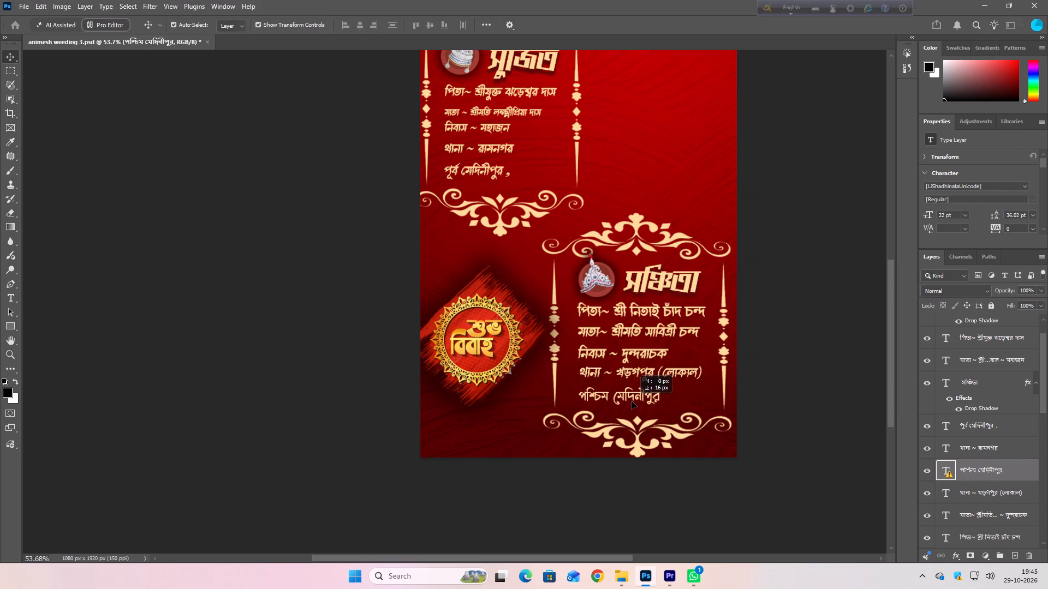
left_click_drag(632, 401, 632, 403)
Nudge the bride's "থানা" line slightly down to even out the spacing between the lines around it.
right_click(637, 374)
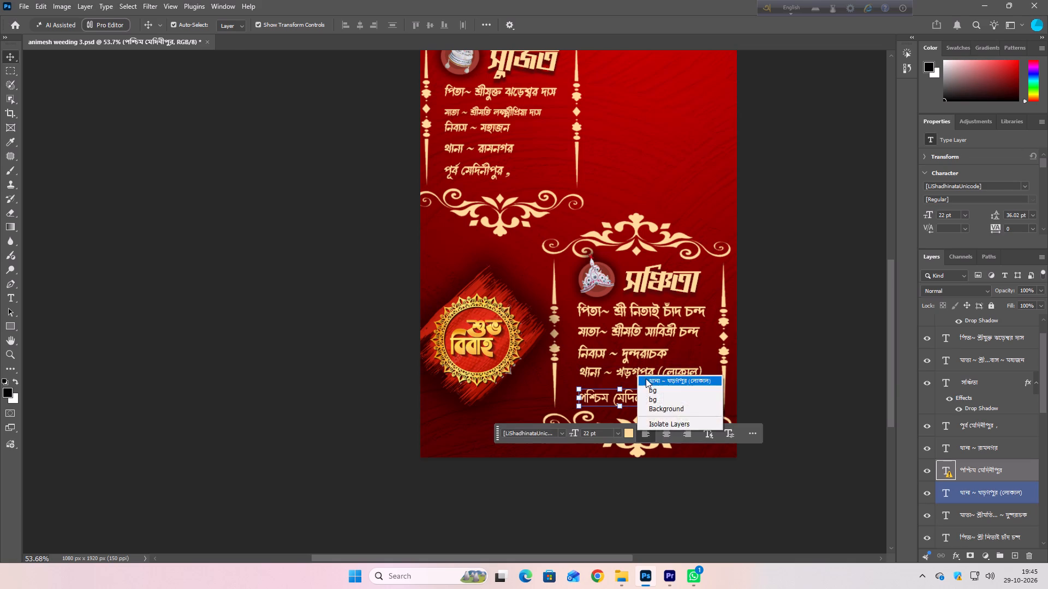
left_click(647, 381)
key("Down")
key("Down")
key("Down")
key("Down")
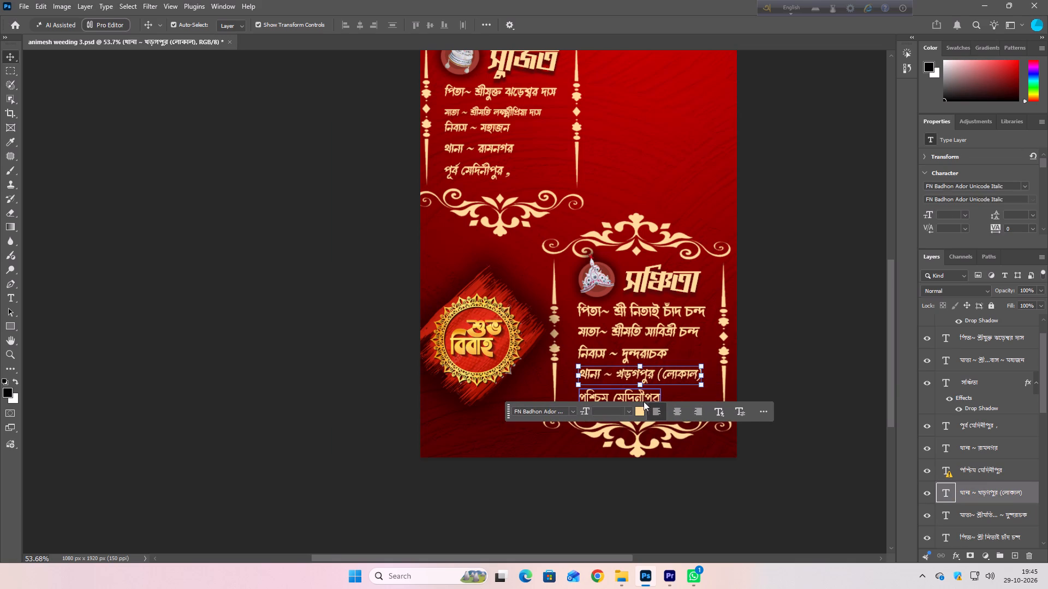
Set the font of the bride's "পশ্চিম মেদিনীপুর" line to FN Badhon Ador Unicode.
right_click(638, 396)
left_click(649, 399)
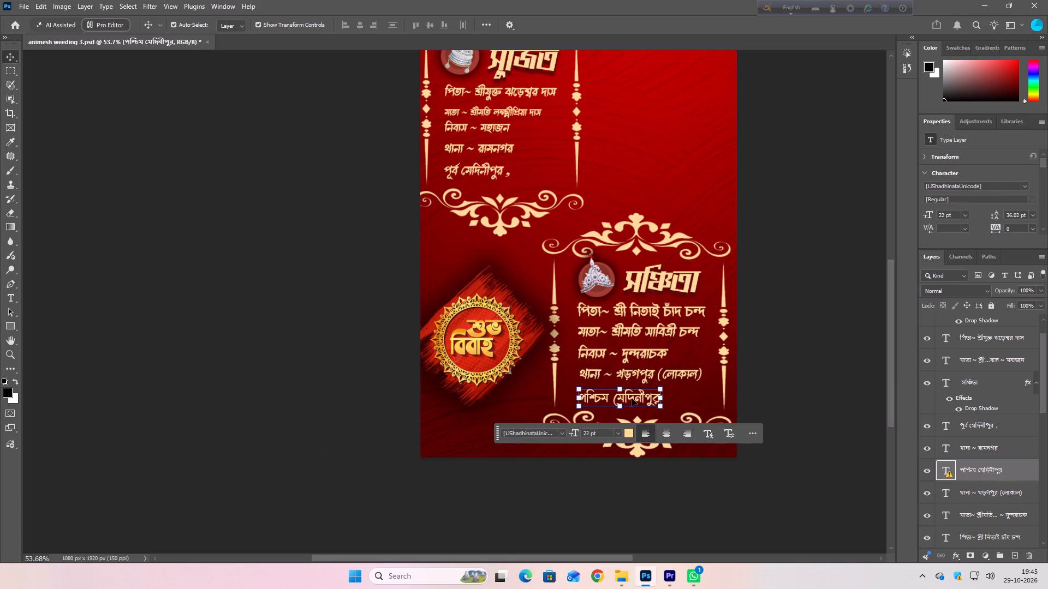
double_click(632, 399)
left_click_drag(606, 247, 605, 254)
left_click(606, 259)
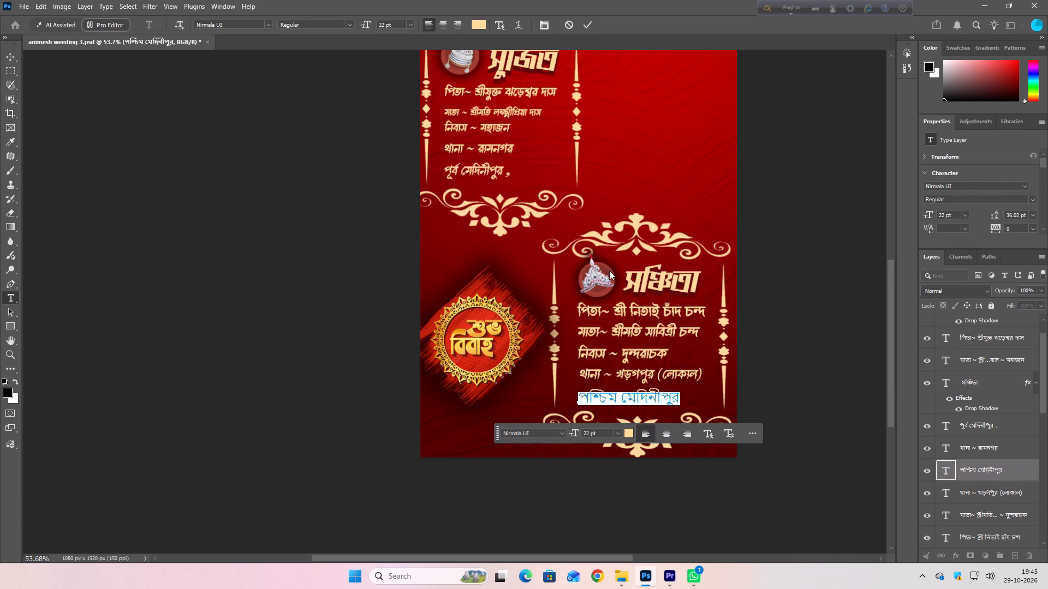
left_click(271, 25)
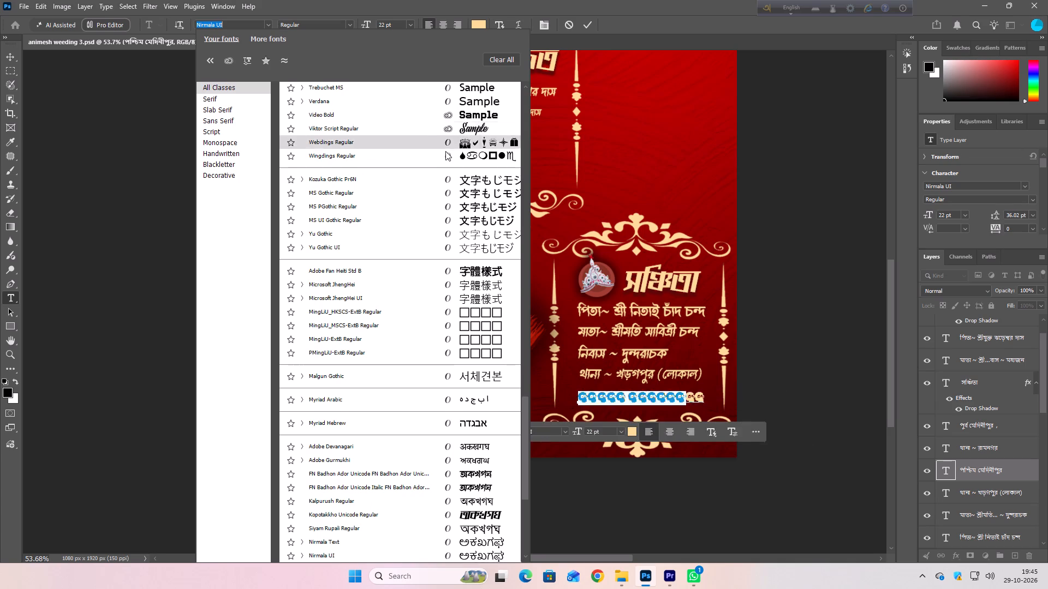
scroll(445, 151, "up", 20)
scroll(445, 151, "up", 20)
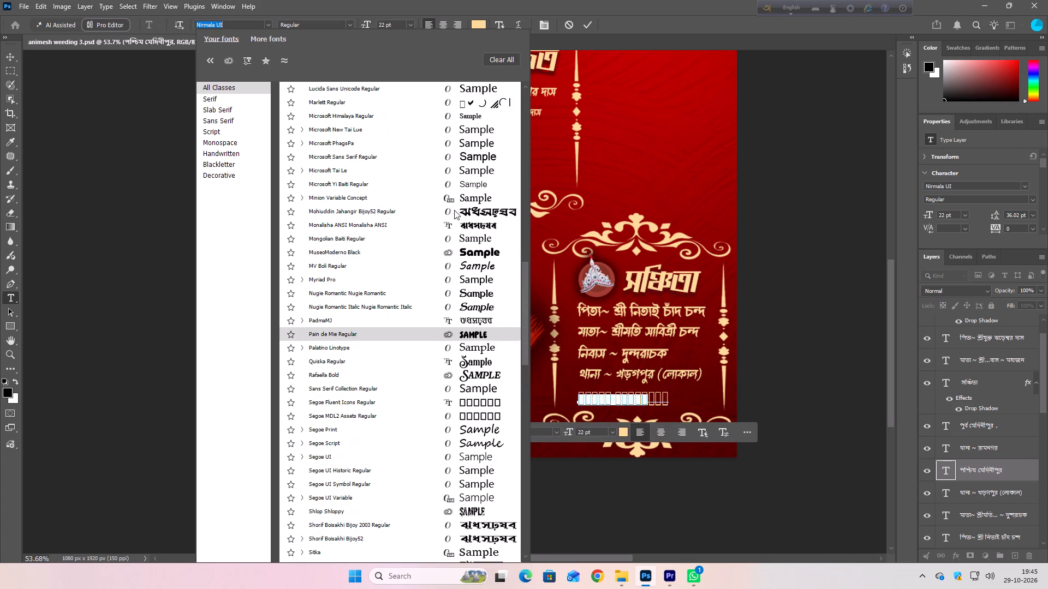
scroll(454, 210, "up", 20)
scroll(454, 210, "up", 20)
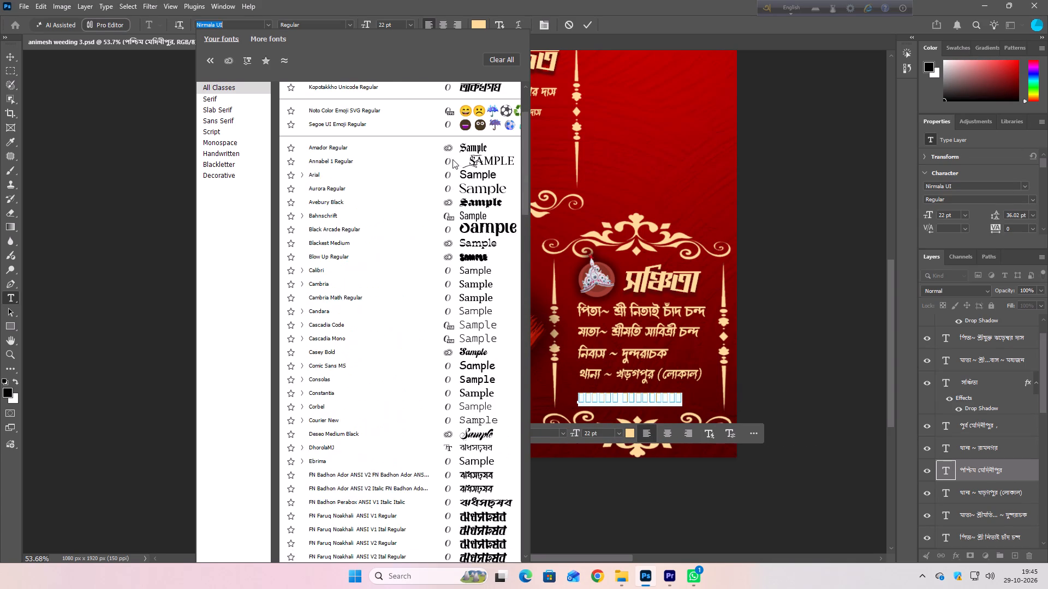
scroll(452, 159, "up", 12)
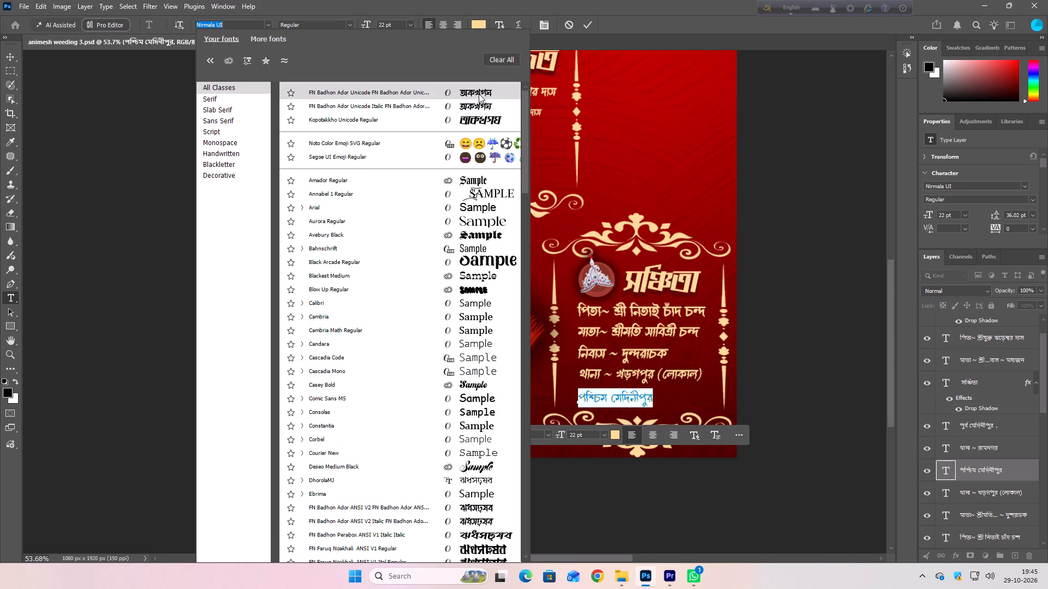
left_click(479, 94)
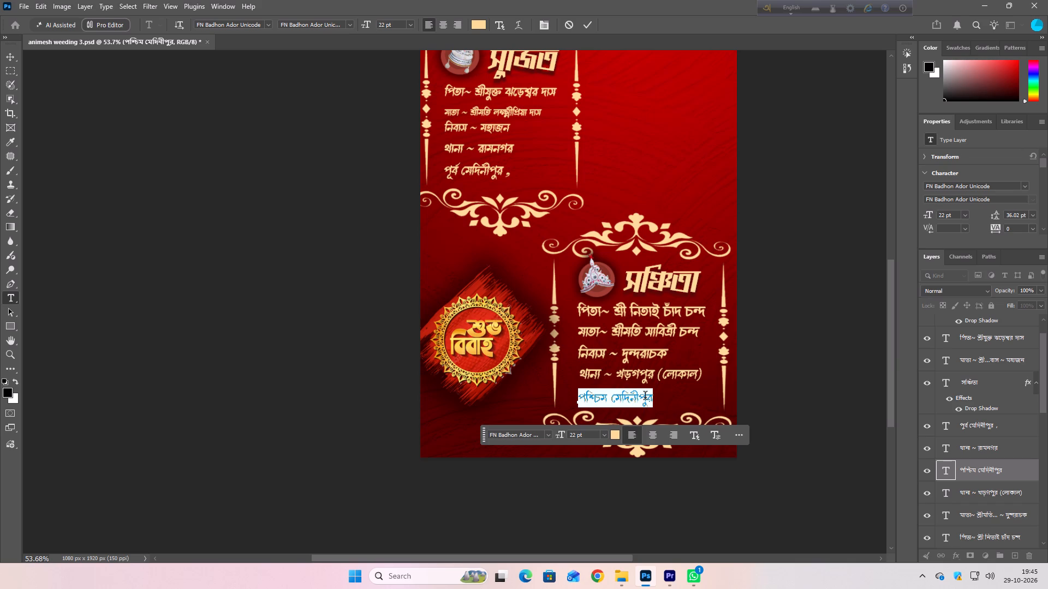
left_click(678, 408)
left_click(17, 60)
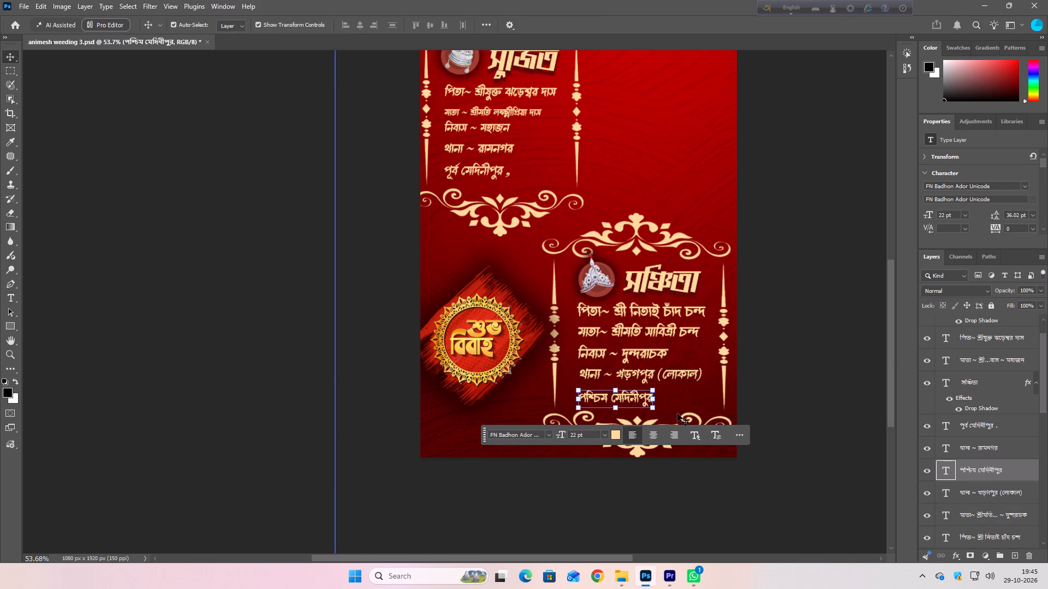
Hide the bride's detail text layers: the district, "থানা", mother and residence, and father lines.
left_click(974, 450, "ctrl")
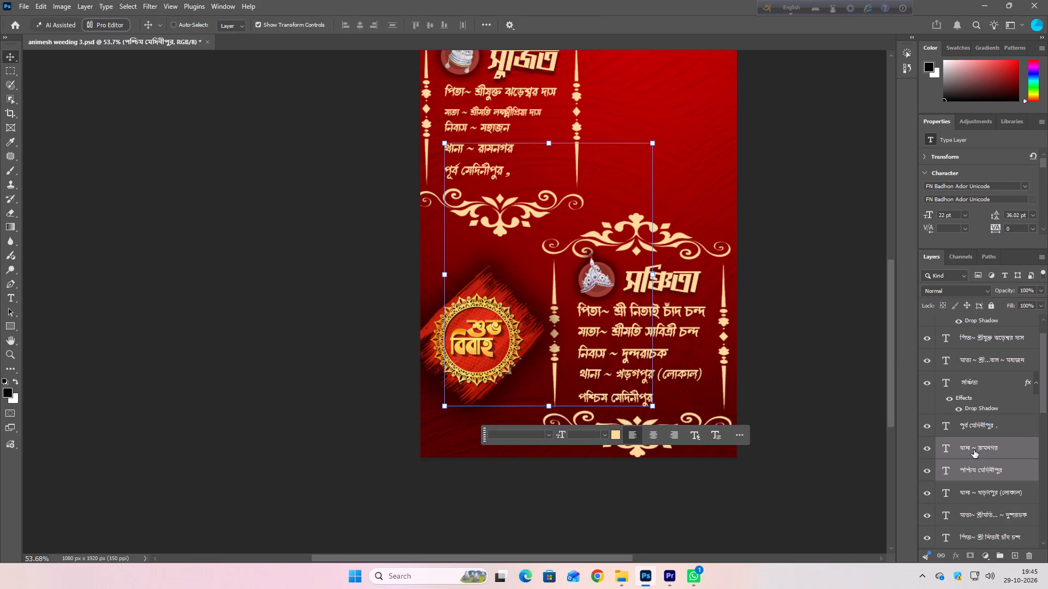
left_click(975, 466)
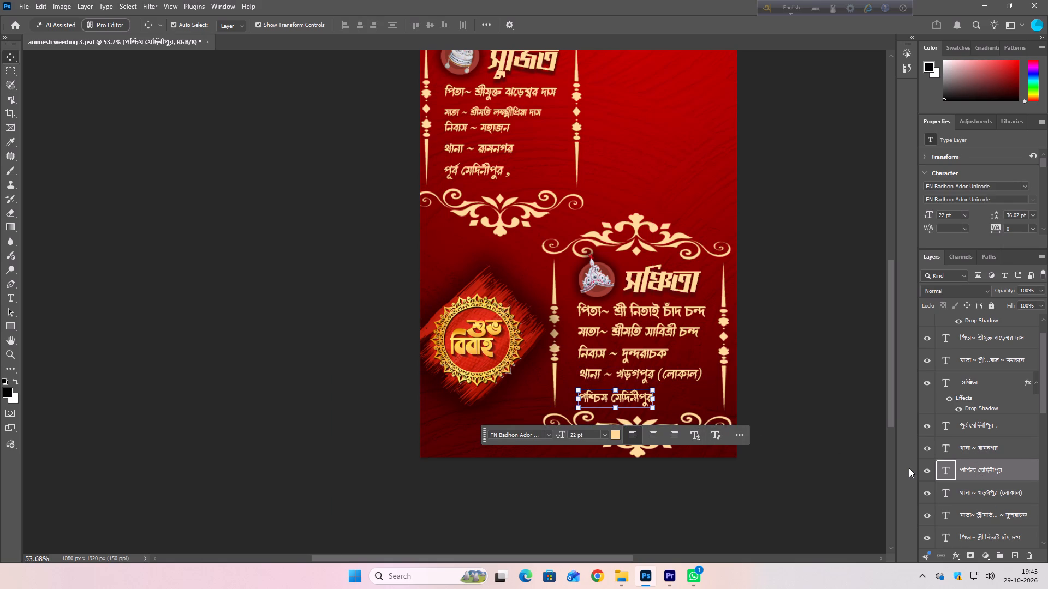
left_click(930, 472)
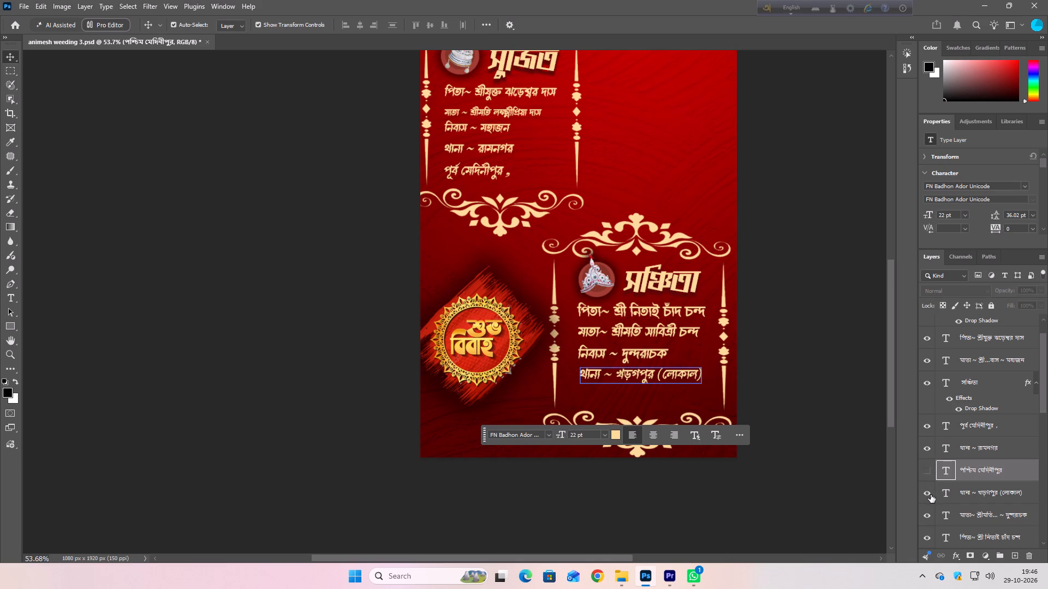
left_click(931, 495)
left_click(931, 495)
left_click(931, 495)
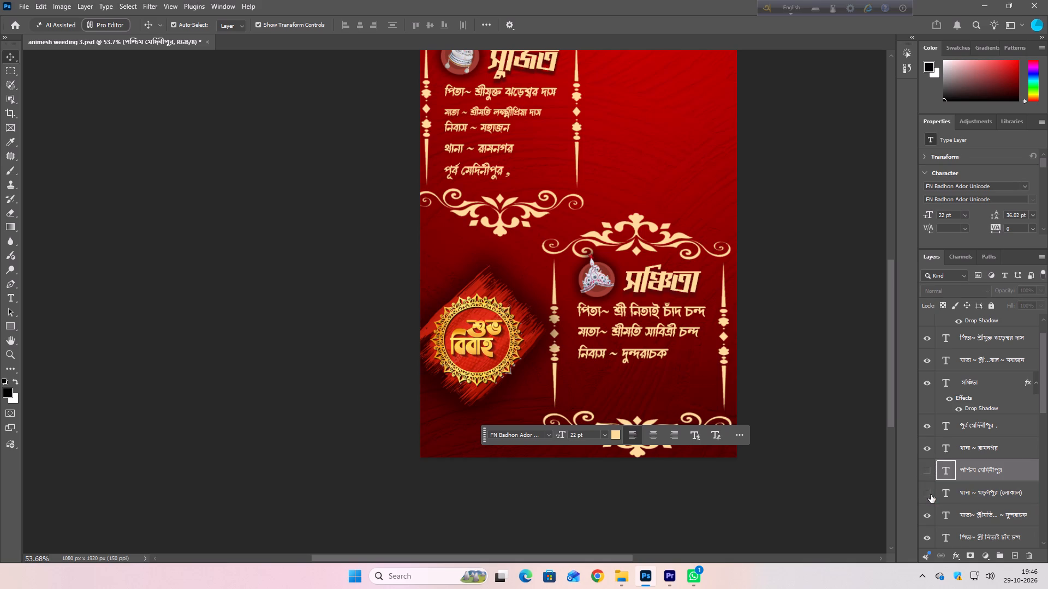
left_click(931, 518)
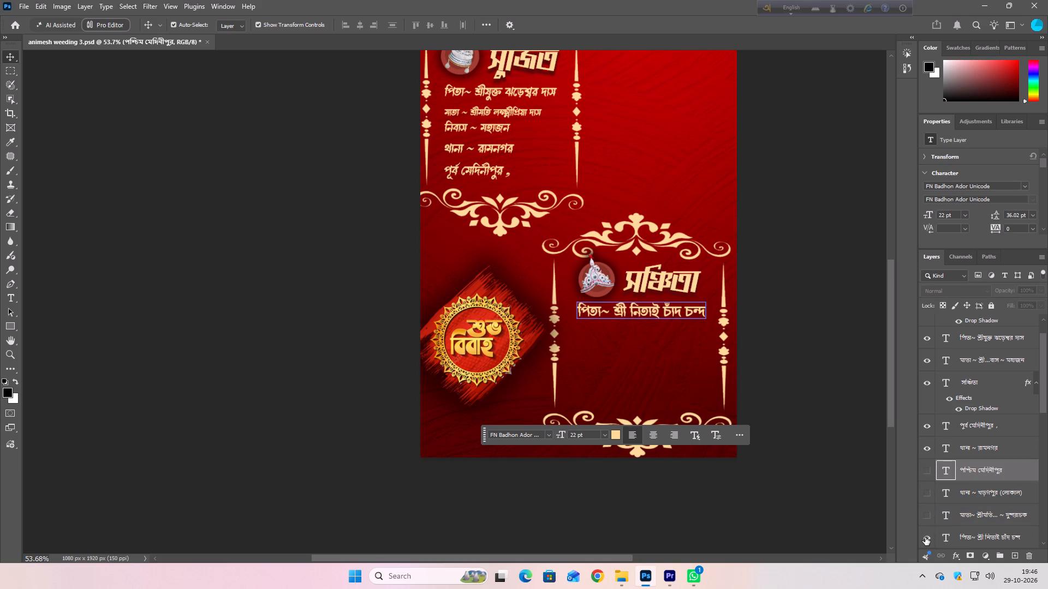
left_click(924, 539)
Hide the mukut, shubha bibaha and Red Square copy layers.
scroll(937, 527, "down", 3)
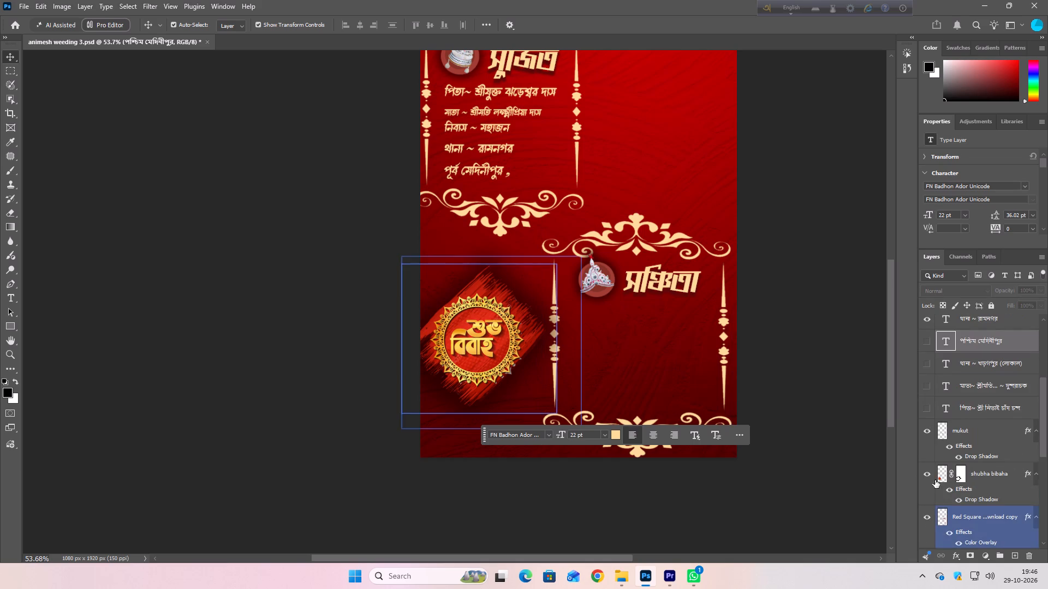
left_click(925, 434)
left_click(926, 477)
left_click(925, 516)
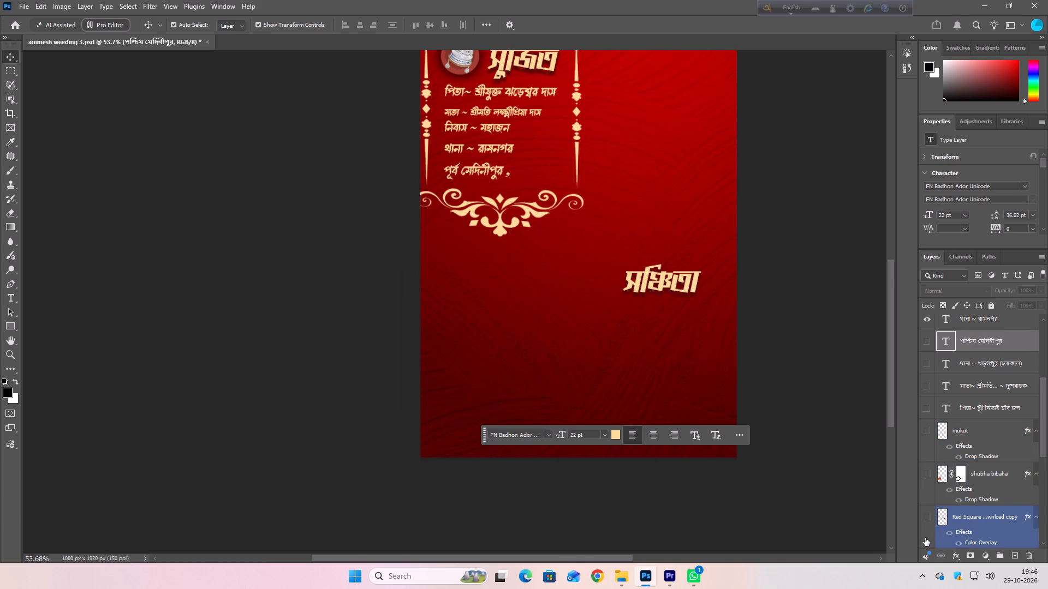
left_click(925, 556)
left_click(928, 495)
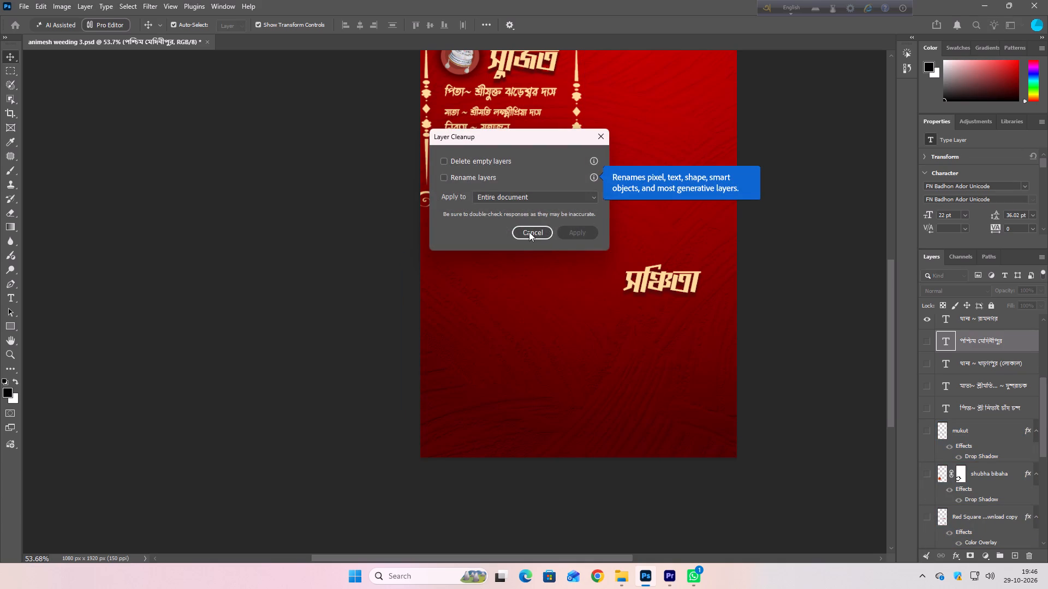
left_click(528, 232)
Hide the original Red Square, topor and marigold layers, the text layer below marigold, both bg layers and Background.
scroll(979, 497, "down", 5)
scroll(930, 395, "up", 2)
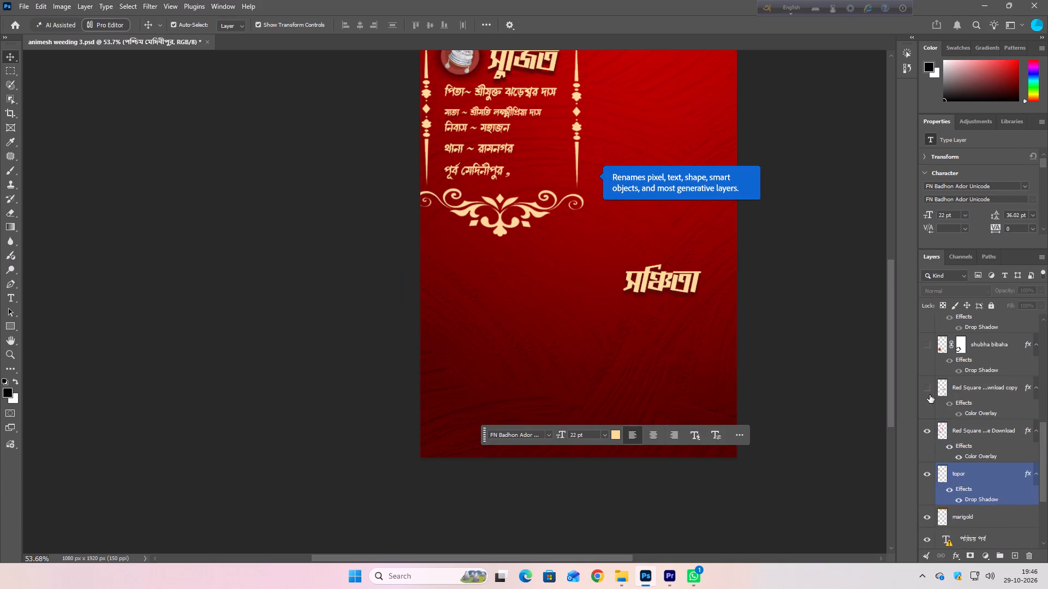
left_click(926, 433)
left_click(925, 475)
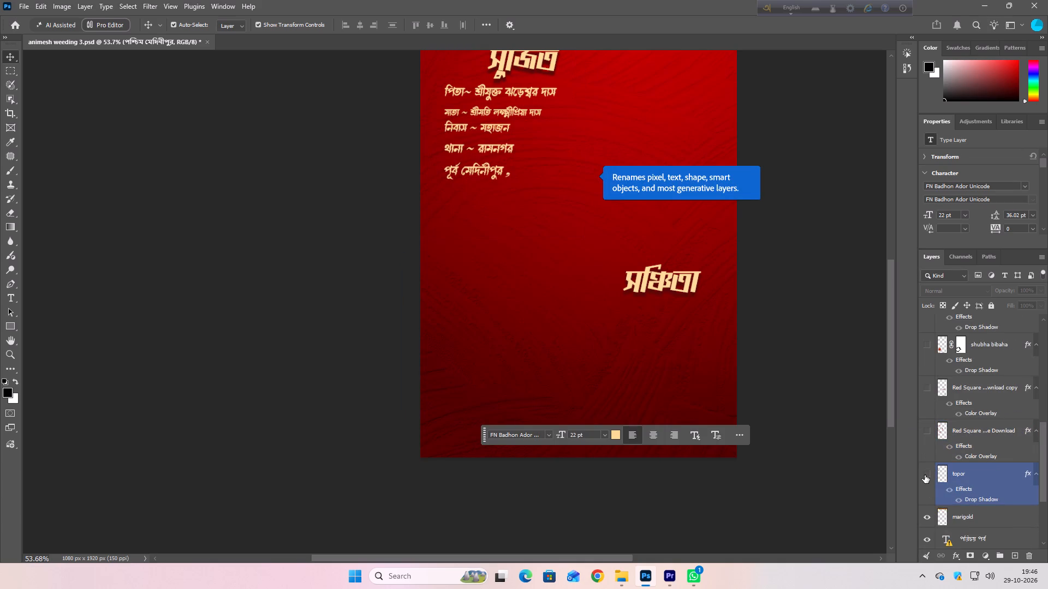
scroll(926, 476, "down", 2)
left_click(930, 432)
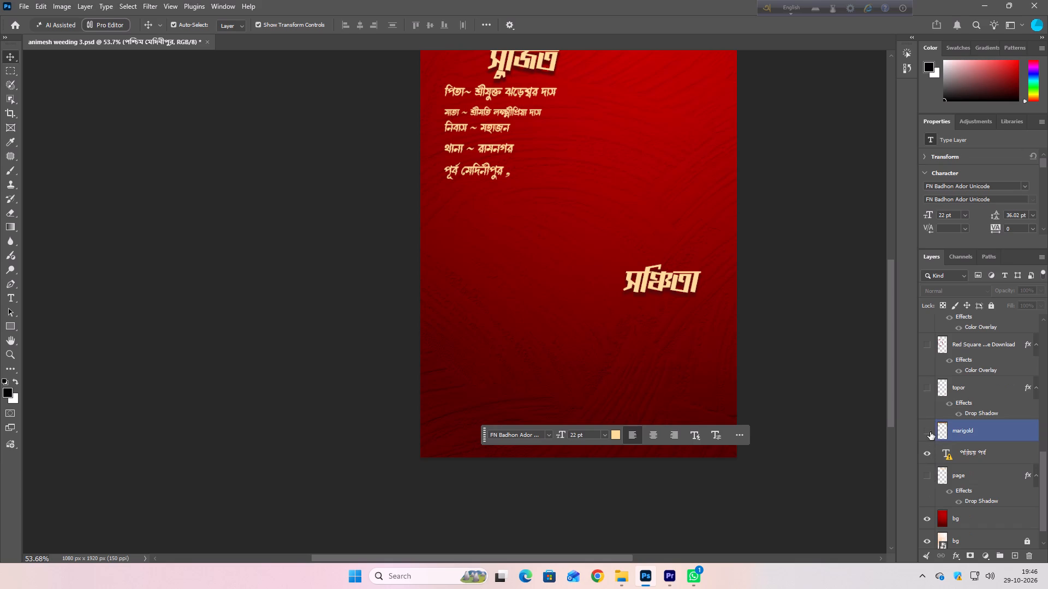
left_click(928, 452)
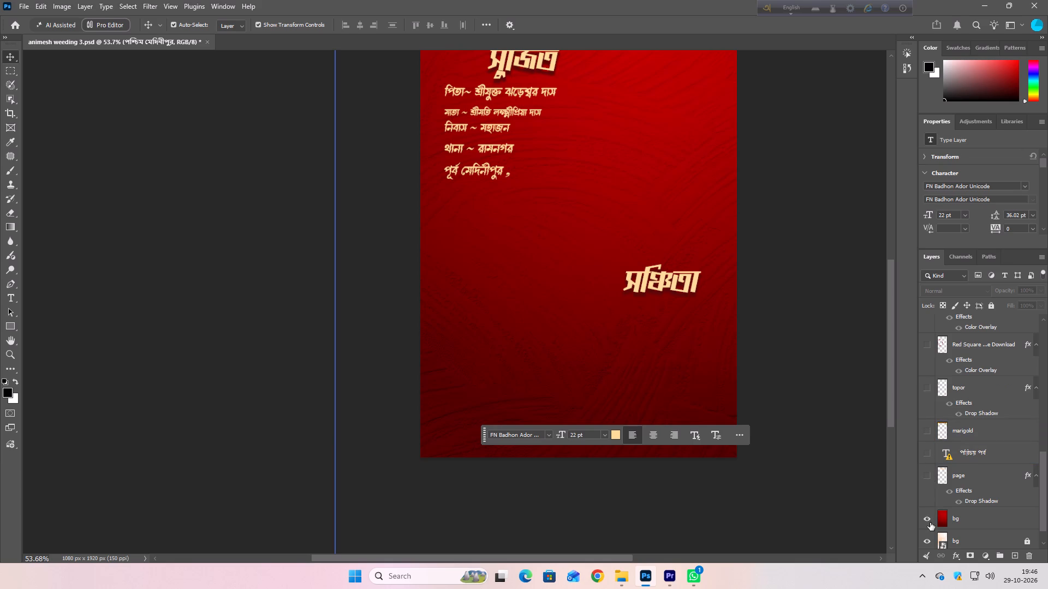
left_click(931, 522)
scroll(939, 499, "down", 4)
left_click(927, 513)
left_click(928, 538)
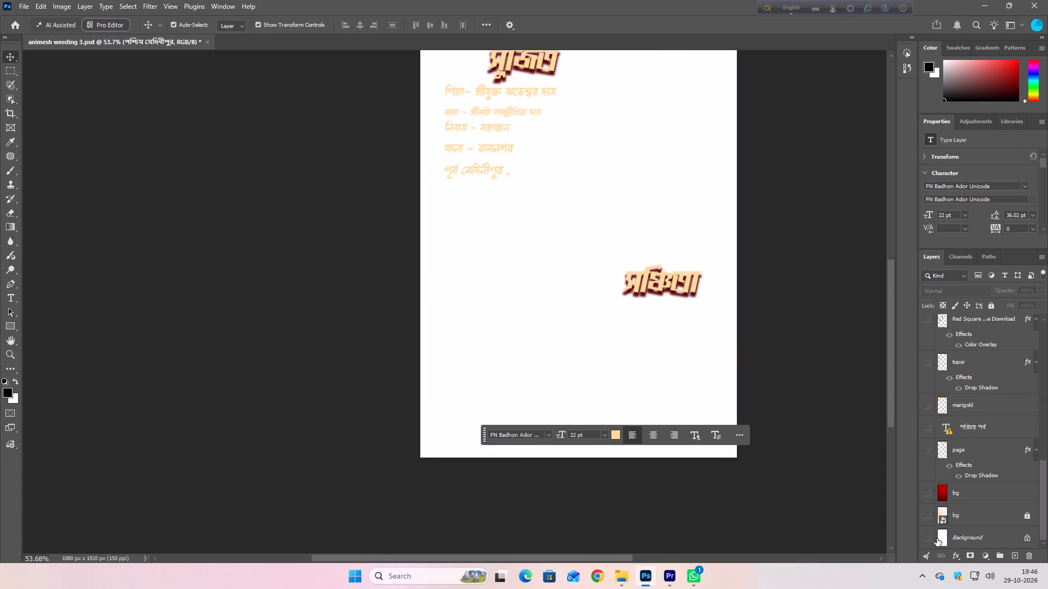
Check the groom's name layer by switching it off and back on, and hide the bride's name layer.
scroll(938, 449, "up", 13)
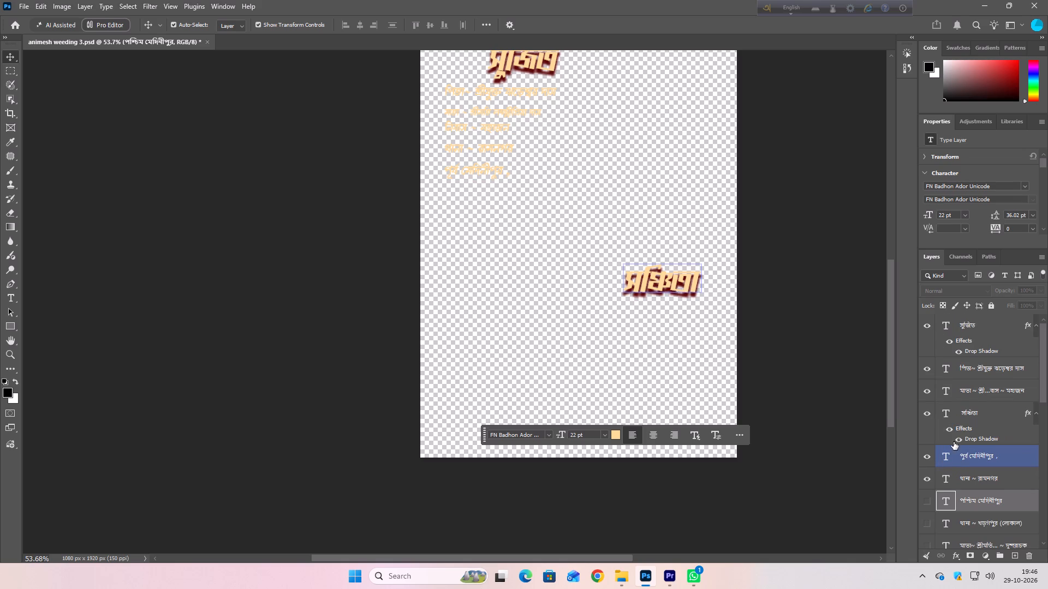
scroll(968, 451, "up", 4)
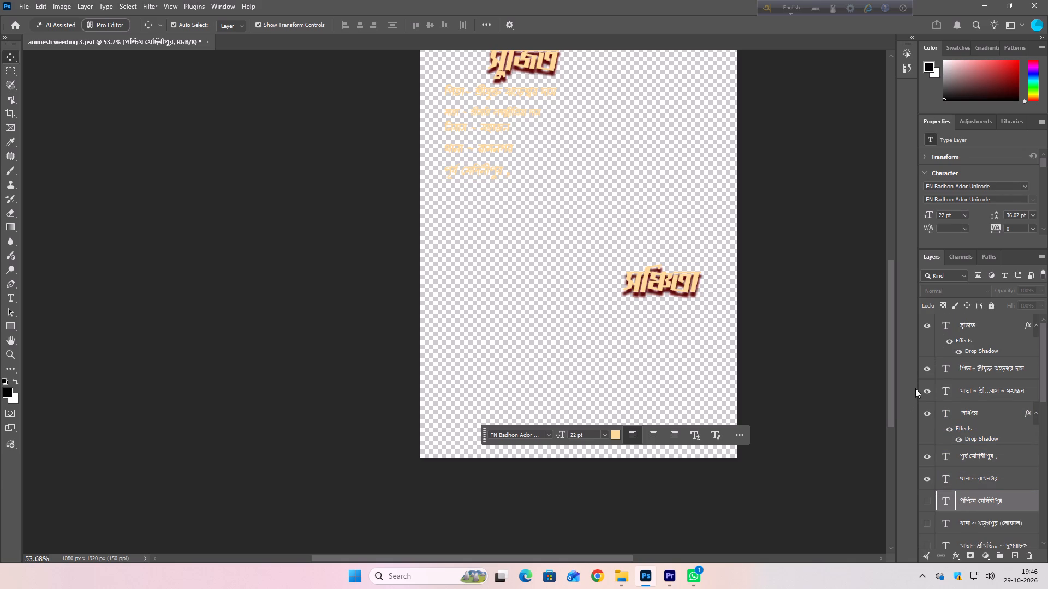
scroll(937, 408, "up", 7)
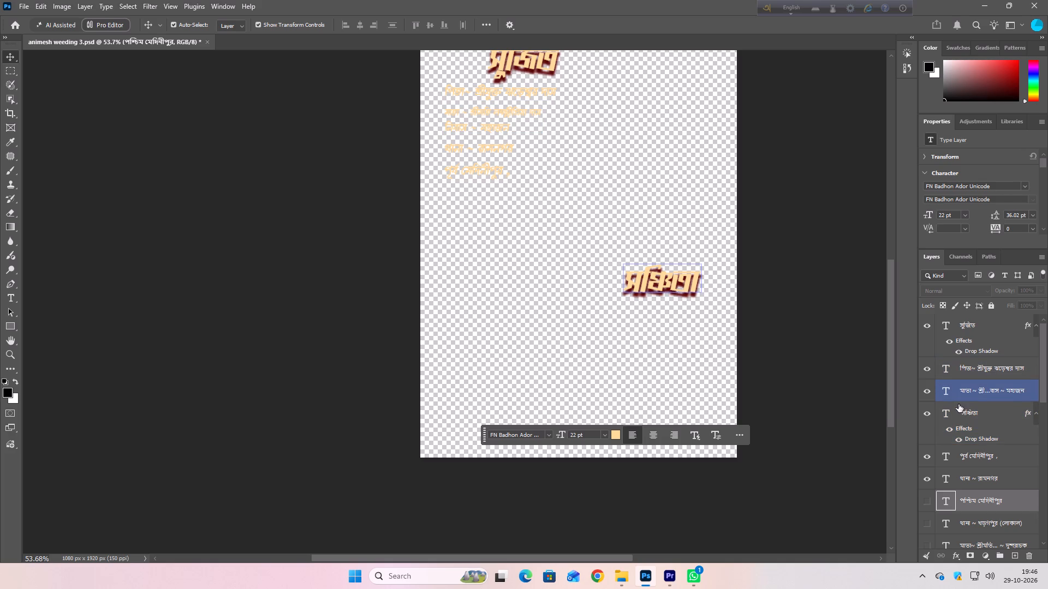
scroll(942, 353, "up", 3)
left_click(927, 328)
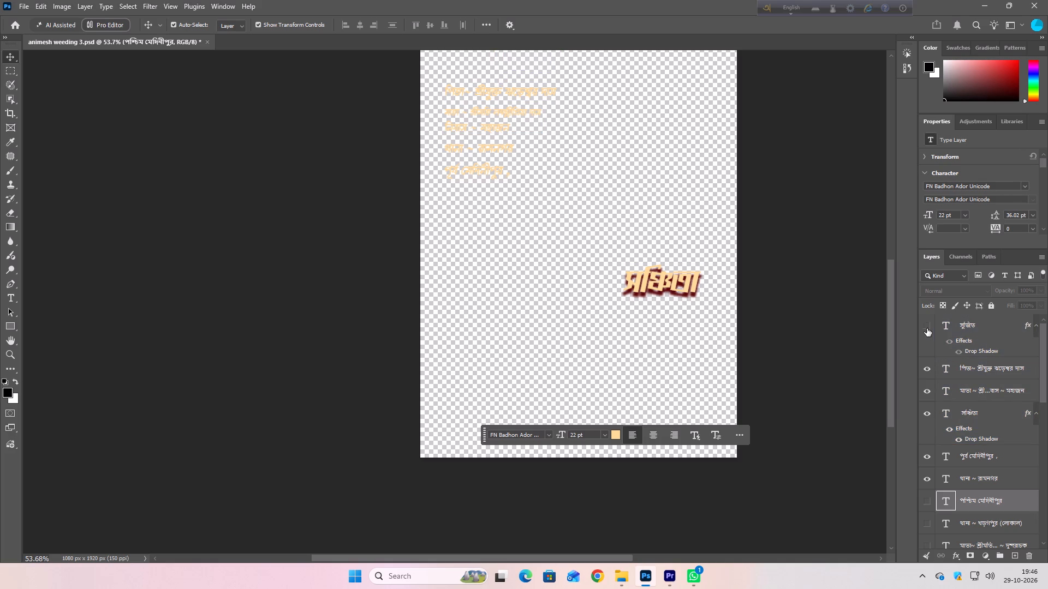
left_click(927, 328)
scroll(950, 352, "up", 4)
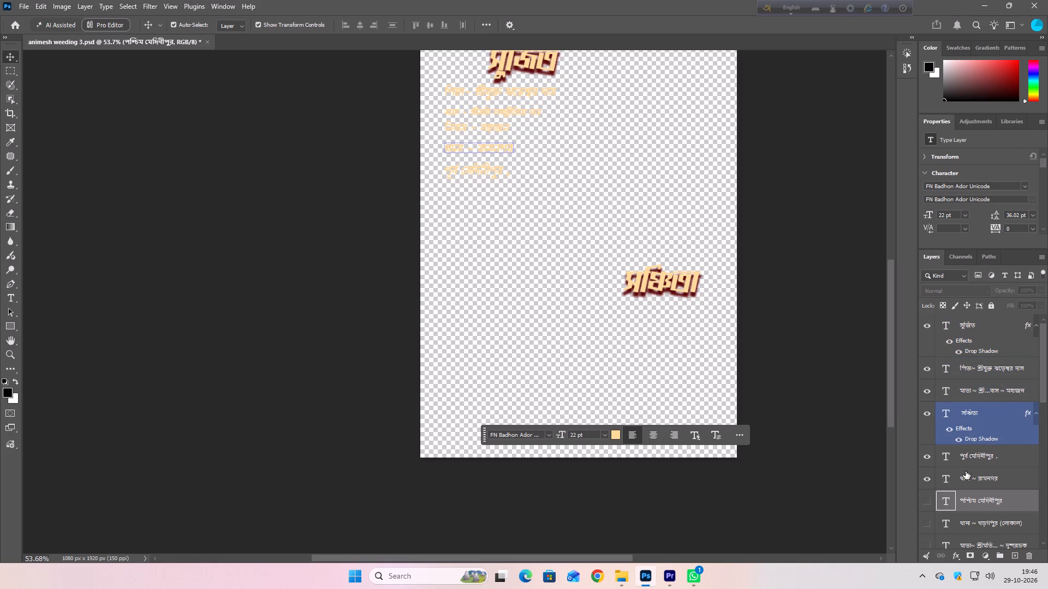
left_click(926, 413)
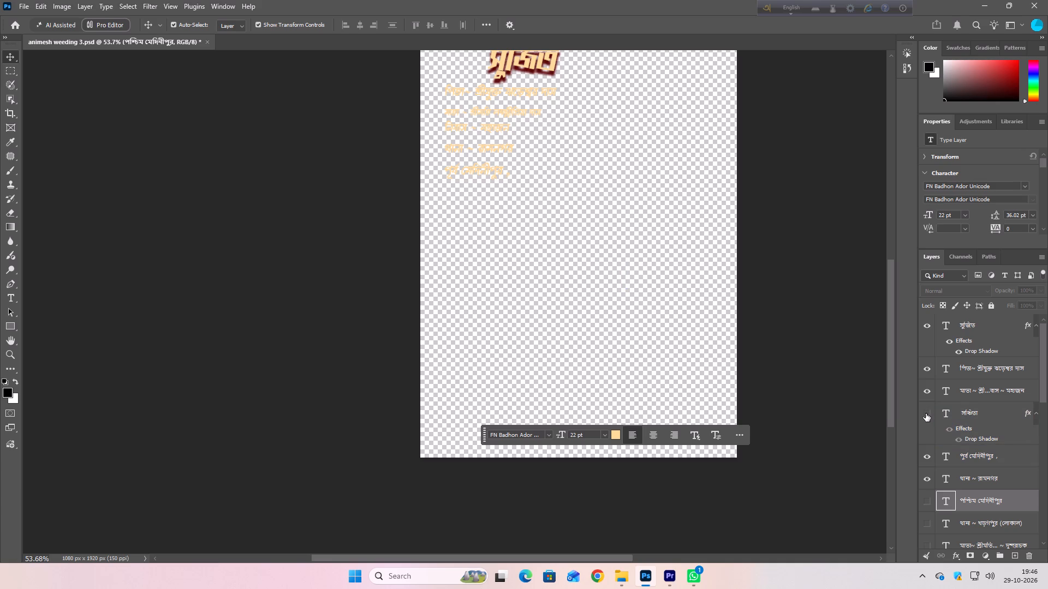
Hide the groom's father, mother and residence, district, and "থানা" text layers, leaving only his name layer switched on.
scroll(940, 402, "up", 5)
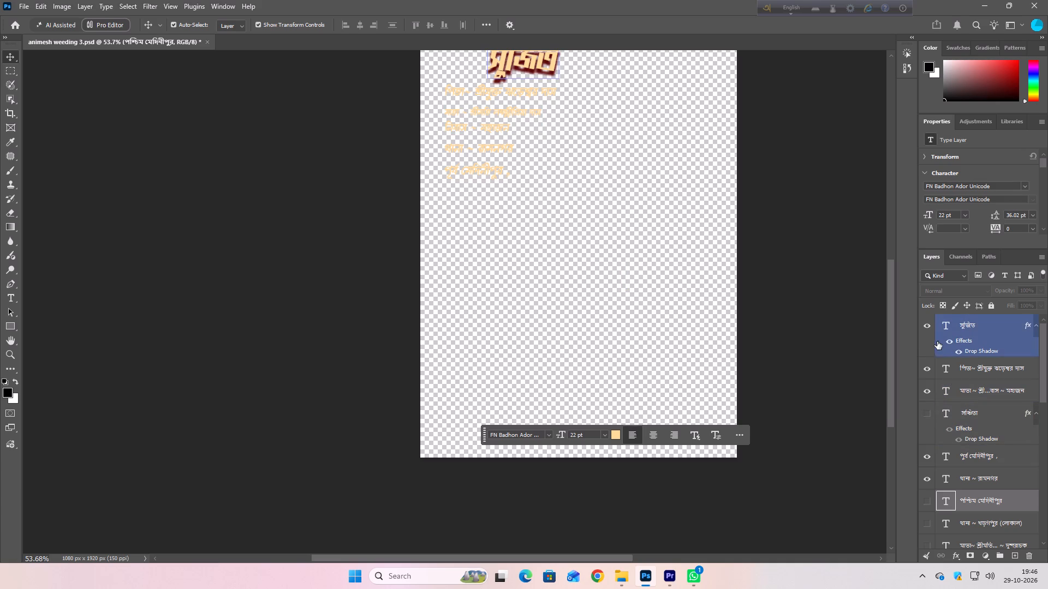
left_click(926, 327)
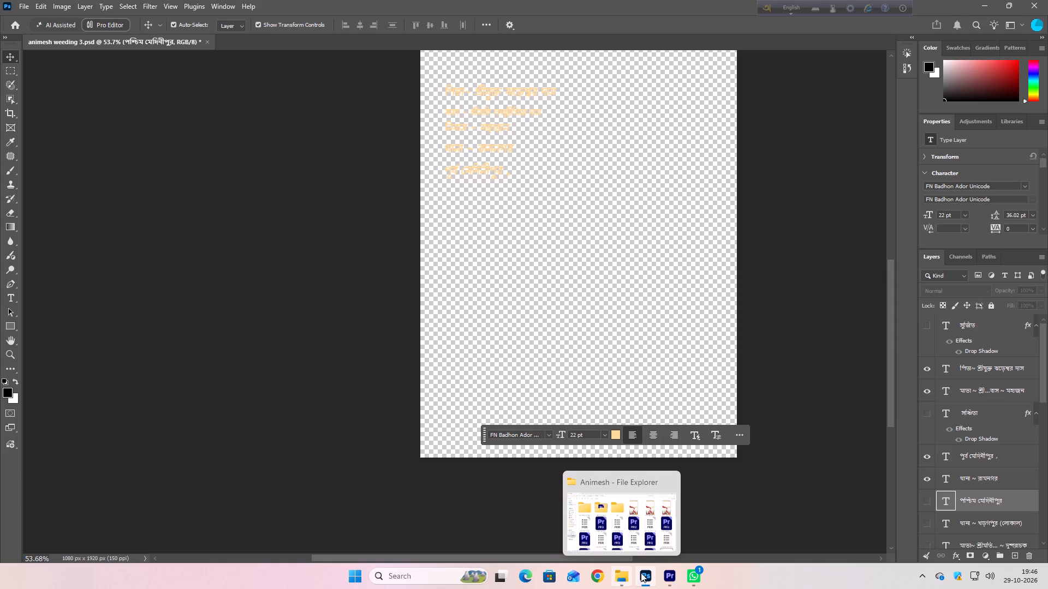
left_click(927, 327)
left_click(926, 368)
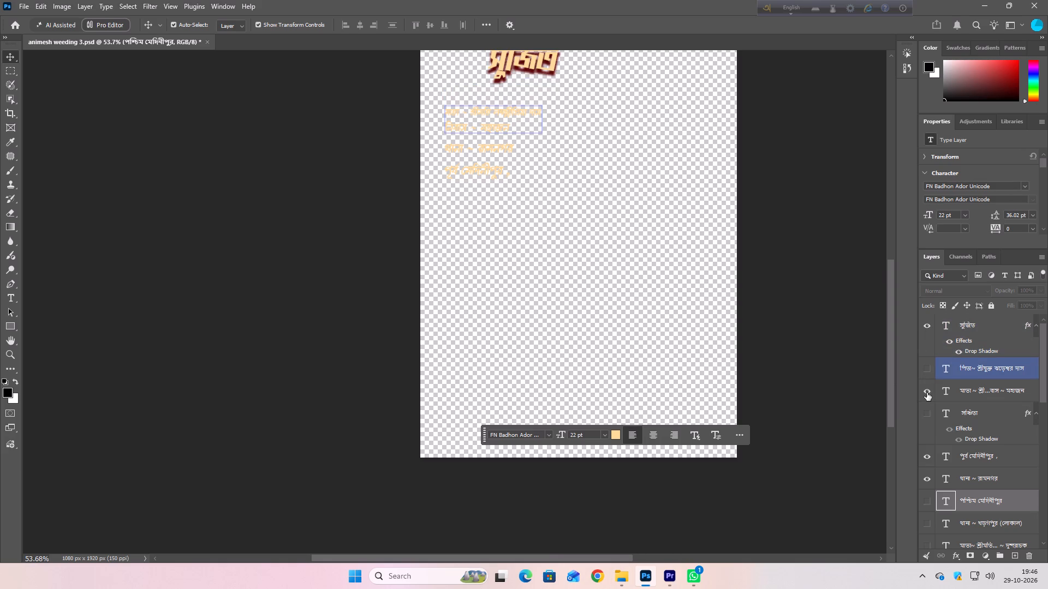
left_click(927, 393)
left_click(928, 455)
left_click(928, 478)
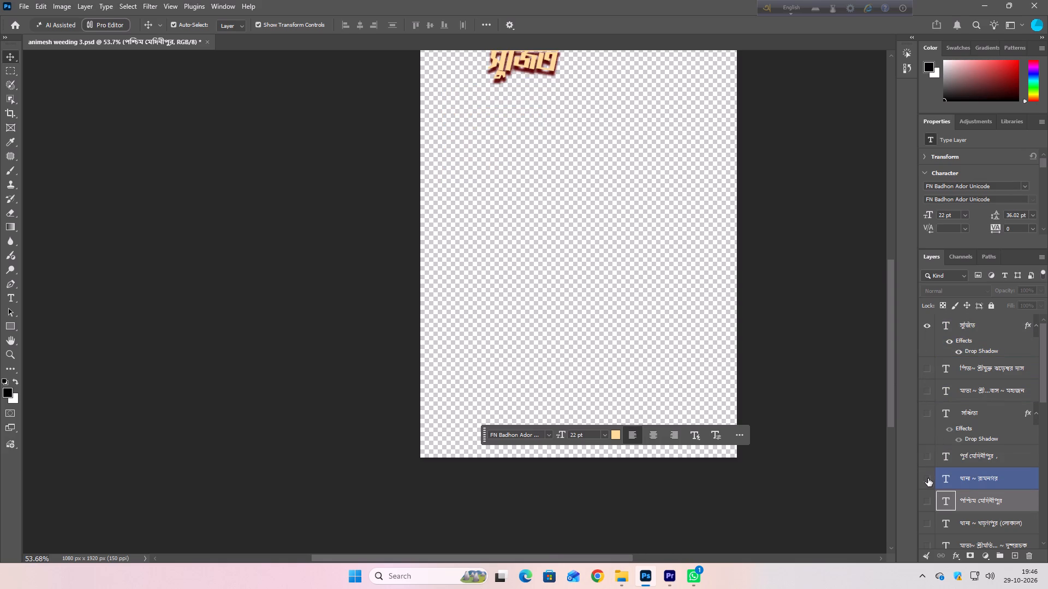
Save a copy of the isolated groom's name as a PNG named A1 in the SSSS folder.
scroll(570, 338, "up", 5)
scroll(570, 338, "down", 8, "alt")
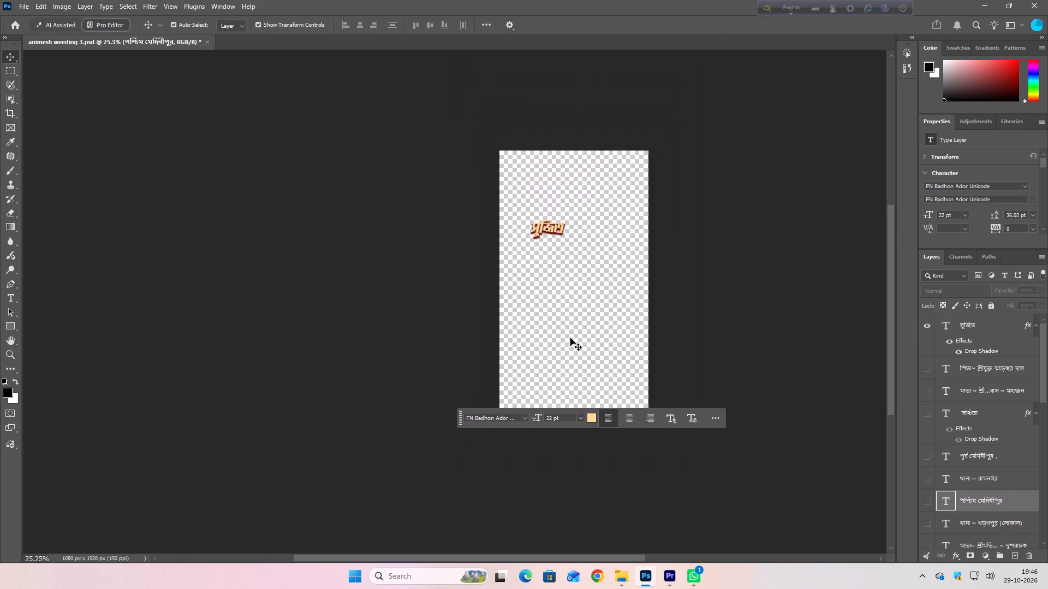
key("ctrl+alt+s")
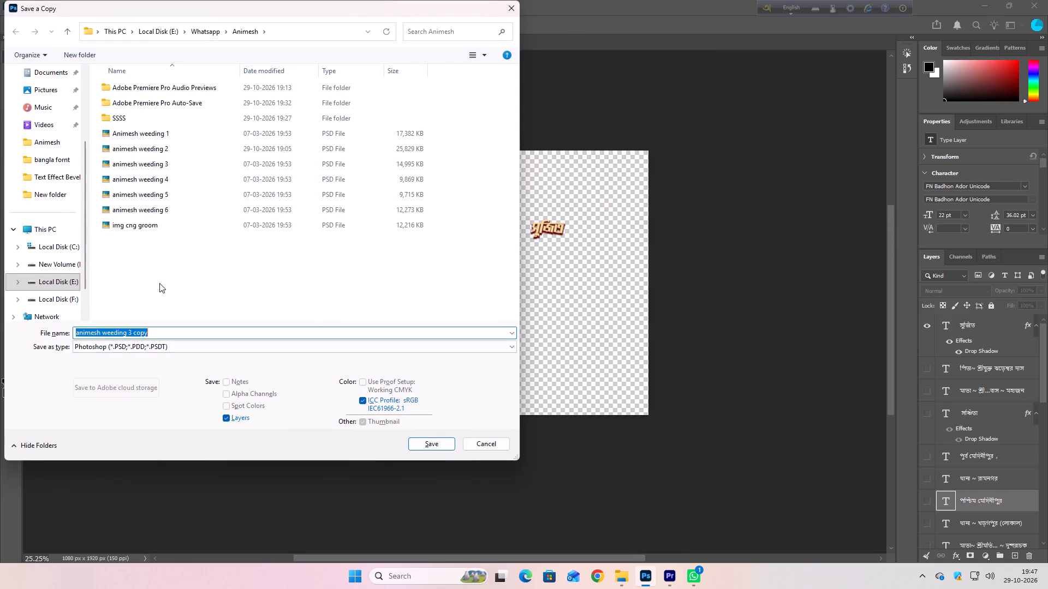
double_click(138, 119)
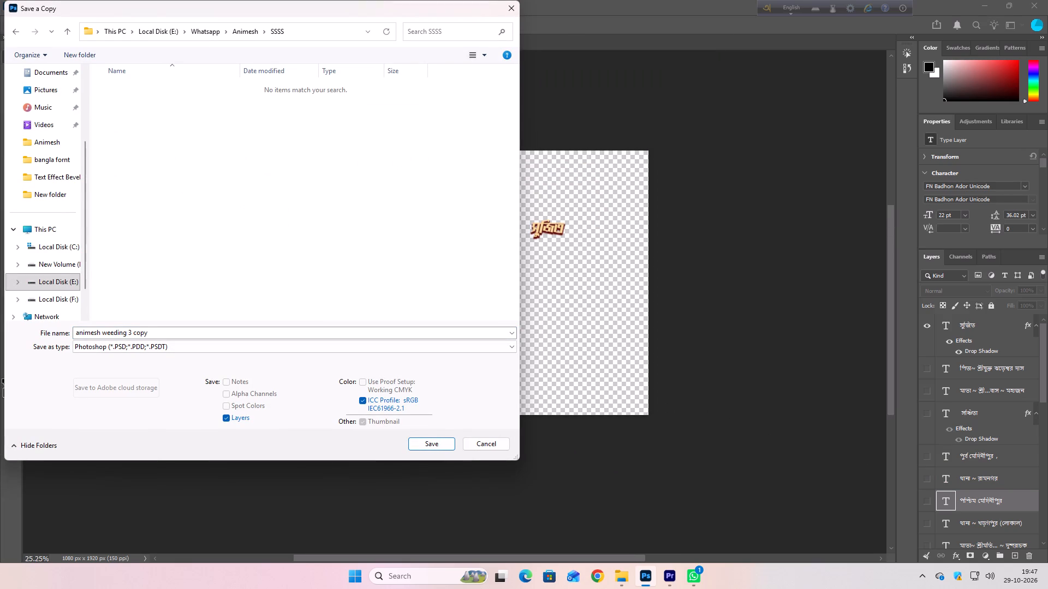
left_click(162, 331)
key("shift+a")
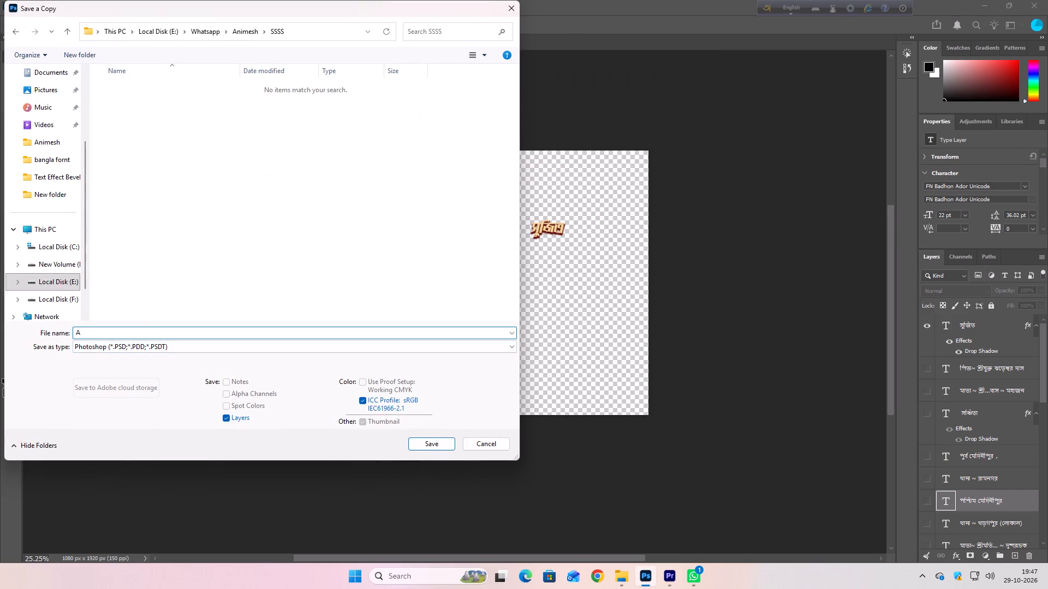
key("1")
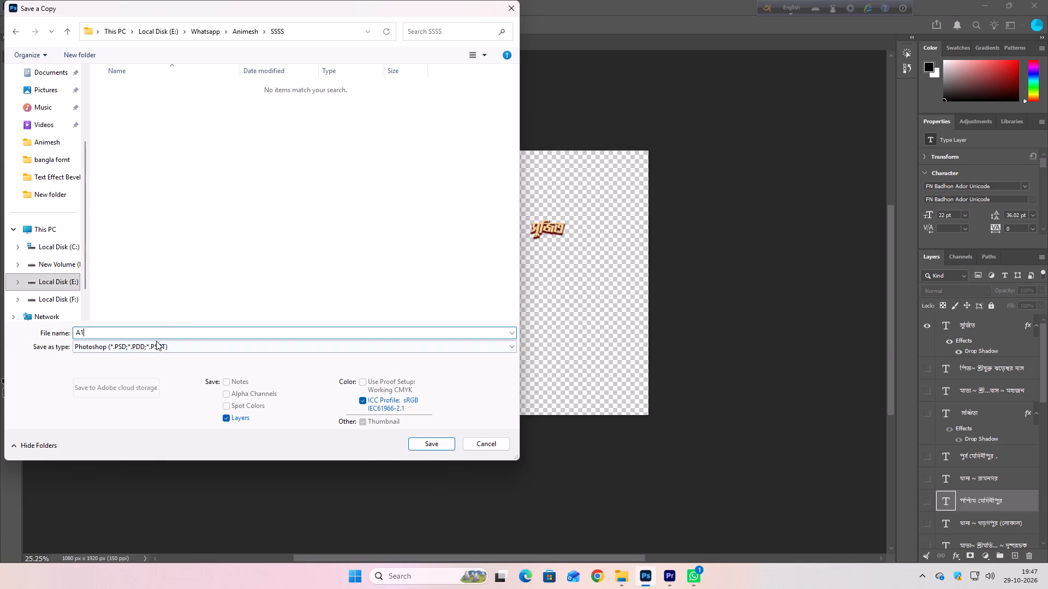
left_click(163, 347)
left_click(138, 492)
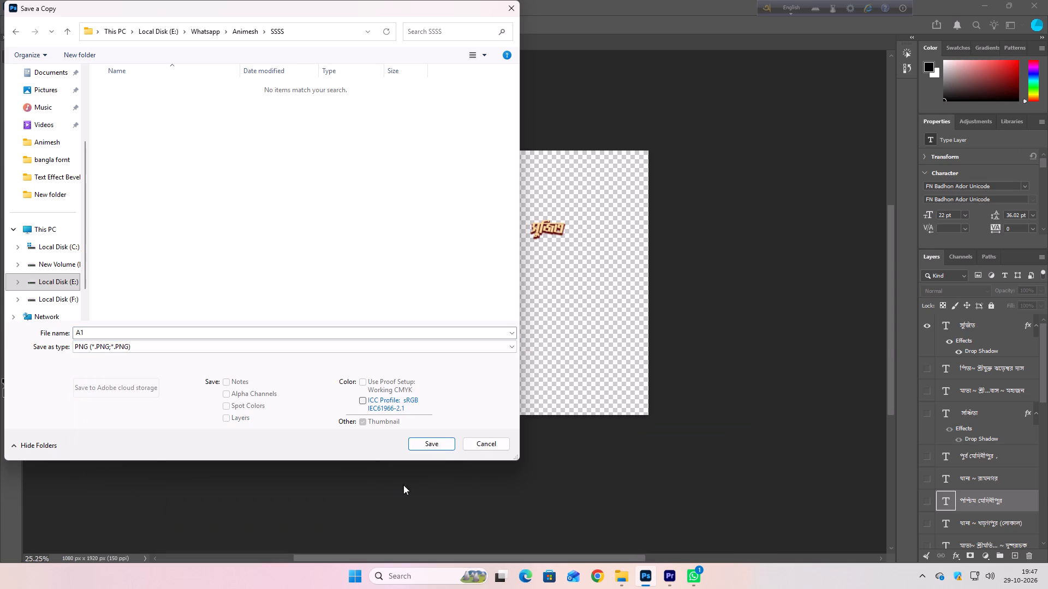
left_click(444, 444)
left_click(571, 167)
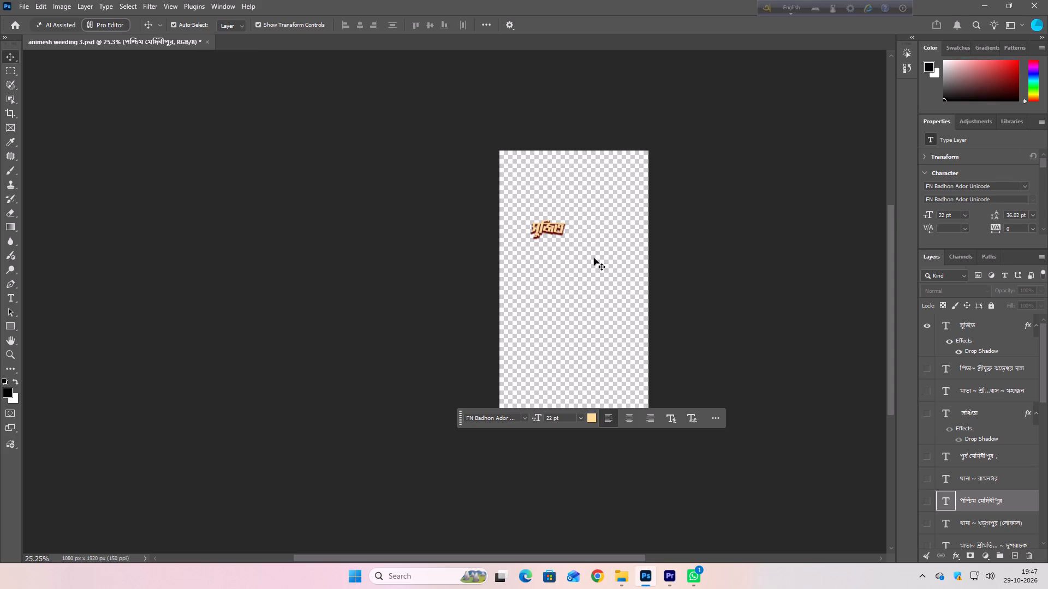
Hide the groom's name layer and show only his father, mother and residence, district, and "থানা" text layers.
left_click(926, 329)
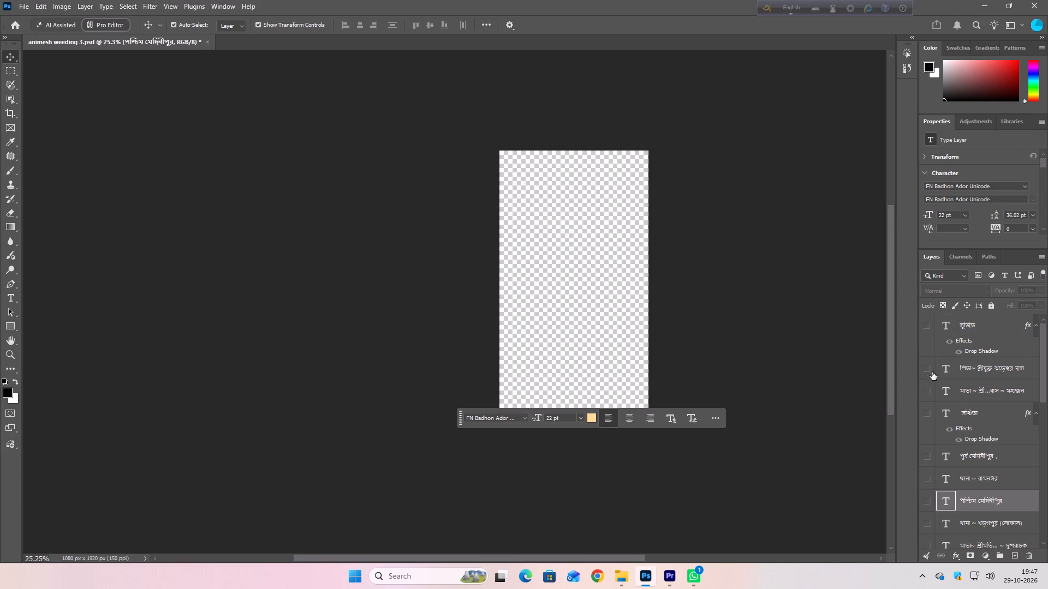
left_click(925, 368)
left_click(926, 392)
left_click(925, 413)
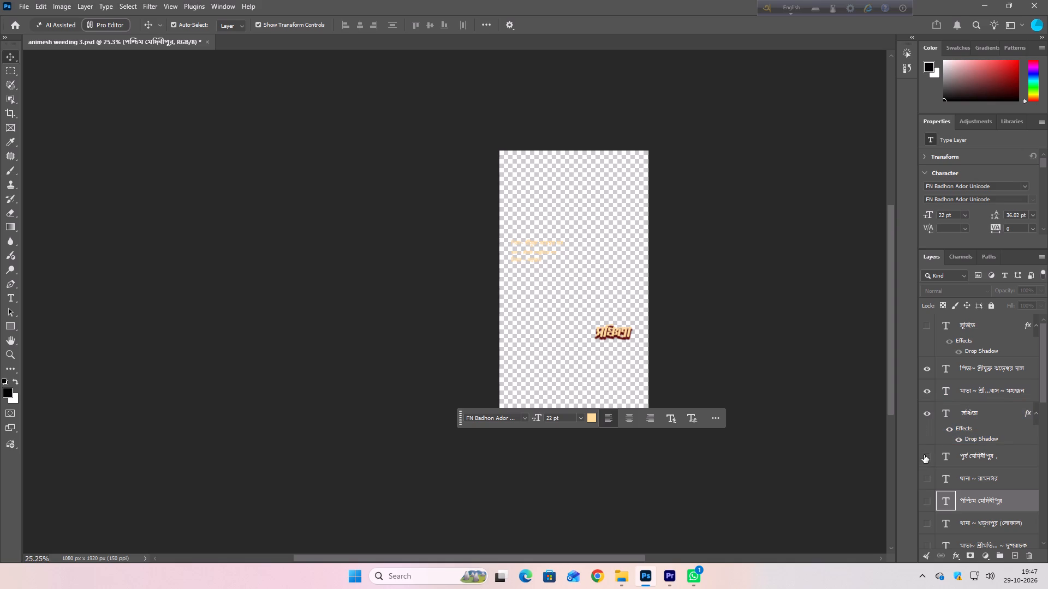
left_click(924, 455)
left_click(929, 415)
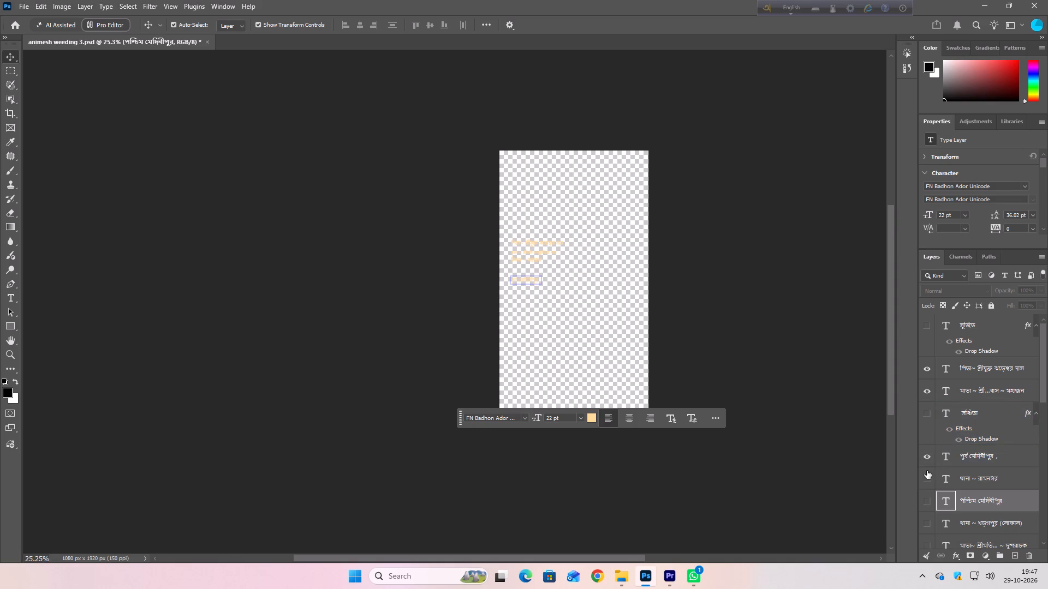
left_click(925, 476)
Save a copy of the groom's detail text as a PNG named A2 in the SSSS folder.
key("ctrl+alt+s")
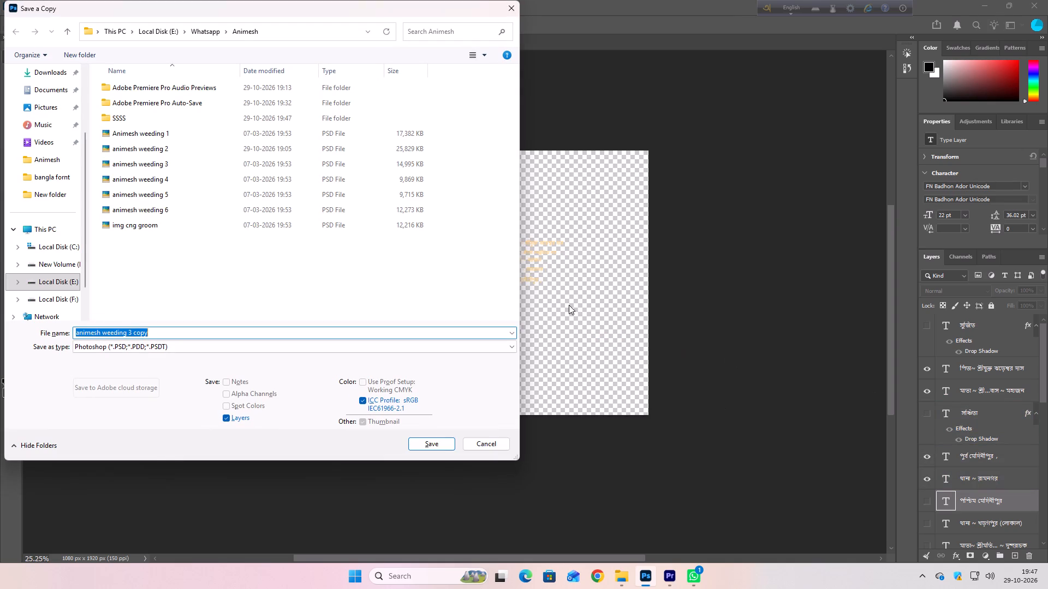
double_click(141, 116)
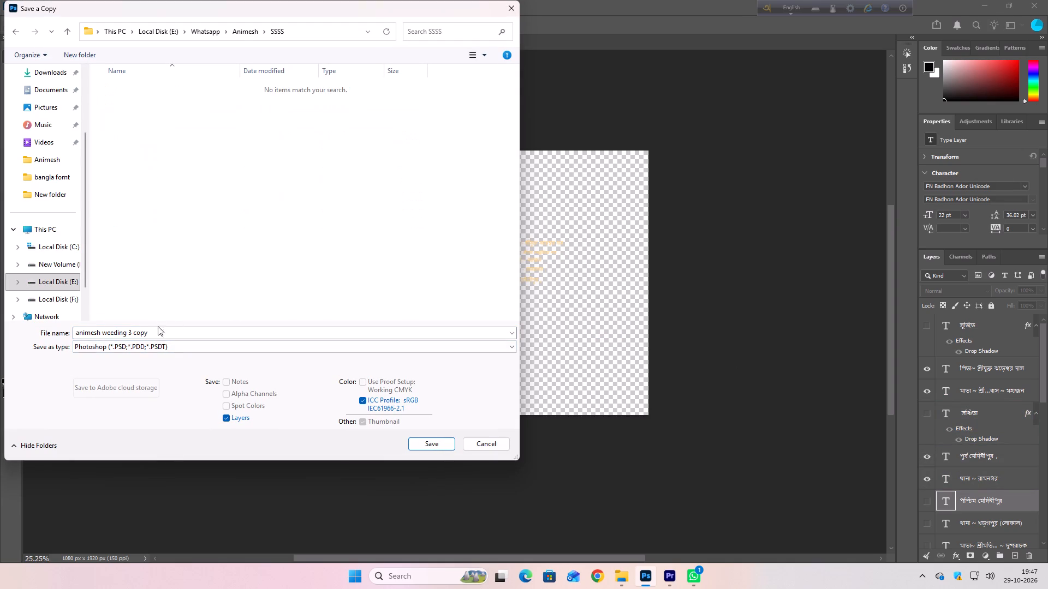
left_click(159, 336)
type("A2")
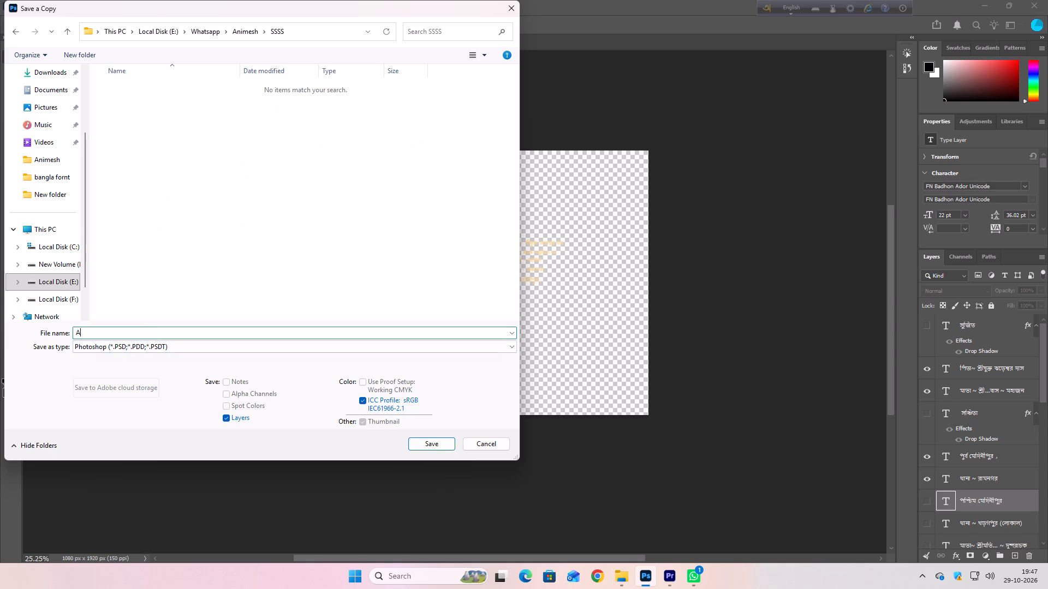
left_click(174, 348)
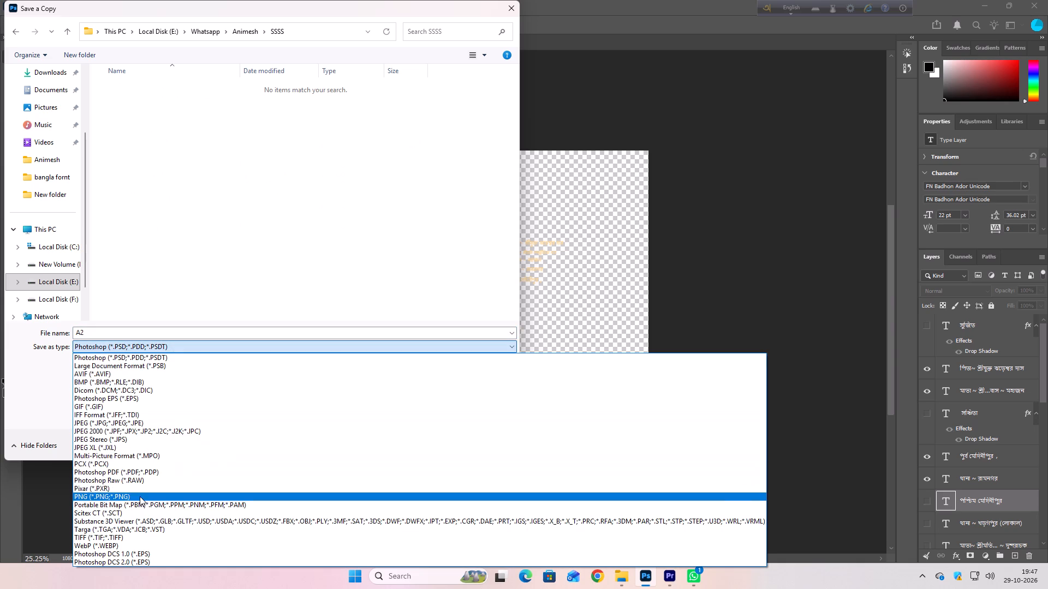
left_click(140, 496)
left_click(425, 444)
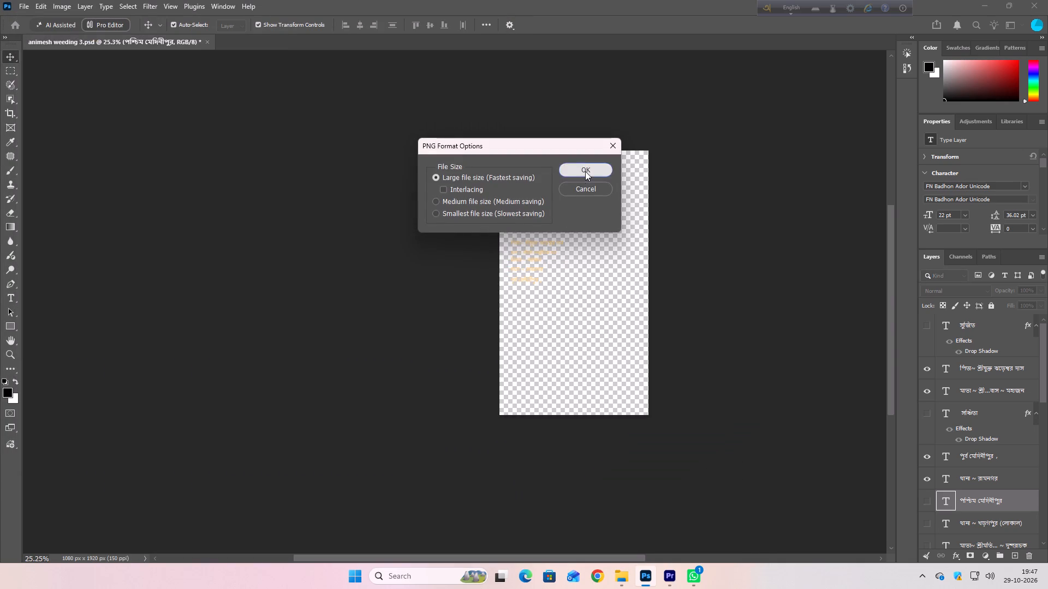
left_click(585, 171)
Hide the groom's four detail text layers and show only the bride's name layer.
scroll(962, 473, "down", 3)
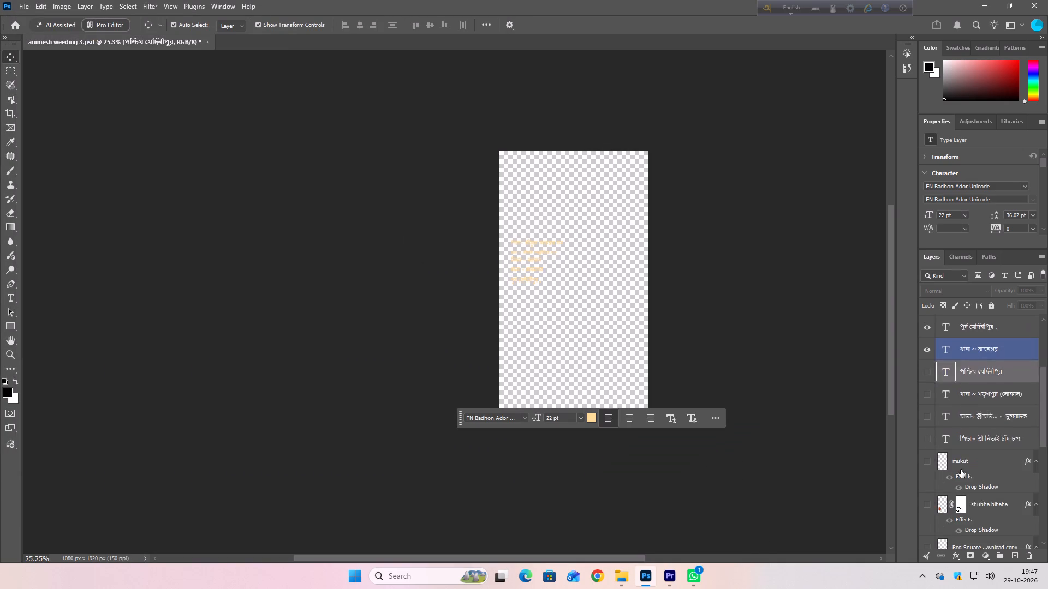
scroll(954, 461, "up", 2)
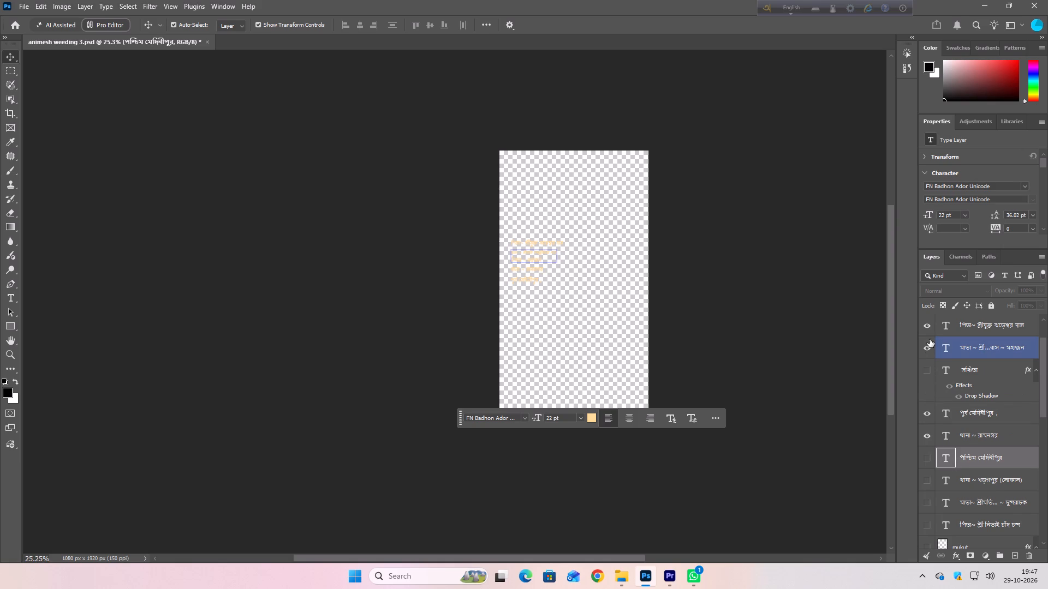
left_click(930, 329)
left_click(926, 352)
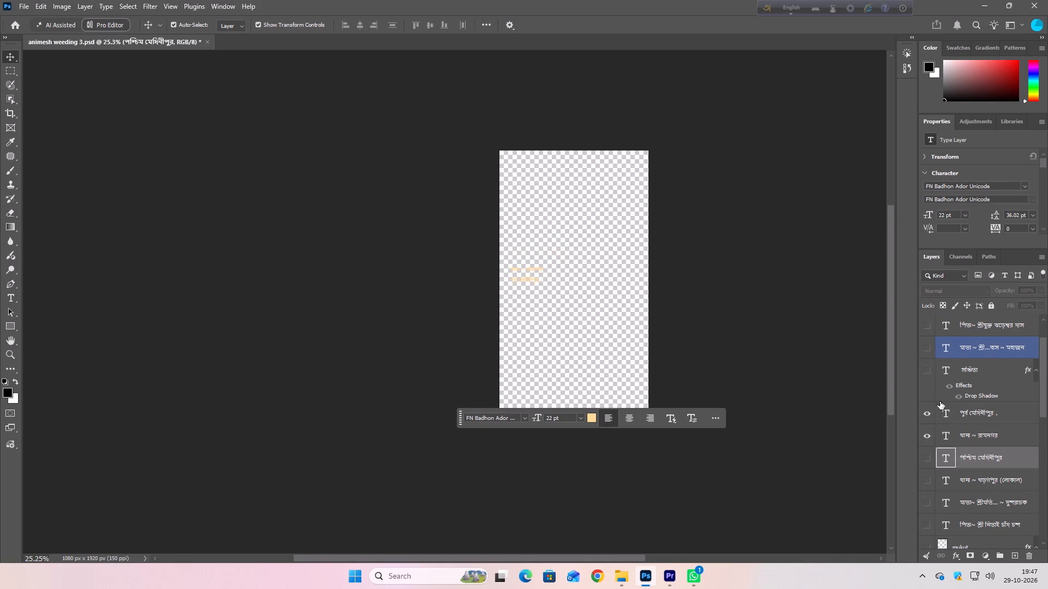
left_click(930, 418)
left_click(925, 433)
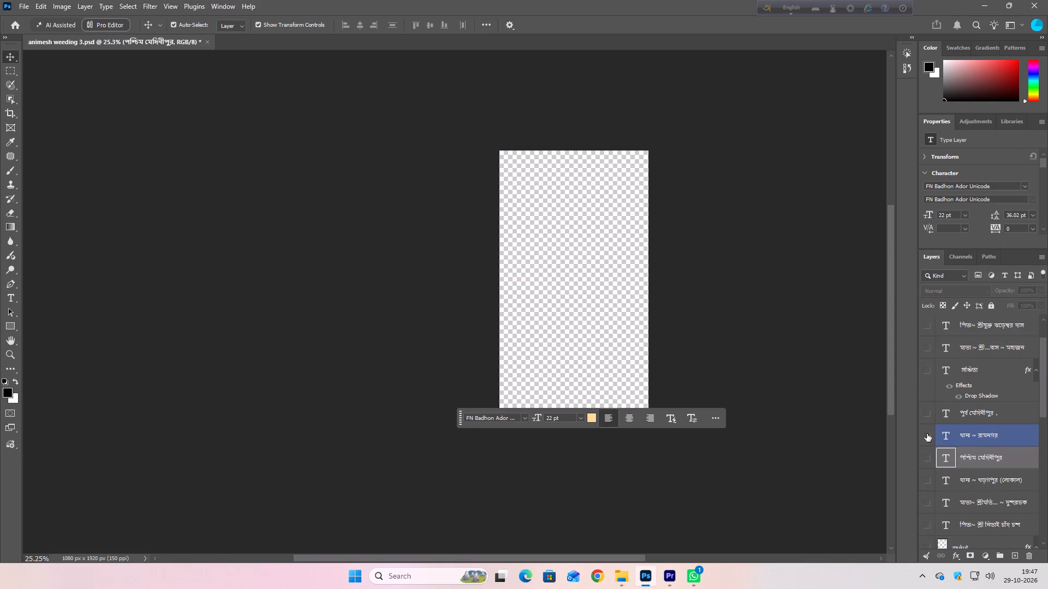
left_click(927, 370)
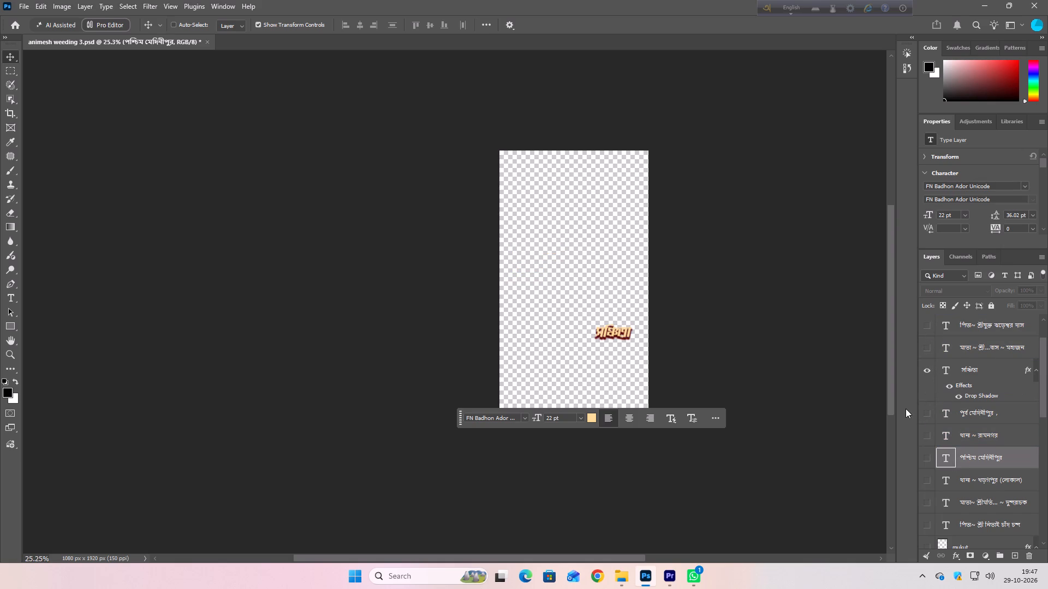
Start saving a copy of the isolated bride's name.
key("ctrl+alt+s")
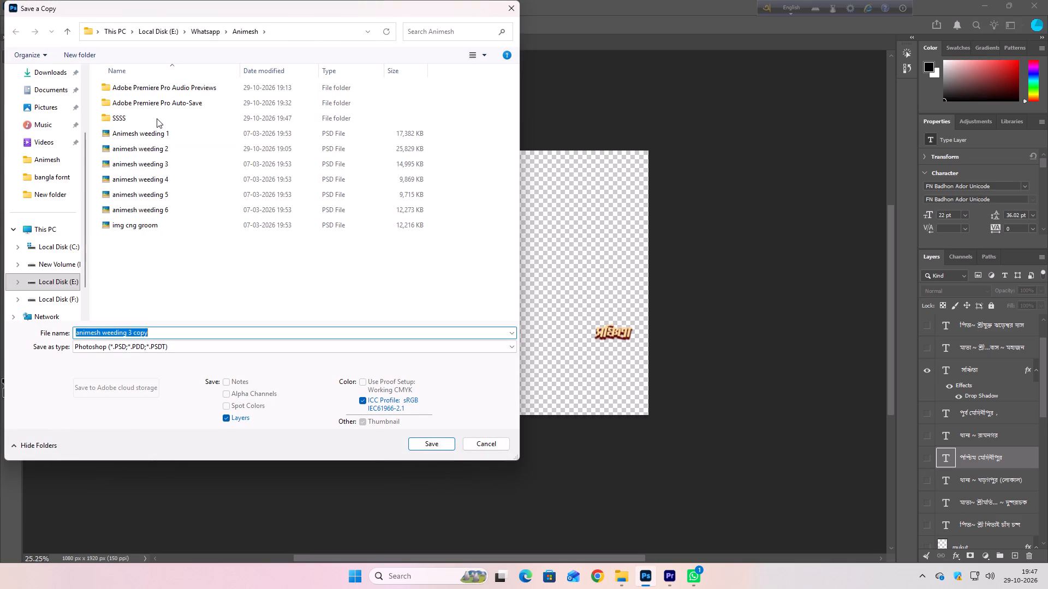
Save the isolated name text as a PNG copy named A3 in the SSSS folder.
double_click(157, 118)
left_click(158, 332)
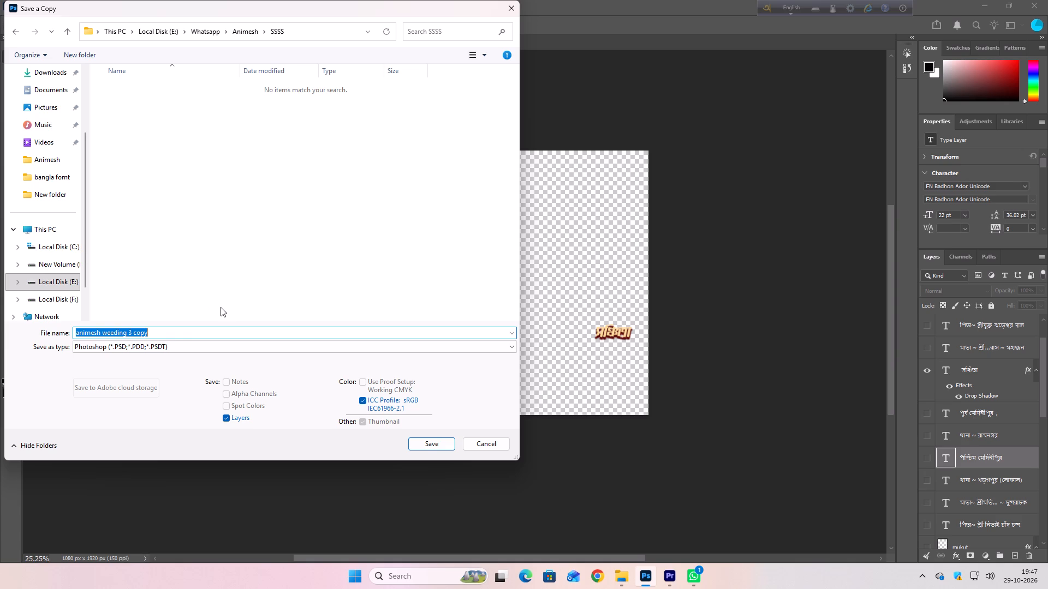
key("shift+a")
key("3")
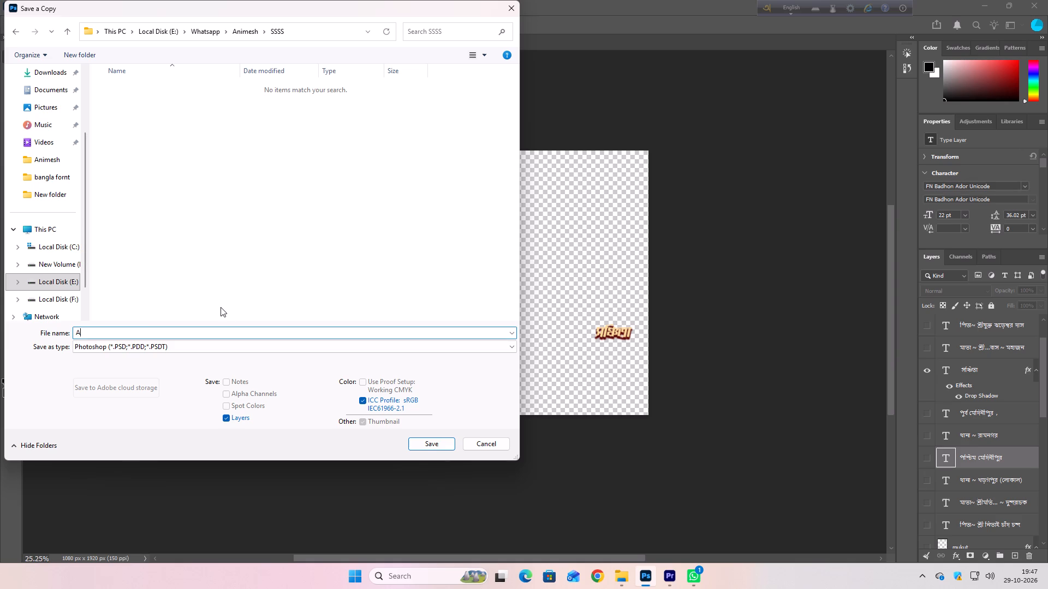
key("BackSpace")
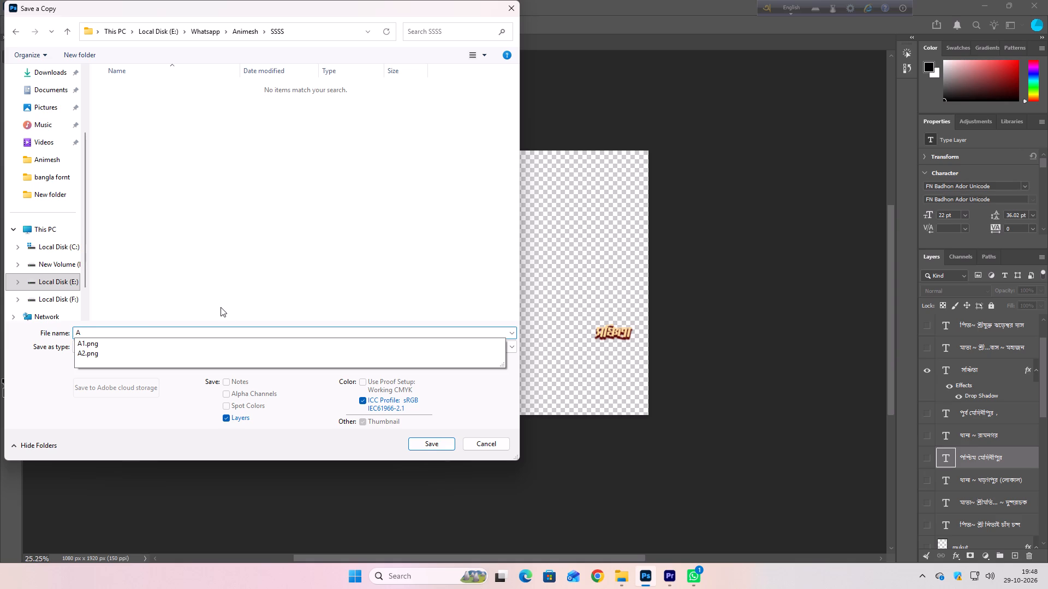
key("3")
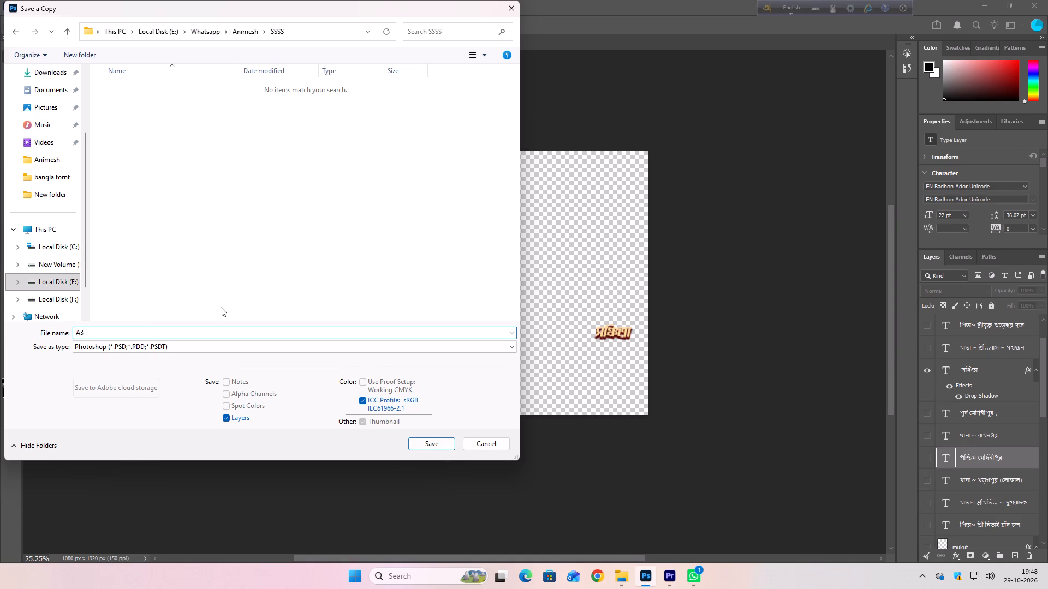
left_click(178, 351)
left_click(144, 492)
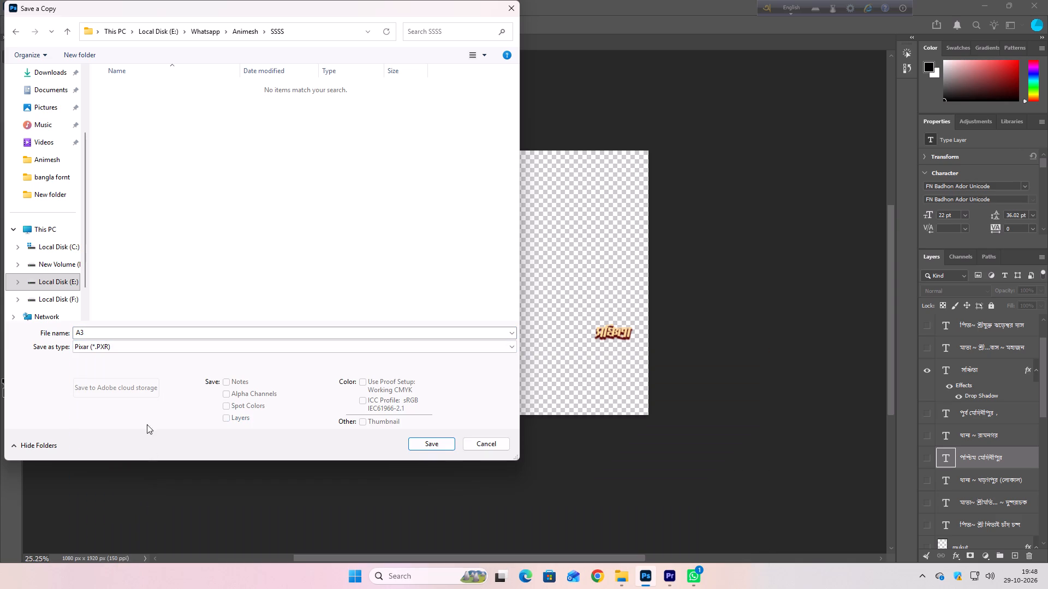
left_click(136, 348)
left_click(140, 498)
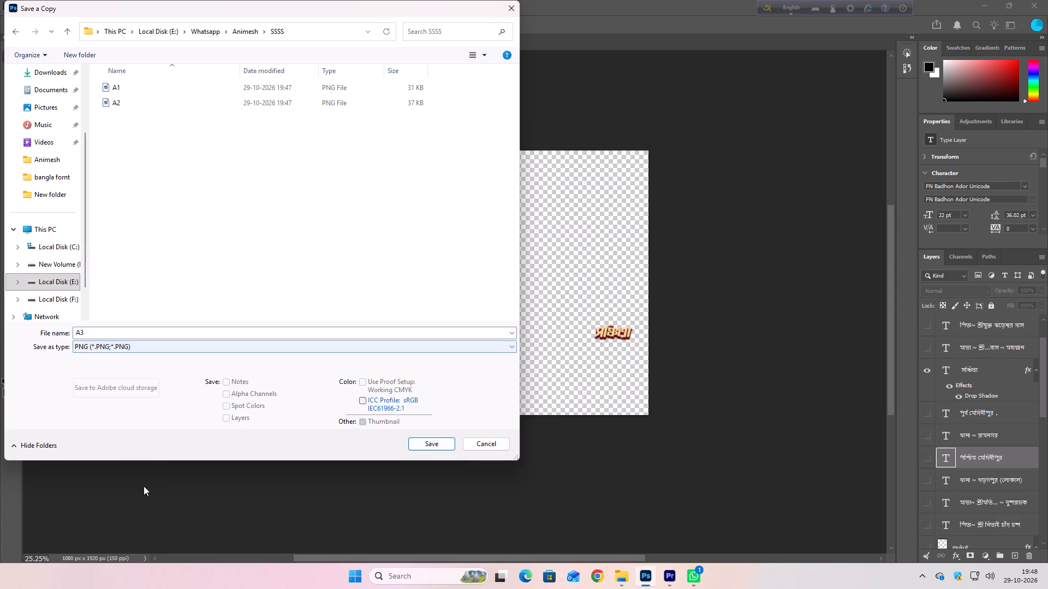
left_click(431, 446)
left_click(592, 162)
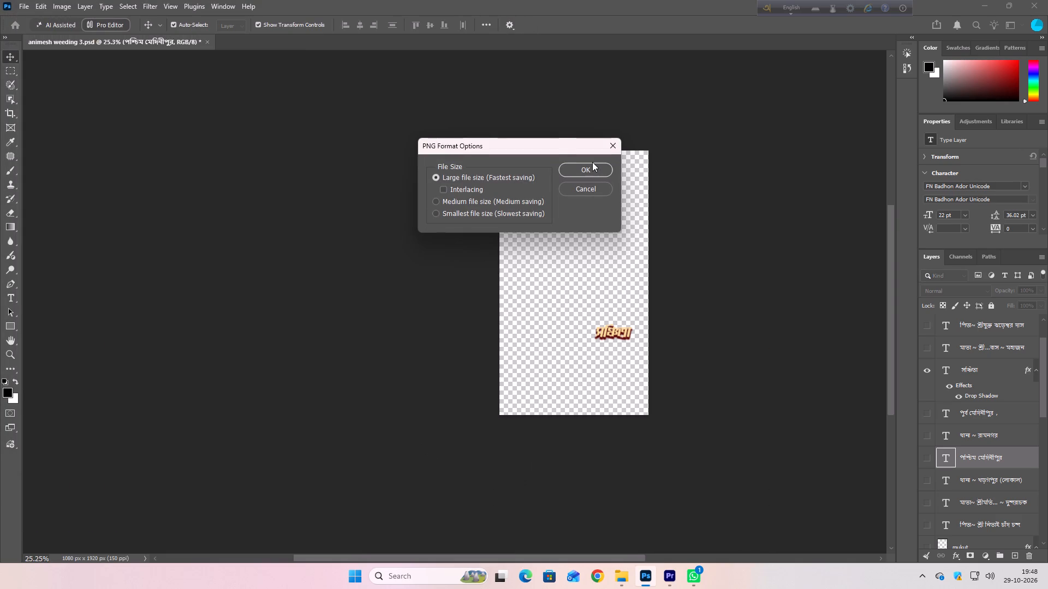
Complete the A3 PNG export with the large file size (fastest saving) option.
left_click(592, 167)
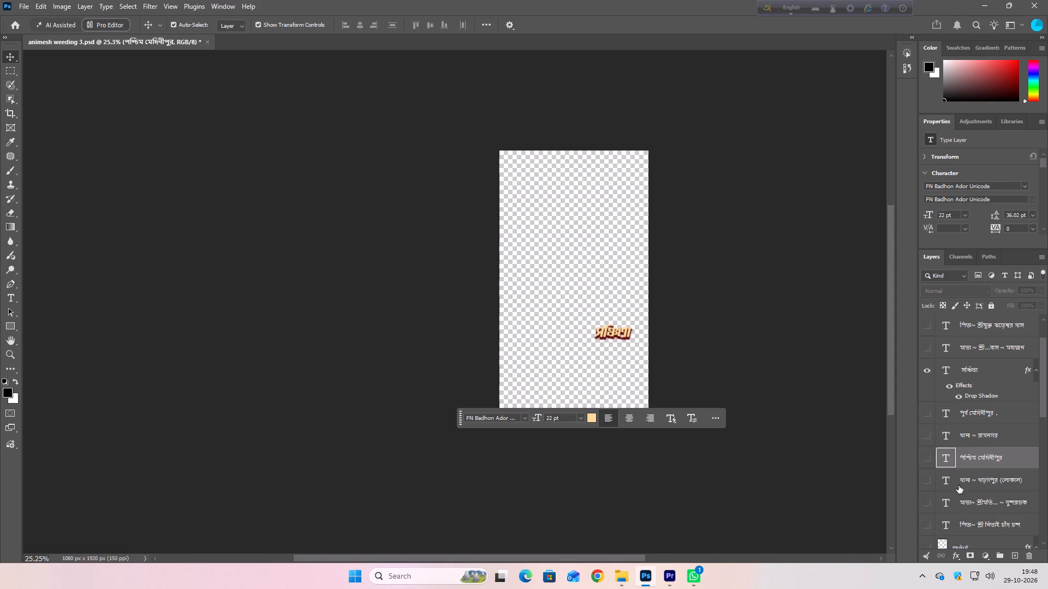
Hide the name layer with the drop shadow and show the four parent and address text layers directly above mukut.
left_click(925, 371)
left_click(930, 462)
left_click(930, 479)
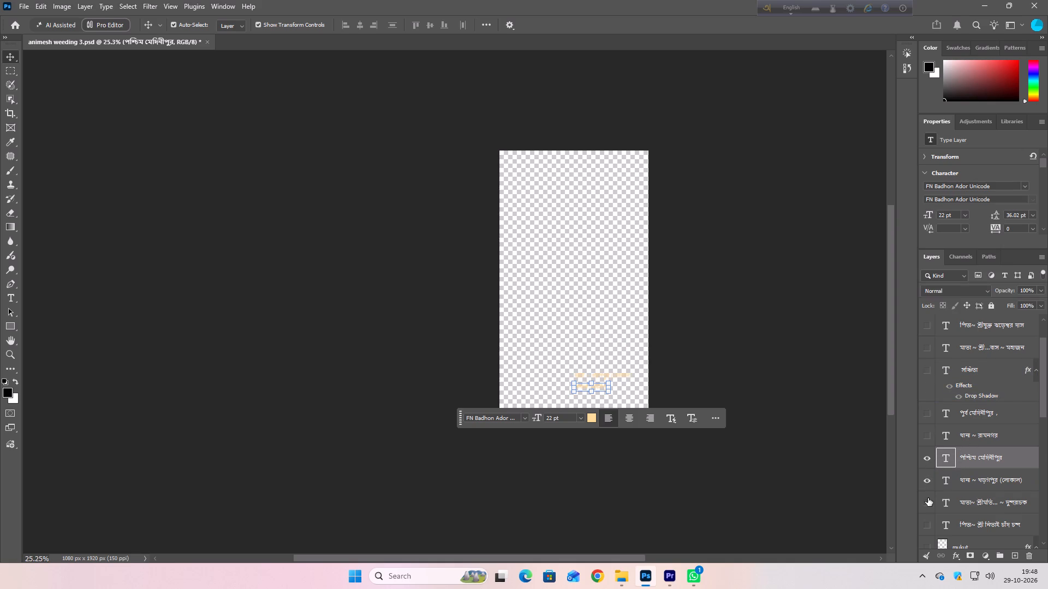
left_click(928, 498)
left_click(926, 522)
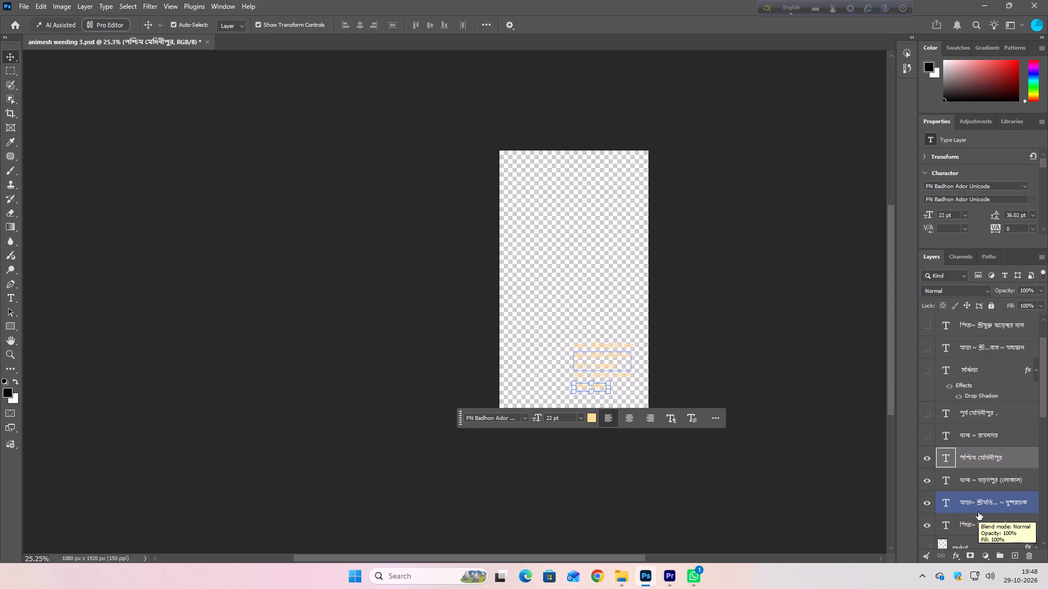
Save the isolated parent and address text as a PNG copy named A4 in the SSSS folder, with large file size.
key("ctrl+alt+s")
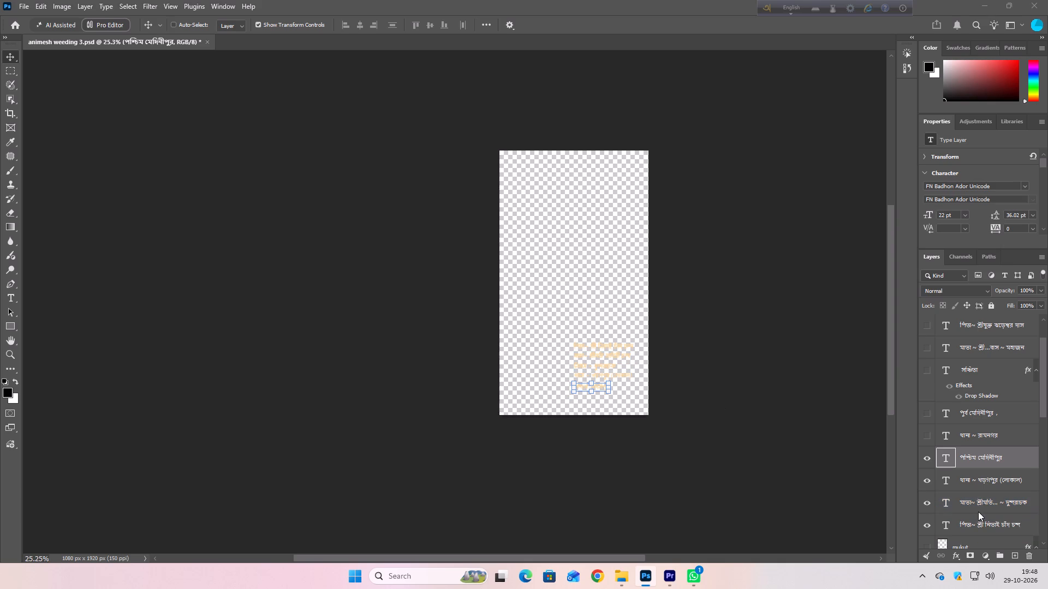
double_click(148, 119)
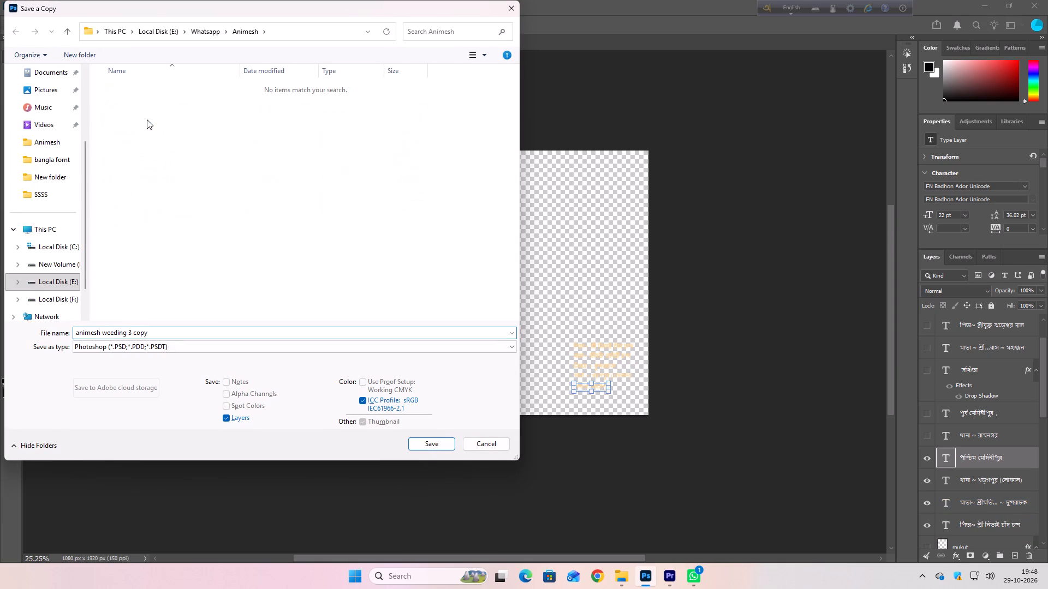
left_click(150, 335)
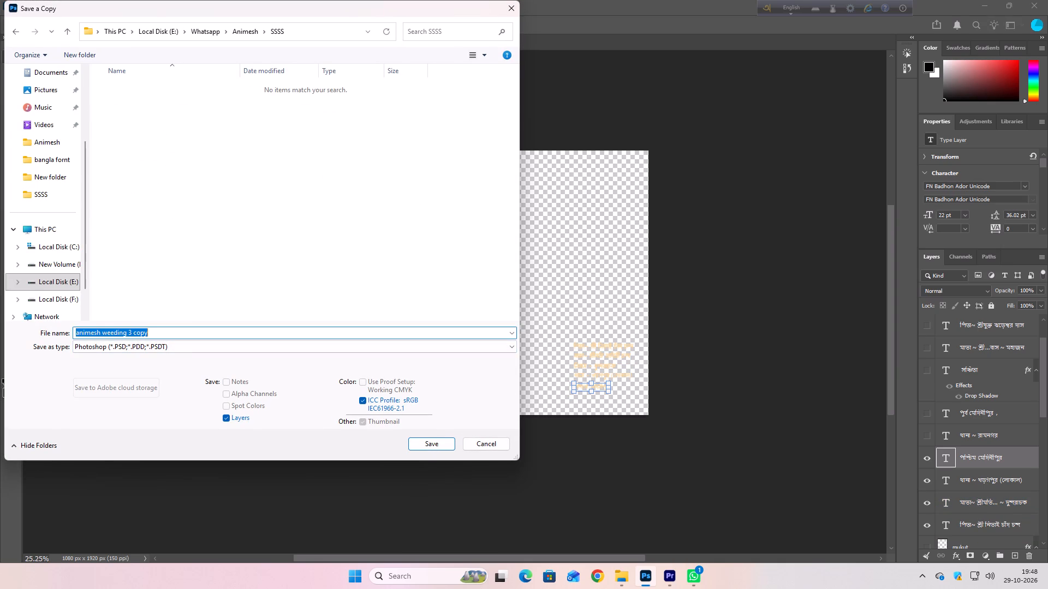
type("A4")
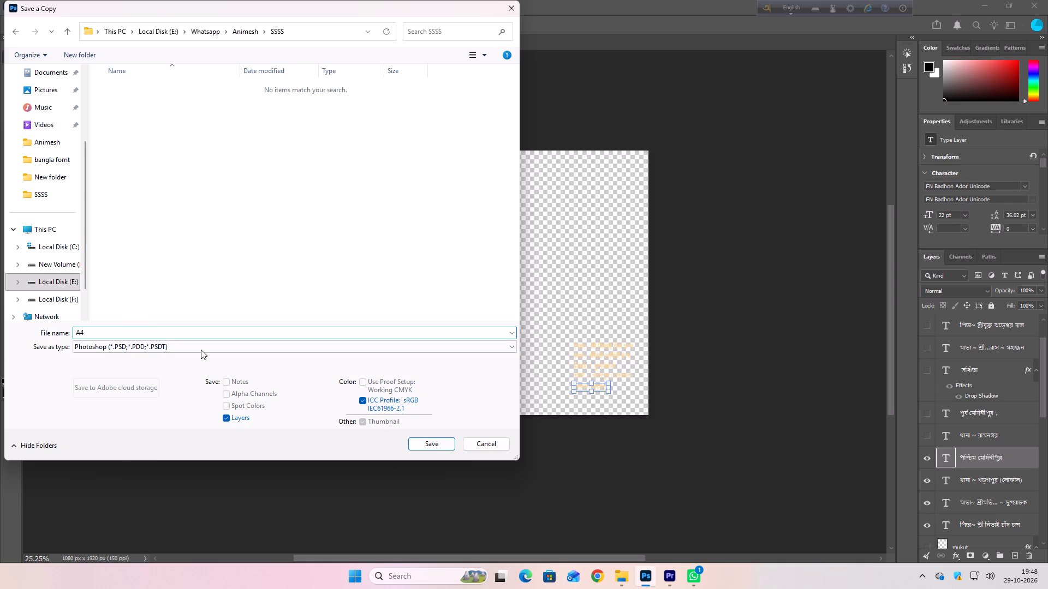
left_click(201, 350)
left_click(135, 495)
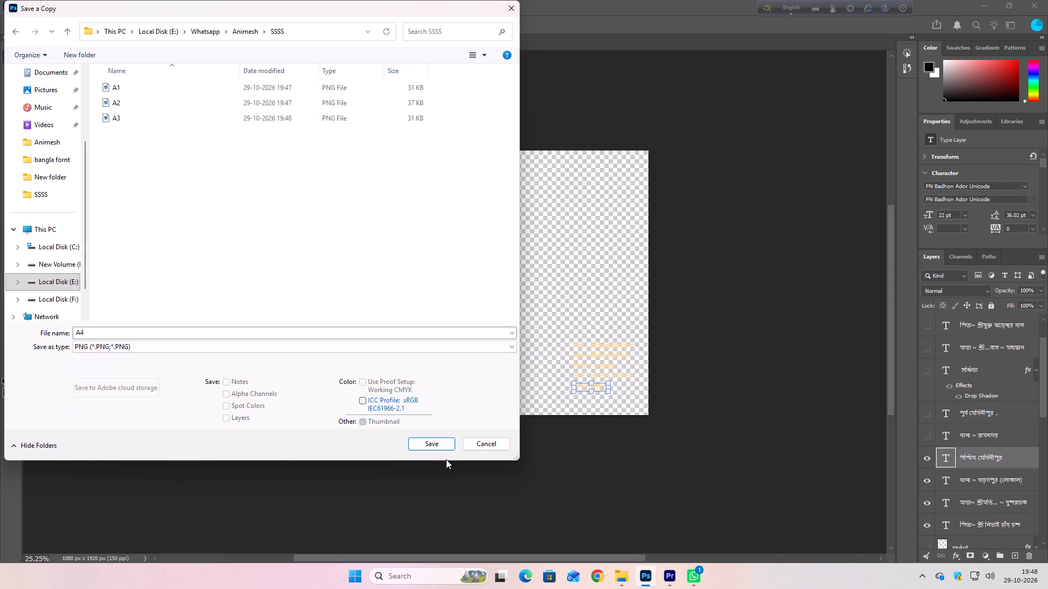
left_click(438, 443)
left_click(588, 168)
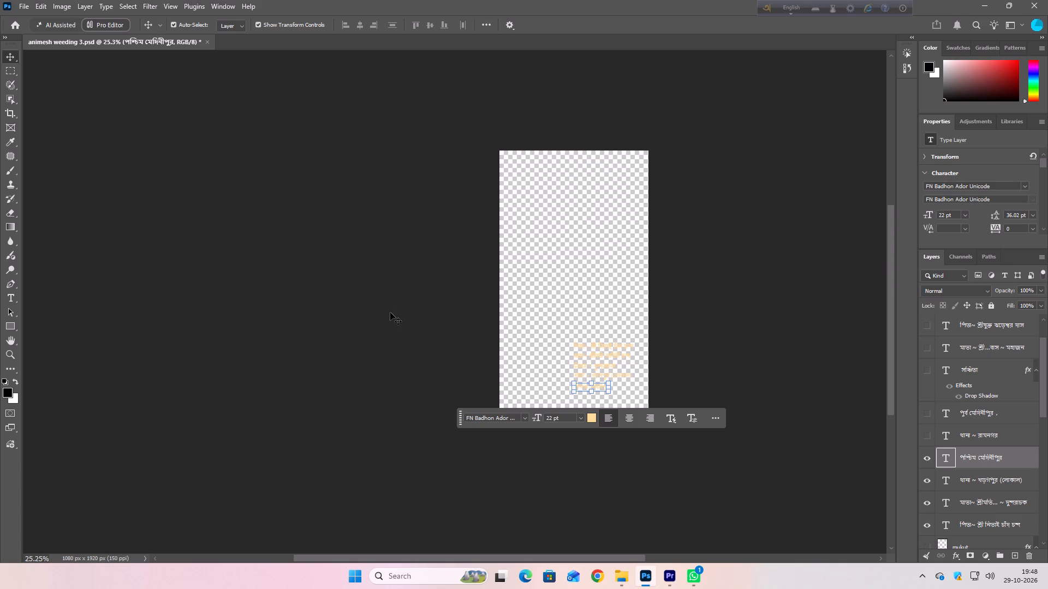
Close animesh weeding 3.psd without saving its changes.
left_click(207, 45)
left_click(522, 214)
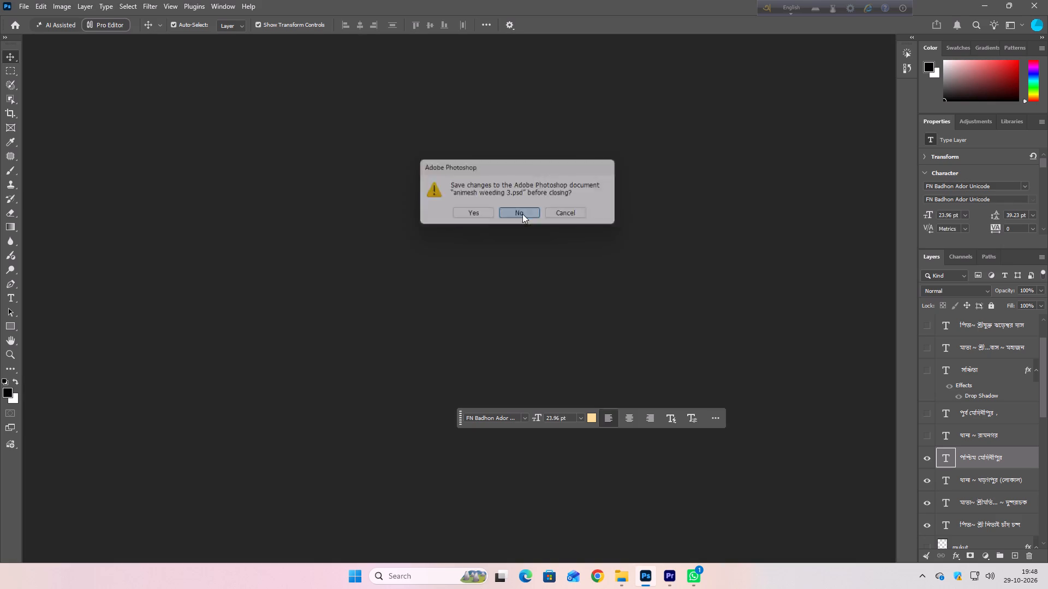
Switch to Premiere and review the animesh weeding 3 sequence's playback and the groom's name and detail clips on V21 to V17.
left_click(669, 579)
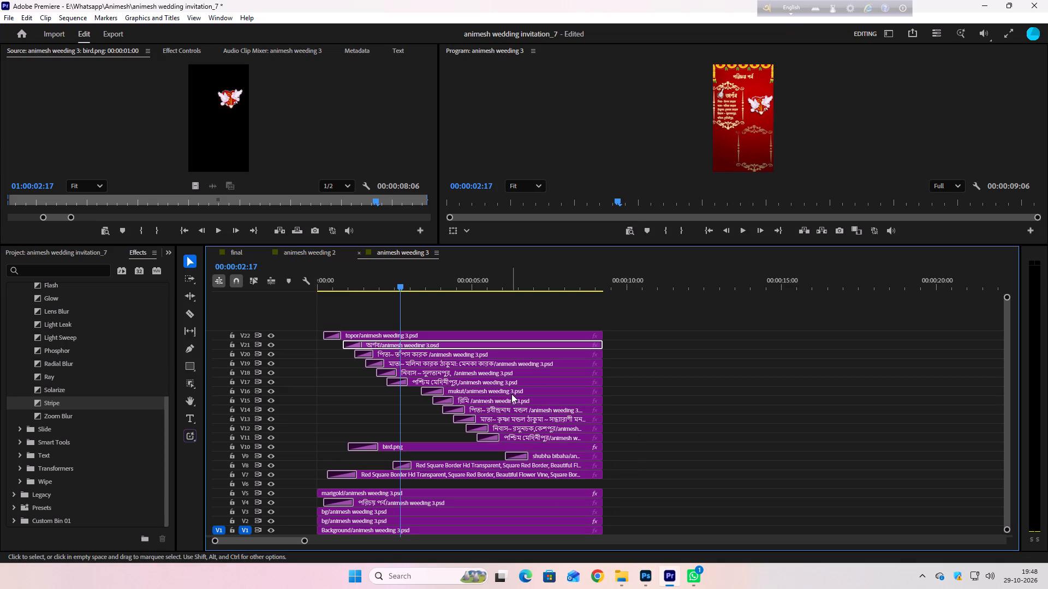
key("space")
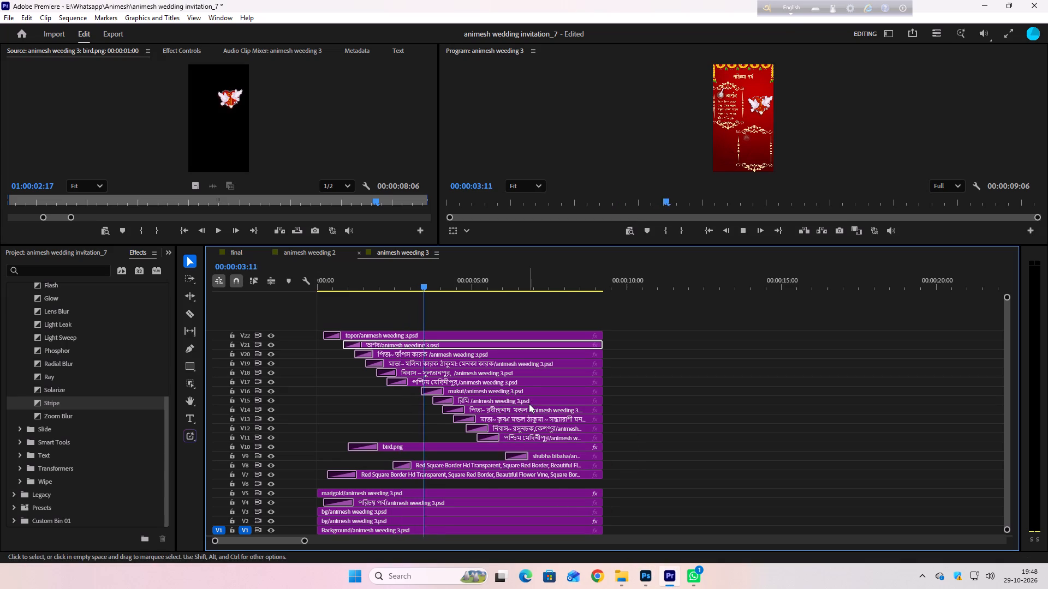
key("space")
left_click_drag(451, 290, 364, 306)
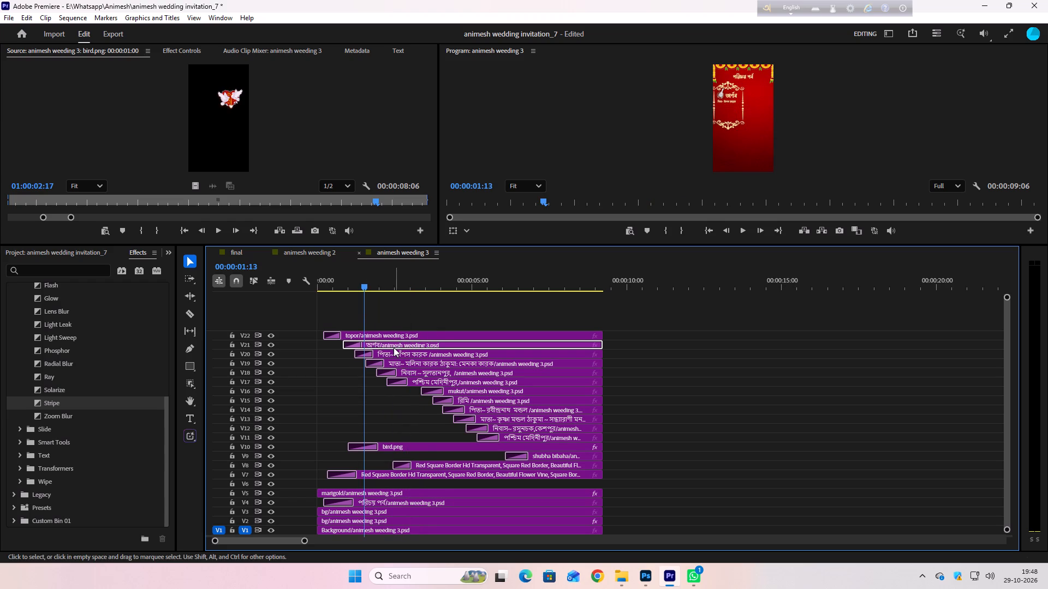
left_click(393, 348)
left_click(395, 352)
left_click(412, 368)
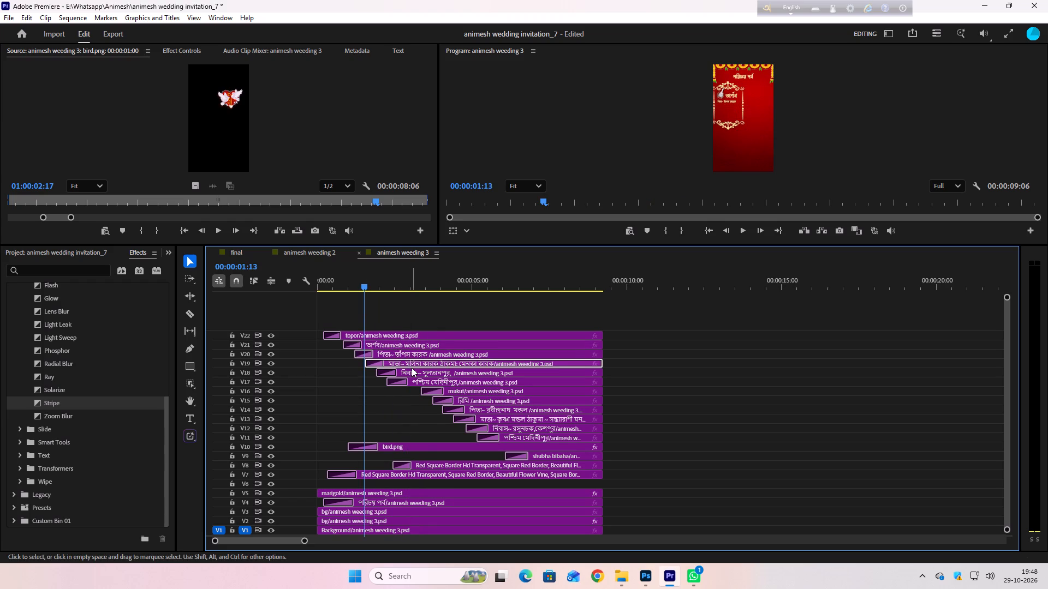
left_click(418, 375)
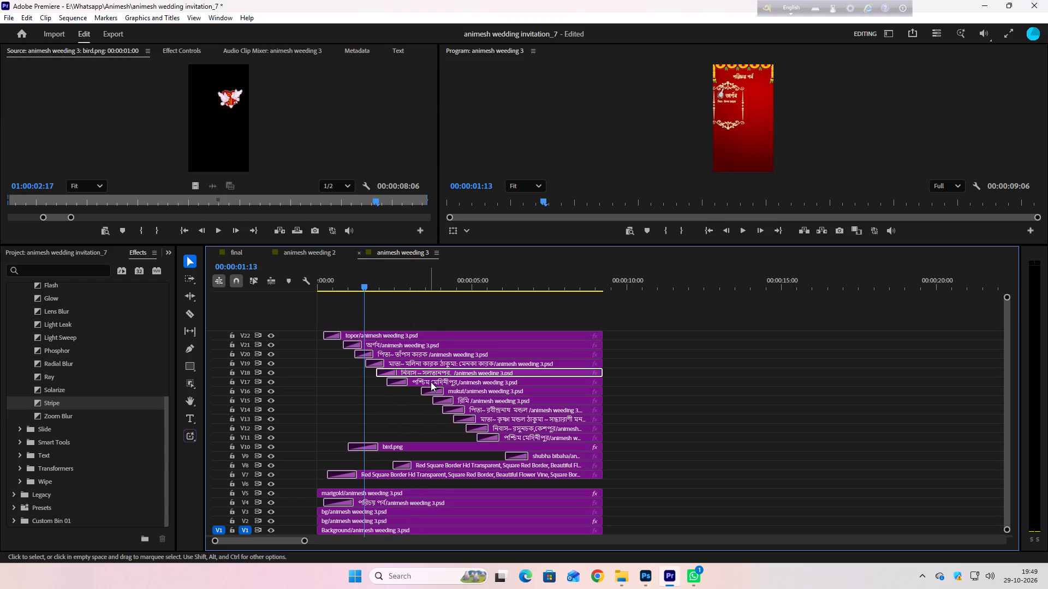
left_click(431, 382)
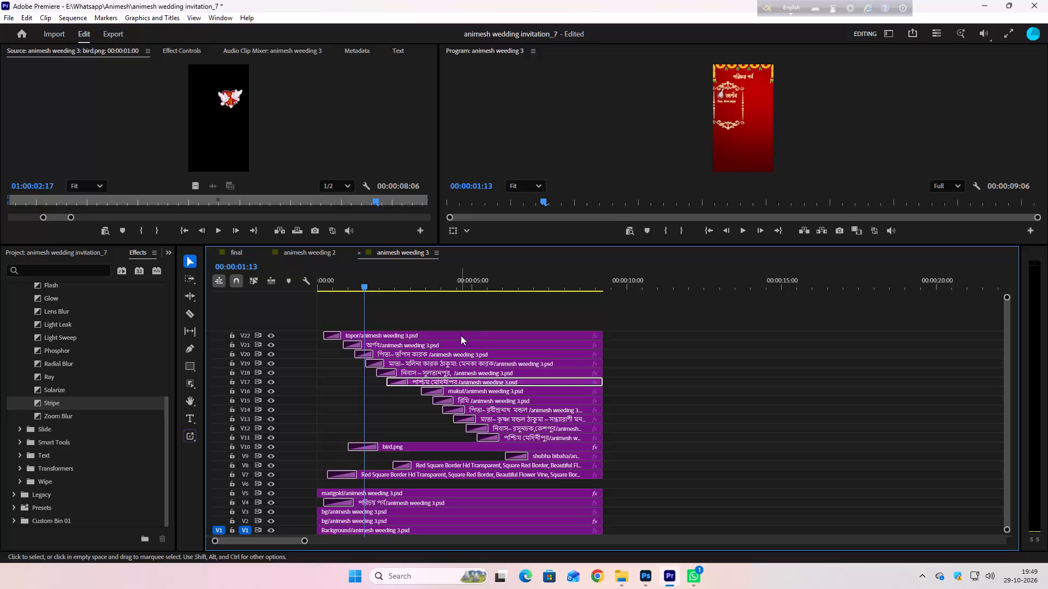
Bring A1.png and A2.png from the SSSS folder into the sequence on V16, in the empty stretch after the existing clips.
left_click(626, 581)
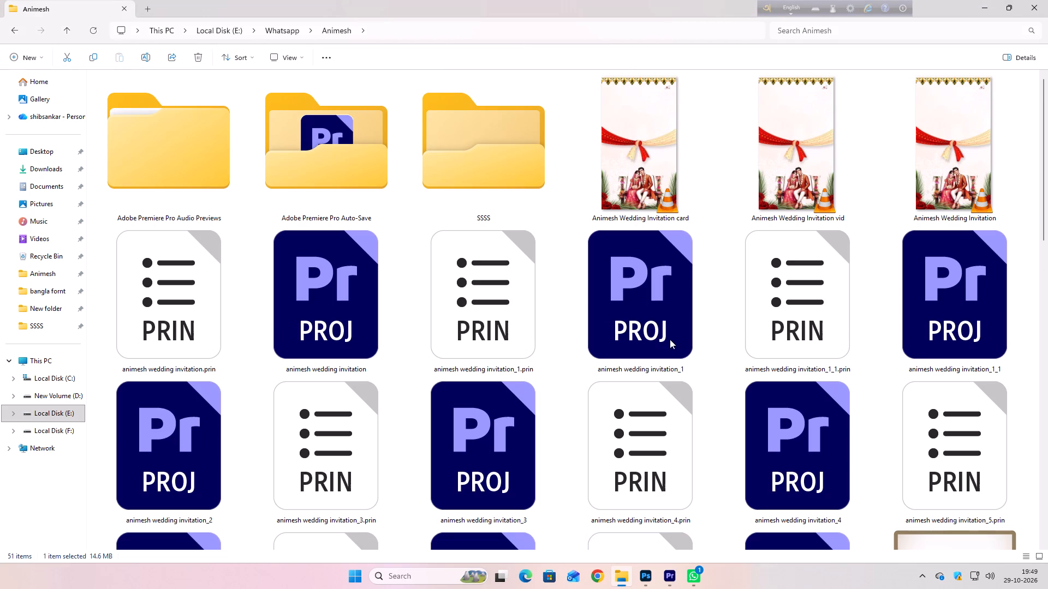
double_click(492, 166)
left_click_drag(129, 163, 194, 121)
left_click_drag(116, 112, 653, 573)
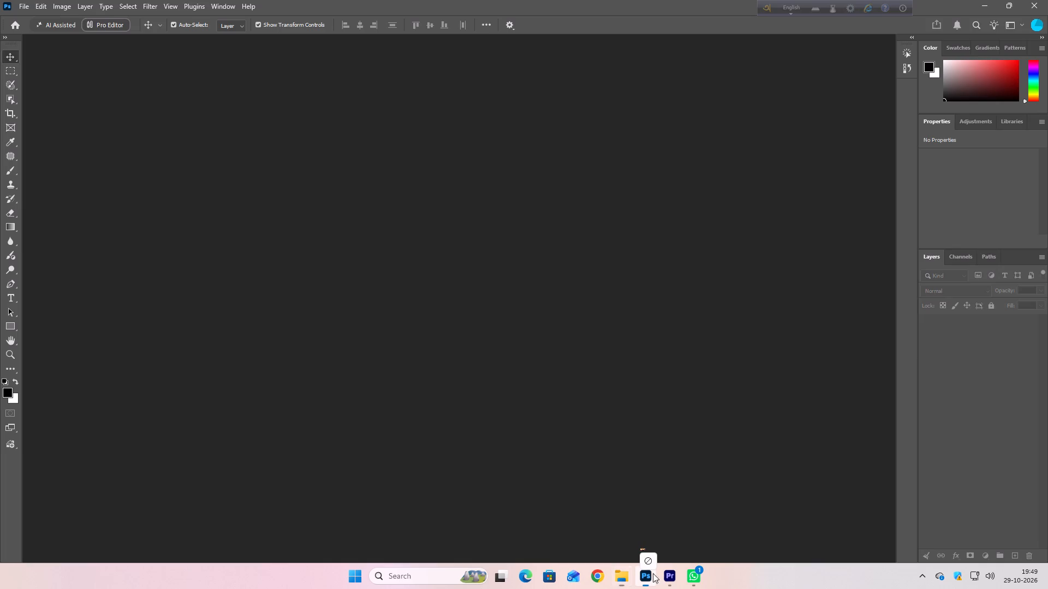
left_click_drag(653, 573, 801, 390)
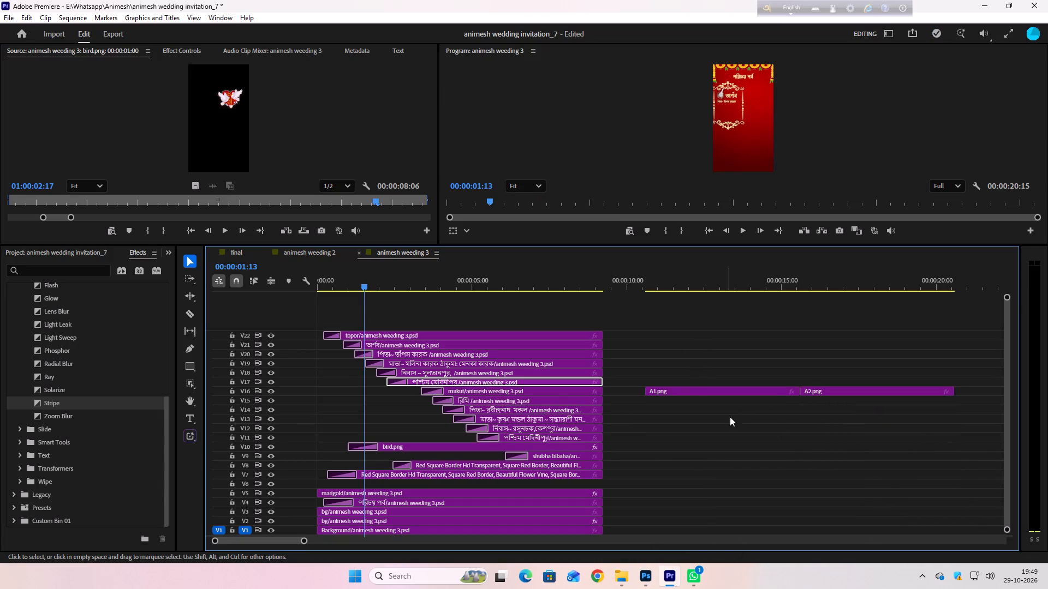
Replace the groom's name clip on V21 with A1.png, starting at the same point and extended to the end of the other clips.
left_click_drag(682, 389, 405, 340)
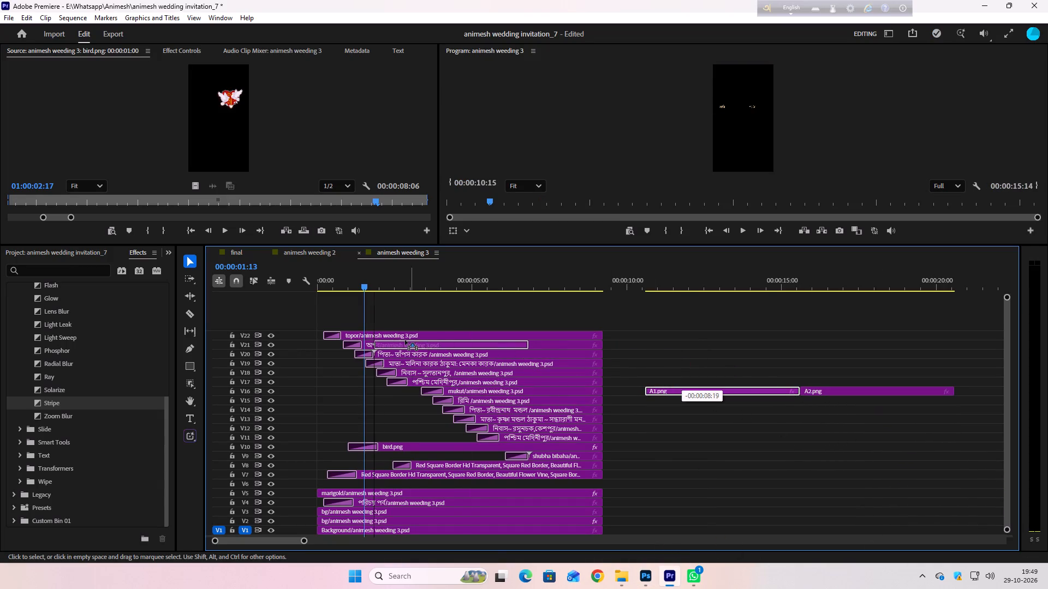
left_click_drag(405, 340, 379, 340)
left_click_drag(495, 345, 544, 347)
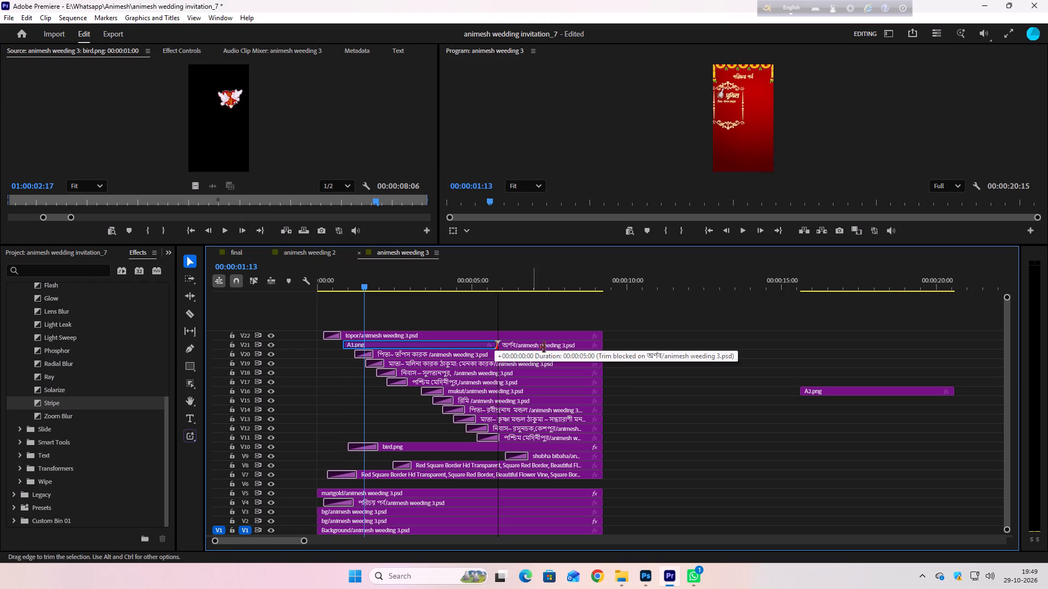
left_click_drag(544, 347, 564, 348)
left_click(535, 345)
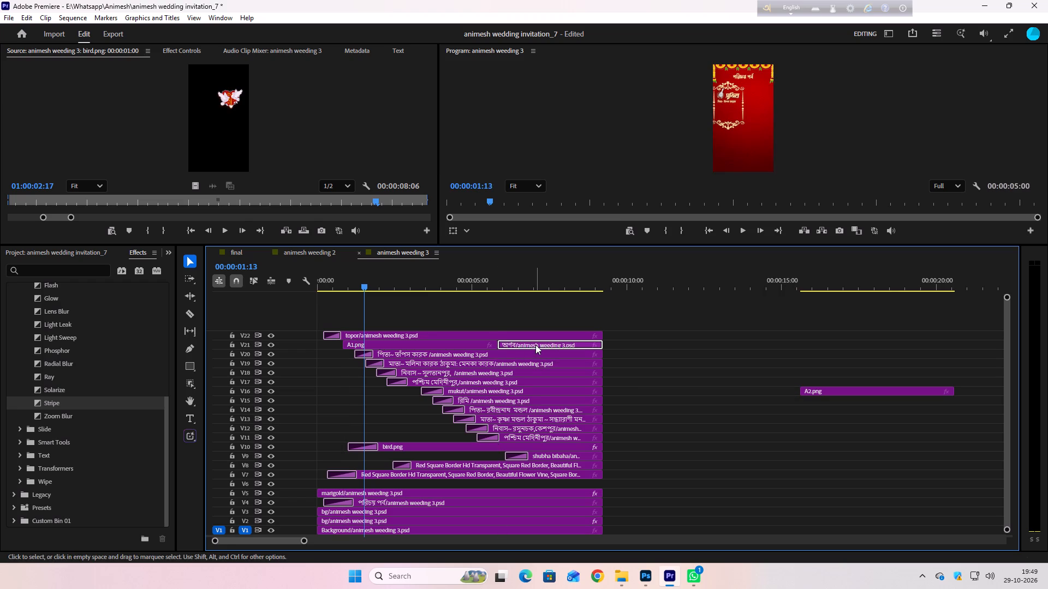
key("Delete")
left_click_drag(496, 345, 608, 354)
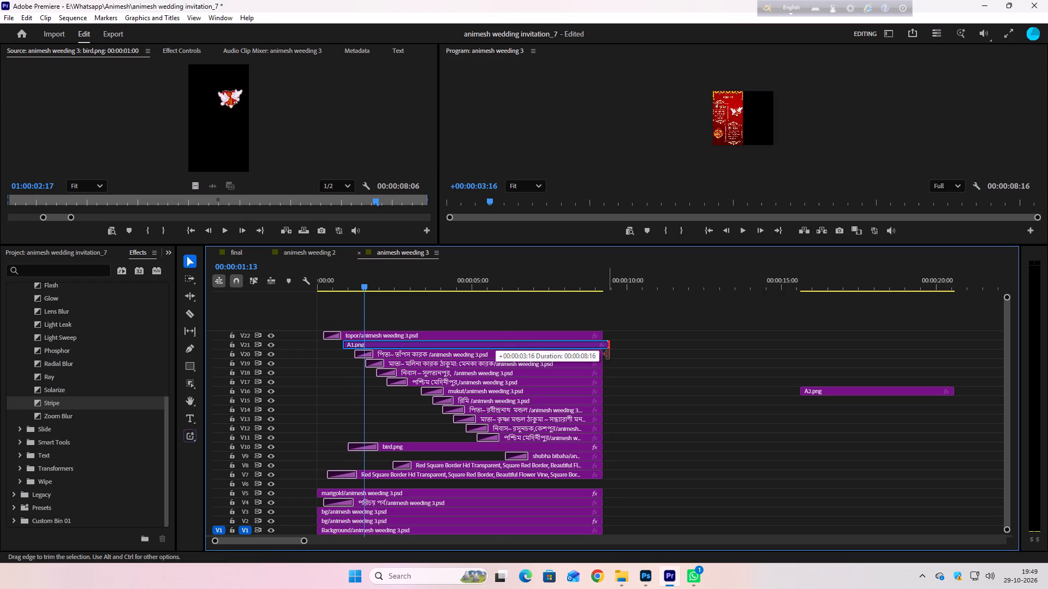
left_click_drag(608, 354, 599, 354)
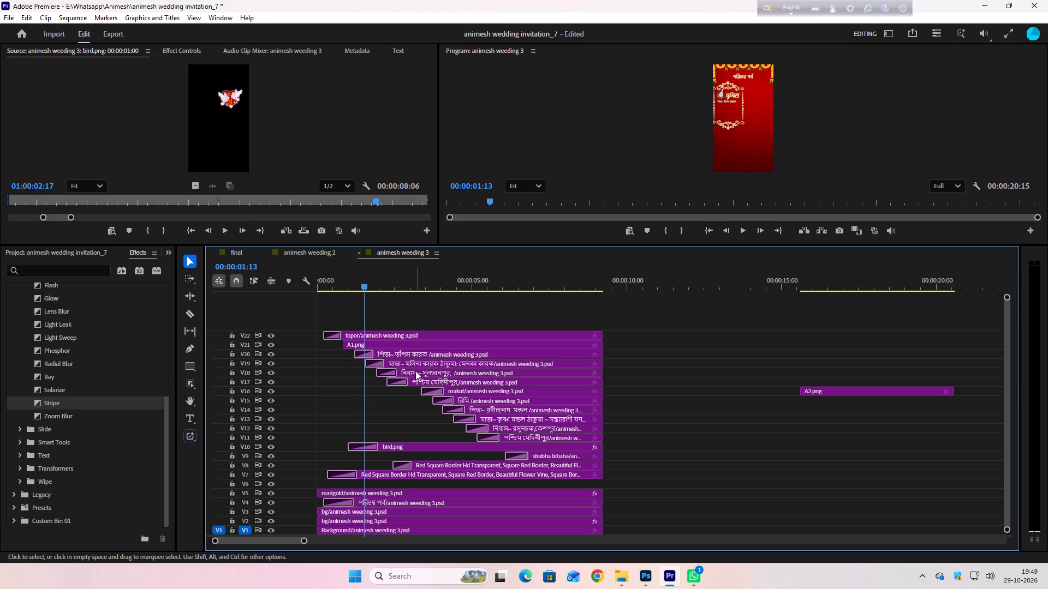
Delete the groom's father, mother and residence clips from V20, V19 and V18.
left_click(415, 358)
key("Delete")
left_click(416, 365)
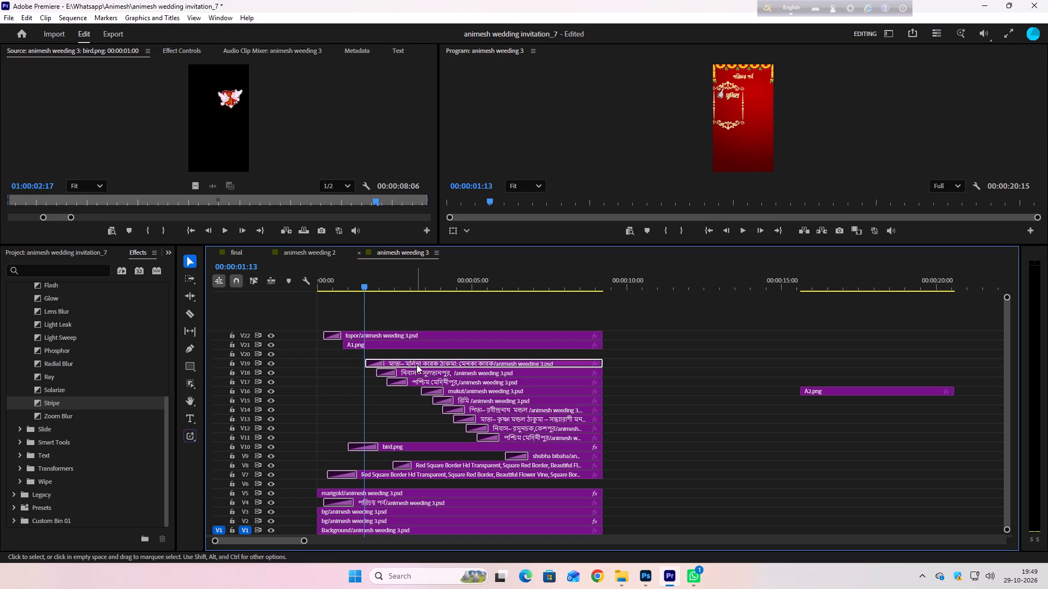
key("Delete")
left_click(416, 369)
key("Delete")
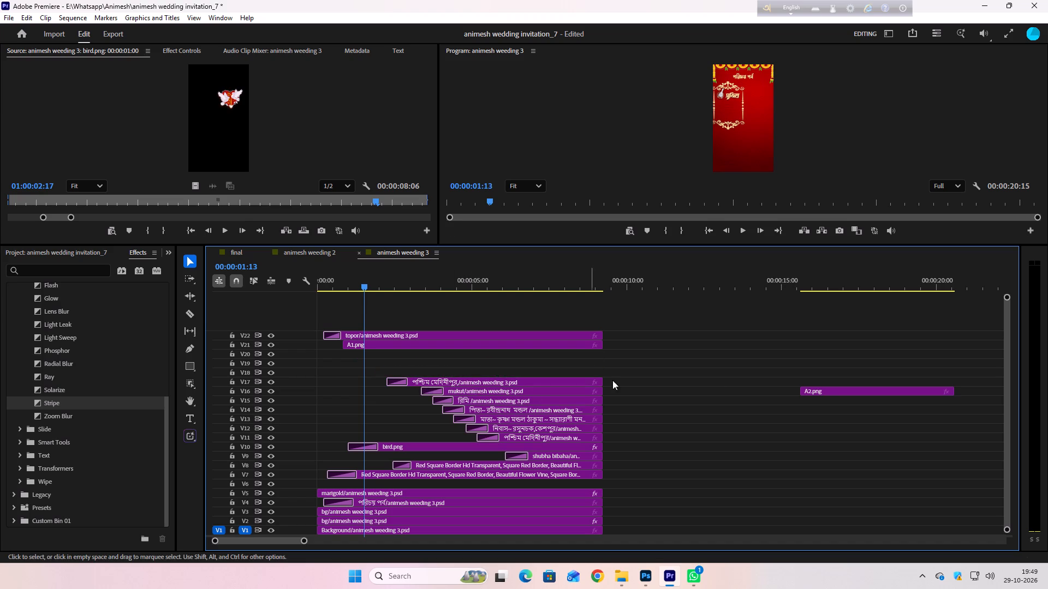
Place A2.png on V20 starting at about 2 seconds and extend it to the end of the other clips.
left_click_drag(826, 393, 499, 359)
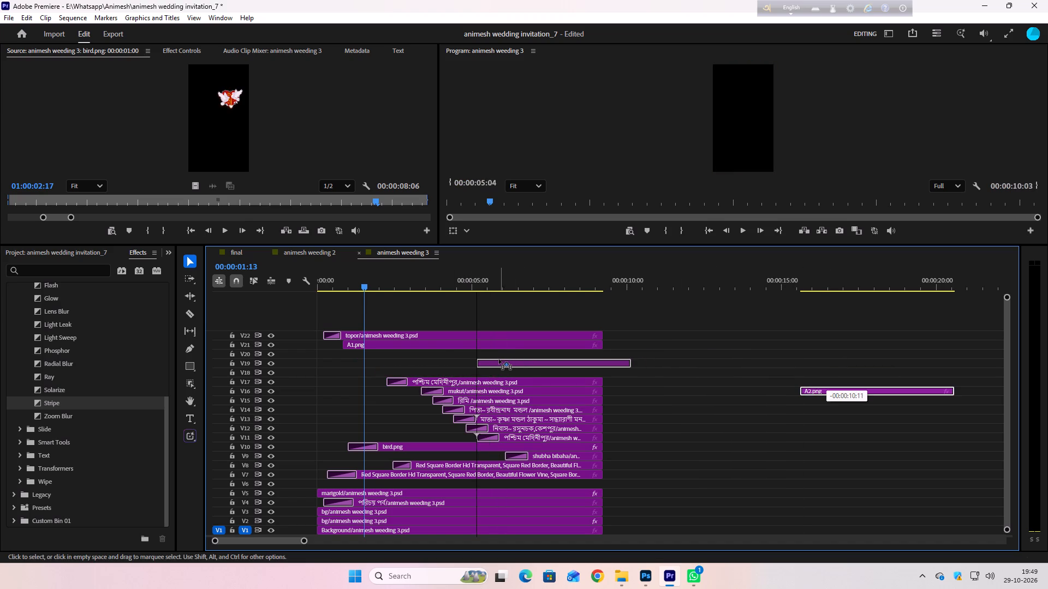
left_click_drag(499, 359, 401, 359)
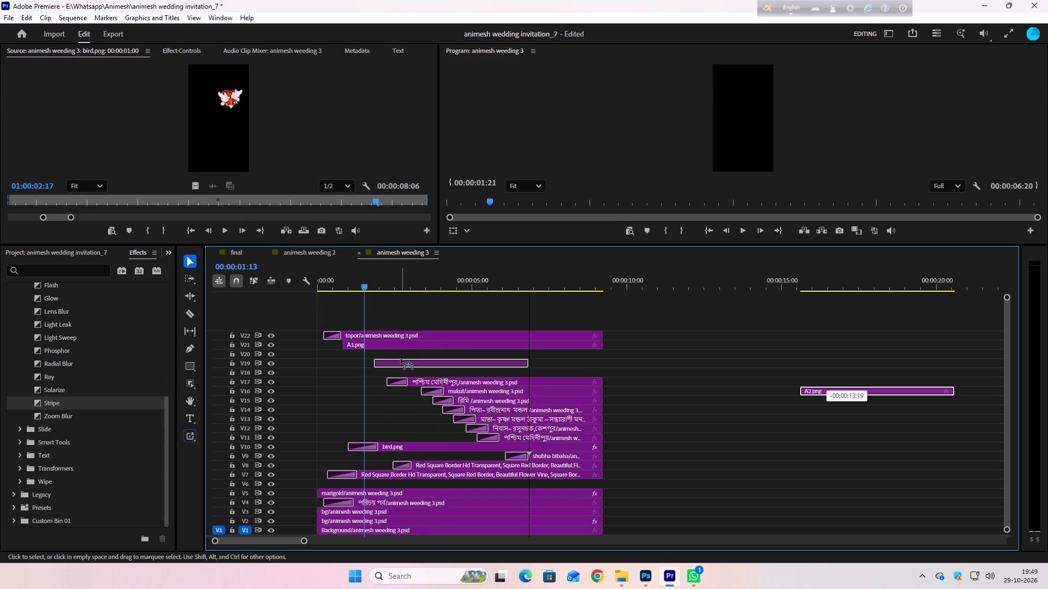
left_click_drag(401, 359, 407, 356)
left_click_drag(532, 352, 561, 353)
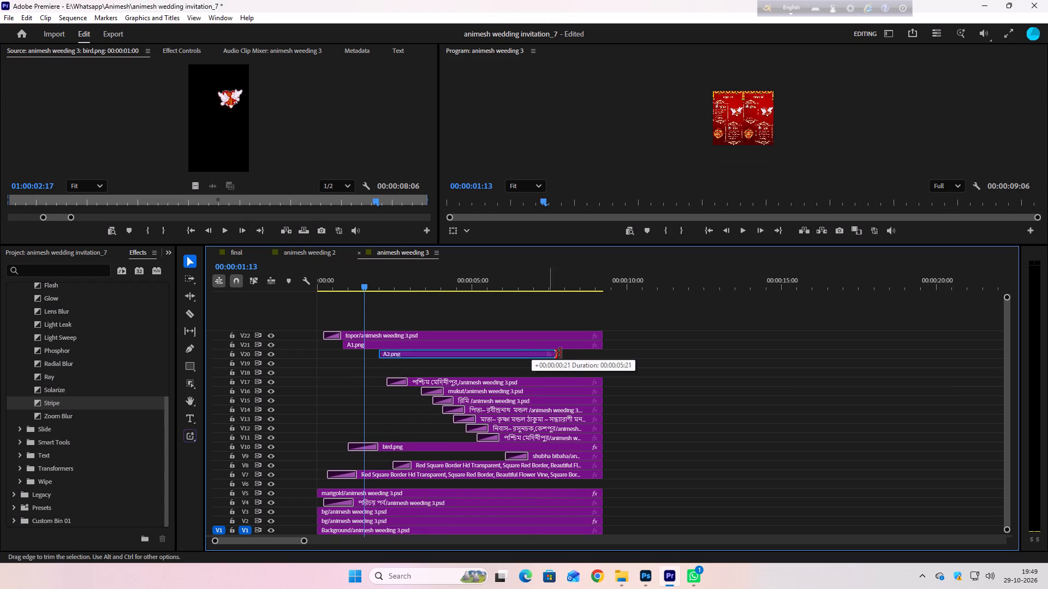
left_click_drag(561, 353, 603, 353)
left_click(454, 354)
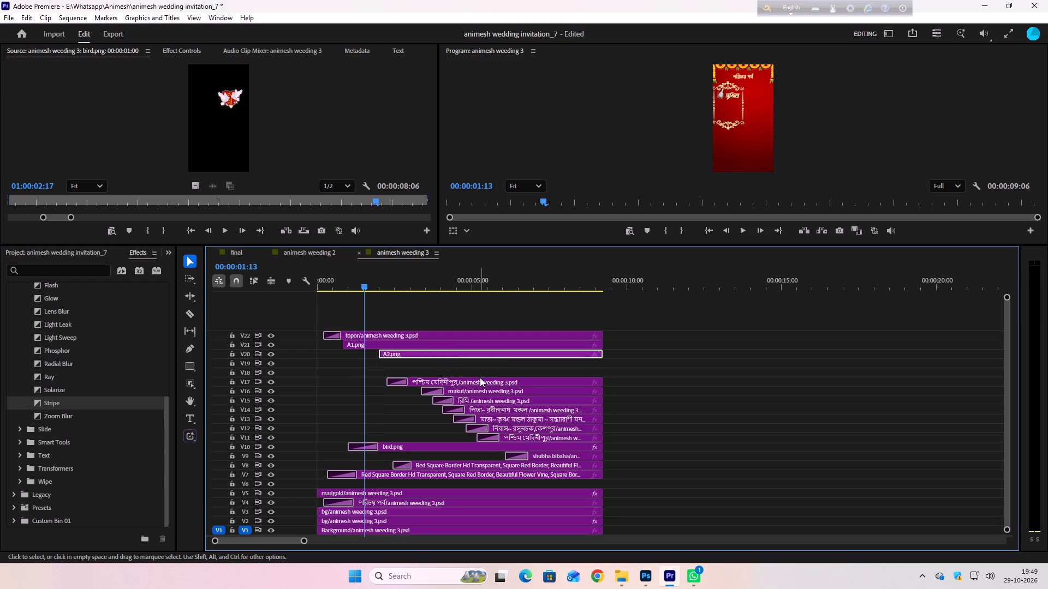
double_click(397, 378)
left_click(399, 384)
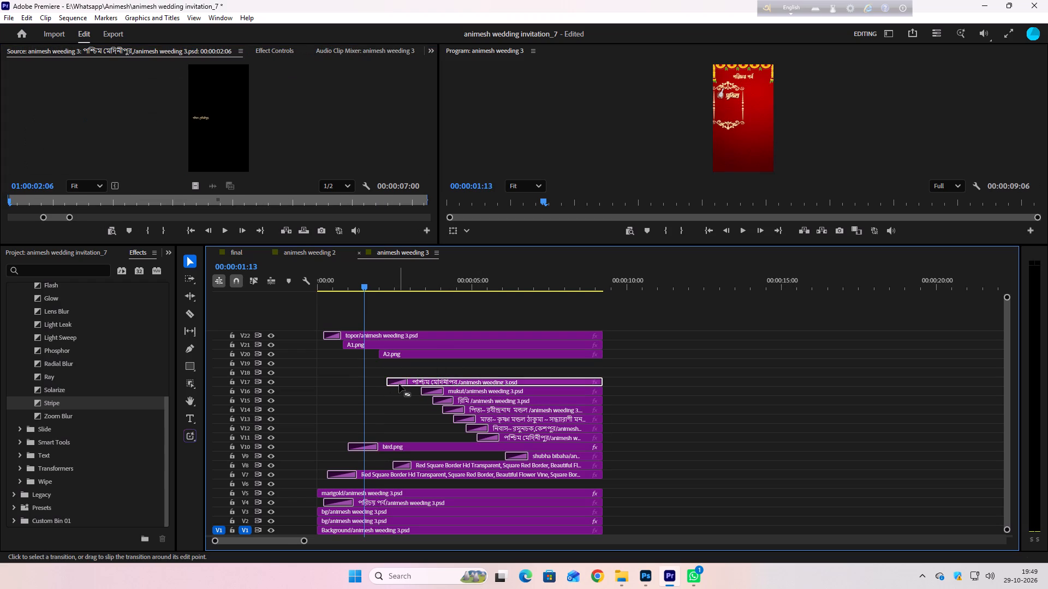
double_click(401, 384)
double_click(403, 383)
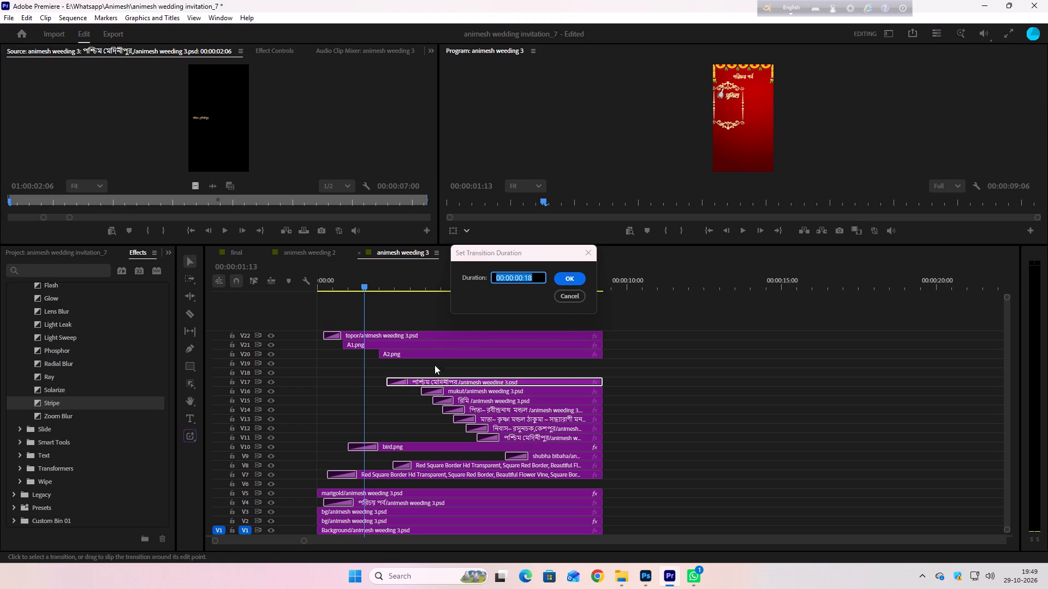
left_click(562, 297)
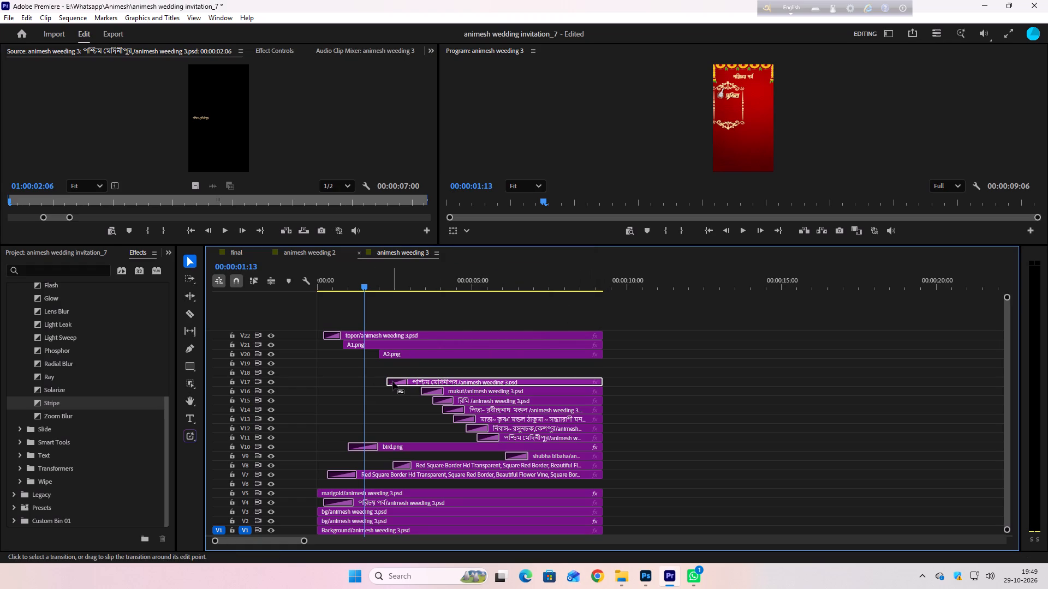
Inspect the settings of the transition at the start of the পশ্চিম মেদিনীপুর clip on V17.
left_click(393, 381)
left_click(397, 383)
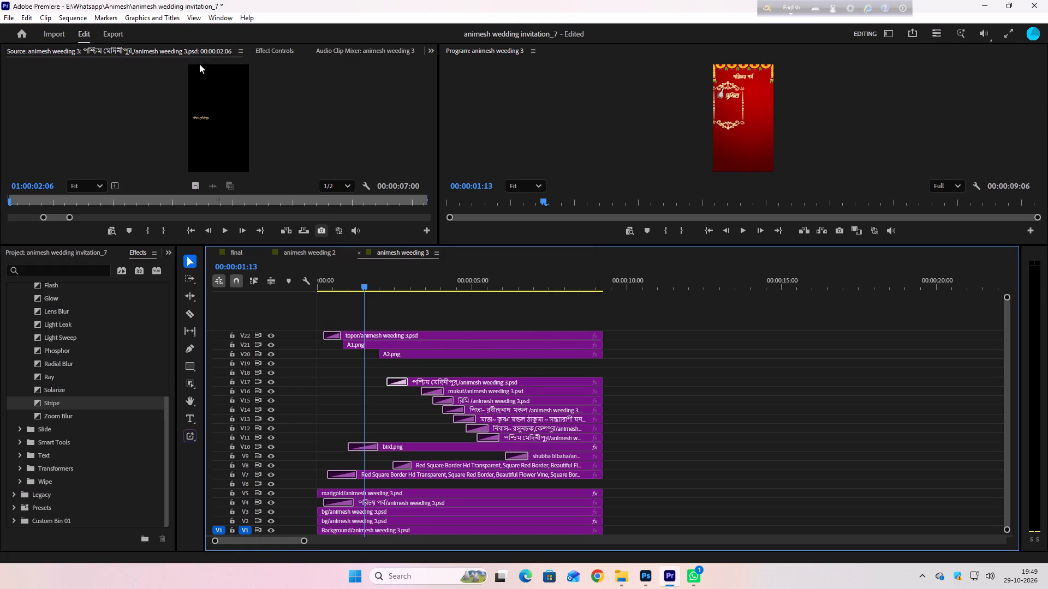
left_click(261, 49)
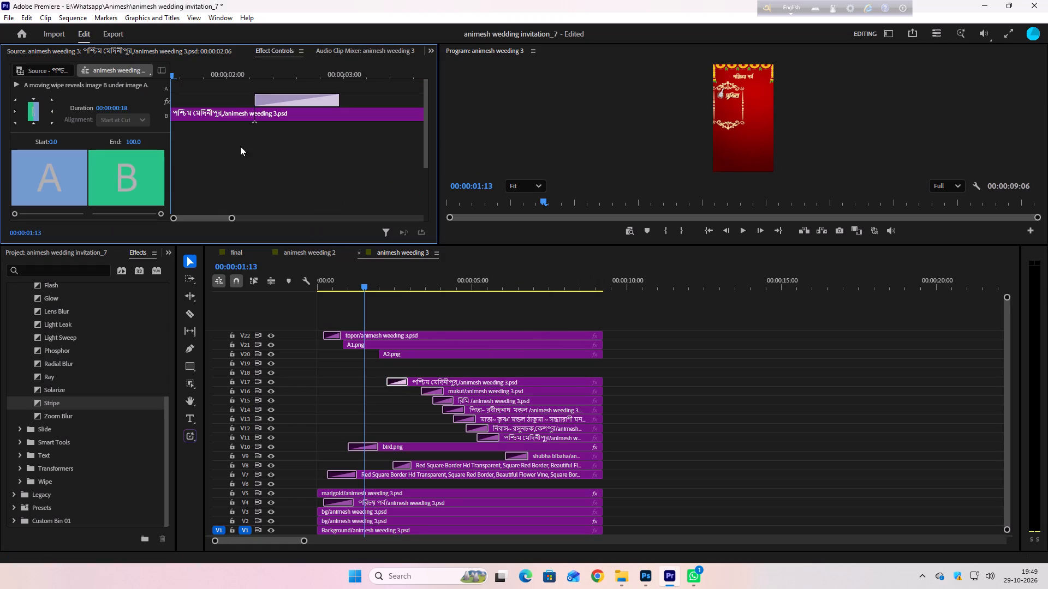
scroll(87, 151, "down", 9)
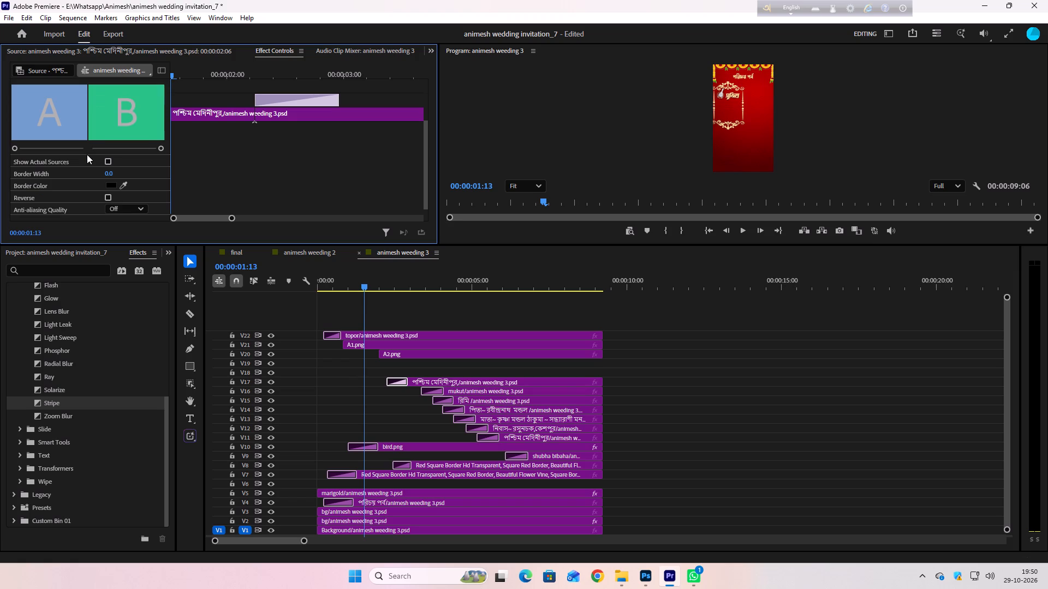
scroll(87, 154, "down", 5)
scroll(74, 198, "up", 10)
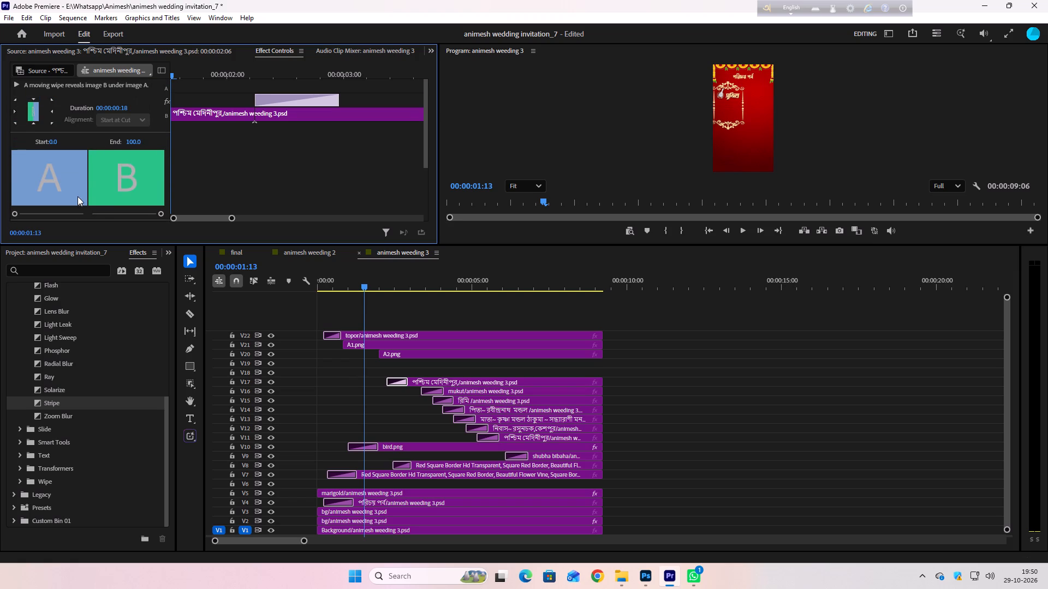
scroll(78, 196, "up", 2)
right_click(281, 105)
left_click(293, 103)
left_click(296, 99)
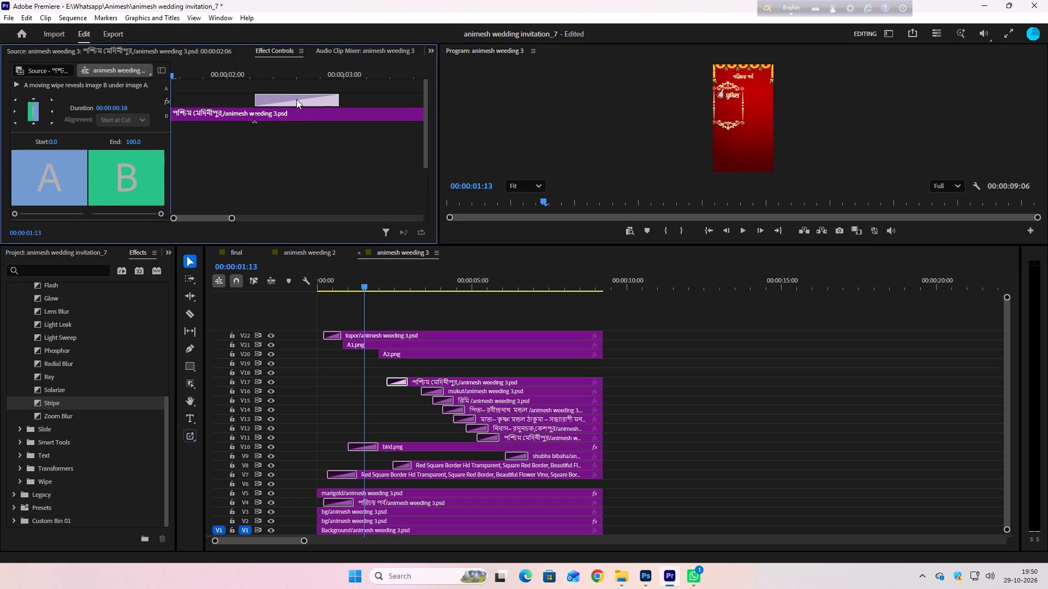
right_click(286, 101)
left_click(28, 82)
right_click(33, 82)
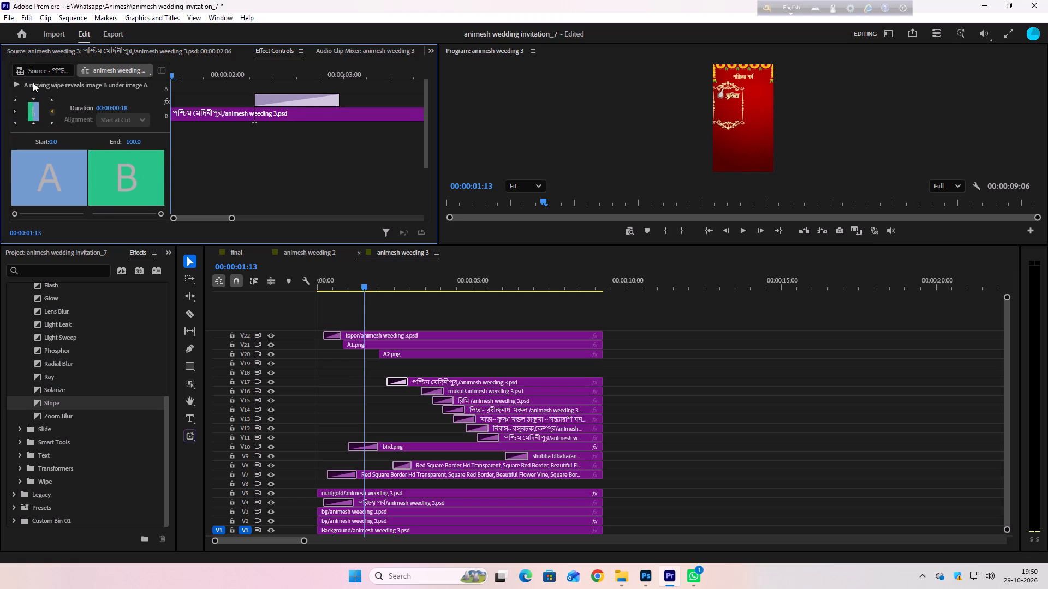
right_click(43, 83)
scroll(73, 166, "down", 9)
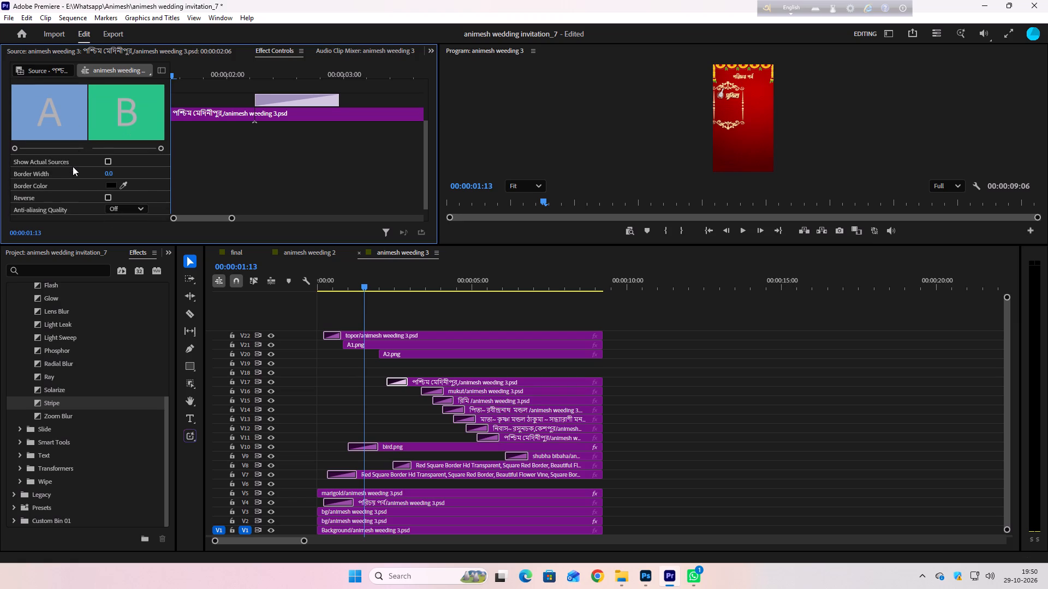
scroll(60, 157, "down", 4)
scroll(57, 166, "up", 9)
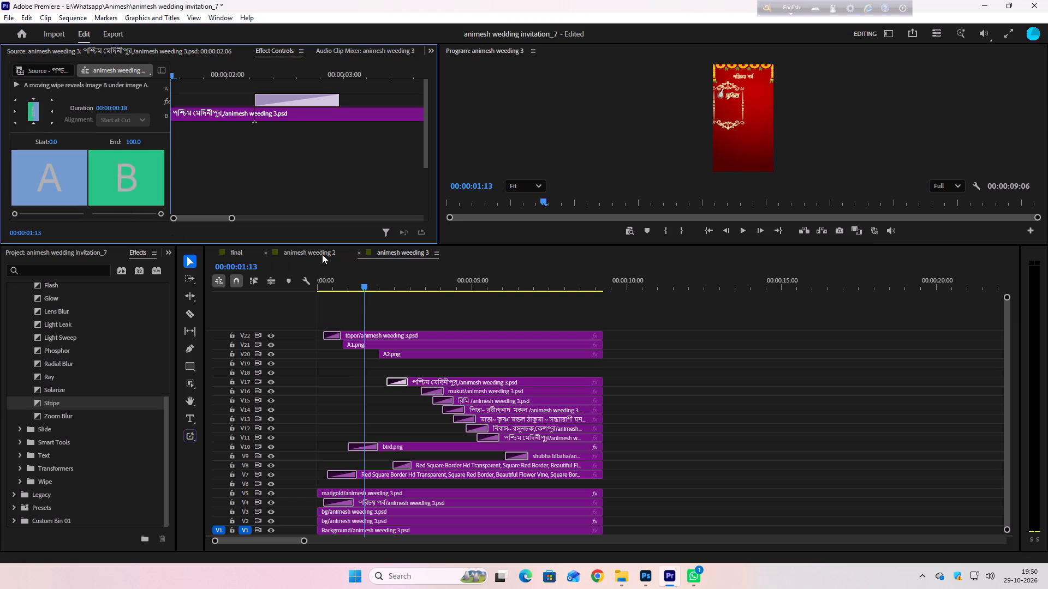
Move the topor, A1.png and A2.png clips down two tracks together, onto V20, V19 and V18.
left_click_drag(644, 314, 562, 358)
left_click_drag(551, 355, 551, 371)
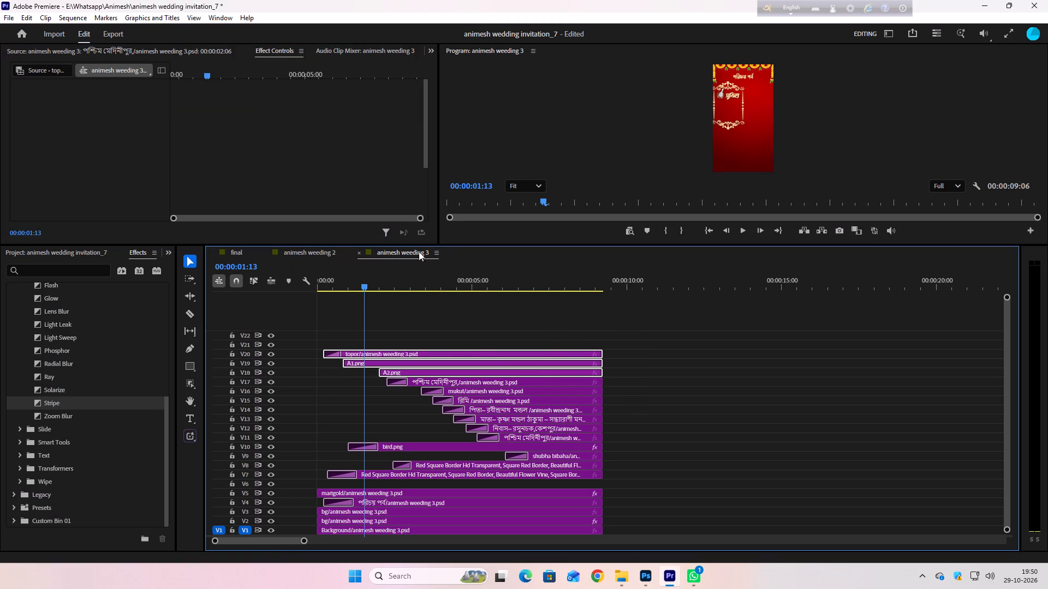
Enlarge the upper workspace area and examine the V17 clip's wipe transition, including its preview, duration, alignment and border options.
left_click_drag(438, 244, 438, 296)
left_click(400, 382)
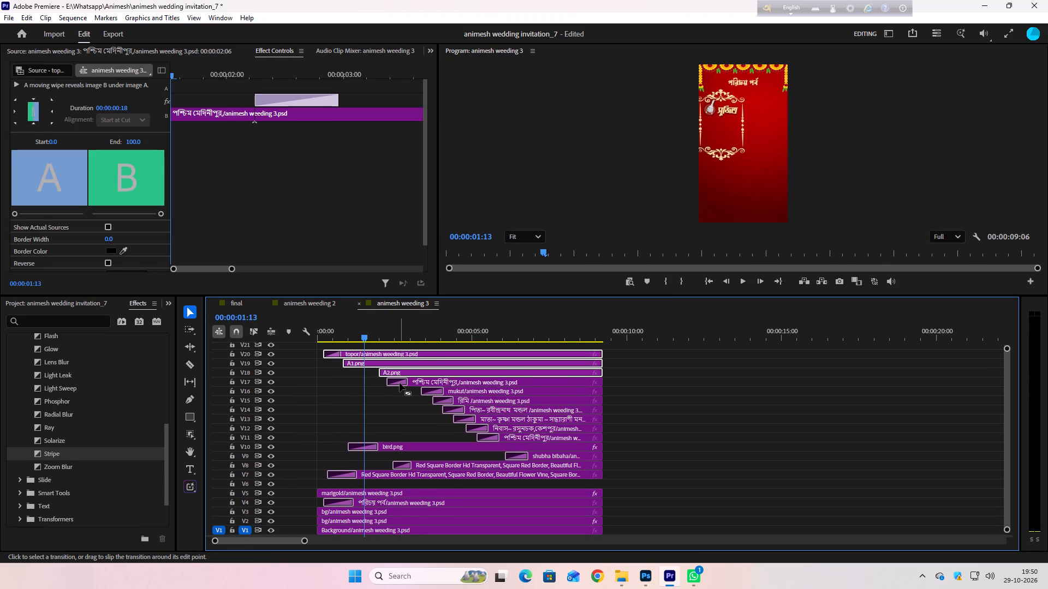
scroll(73, 202, "down", 2)
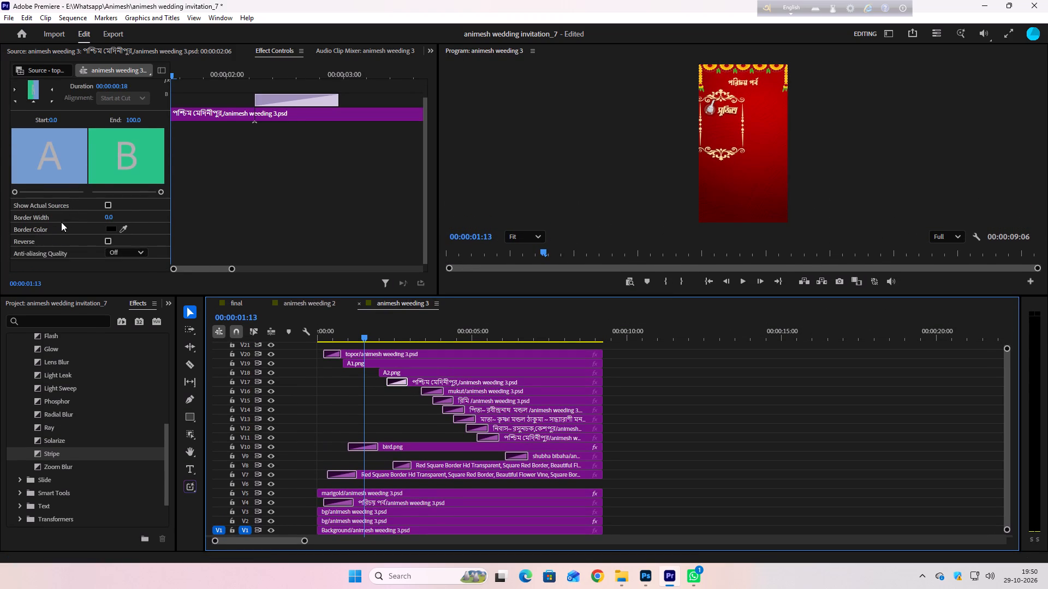
scroll(67, 218, "up", 8)
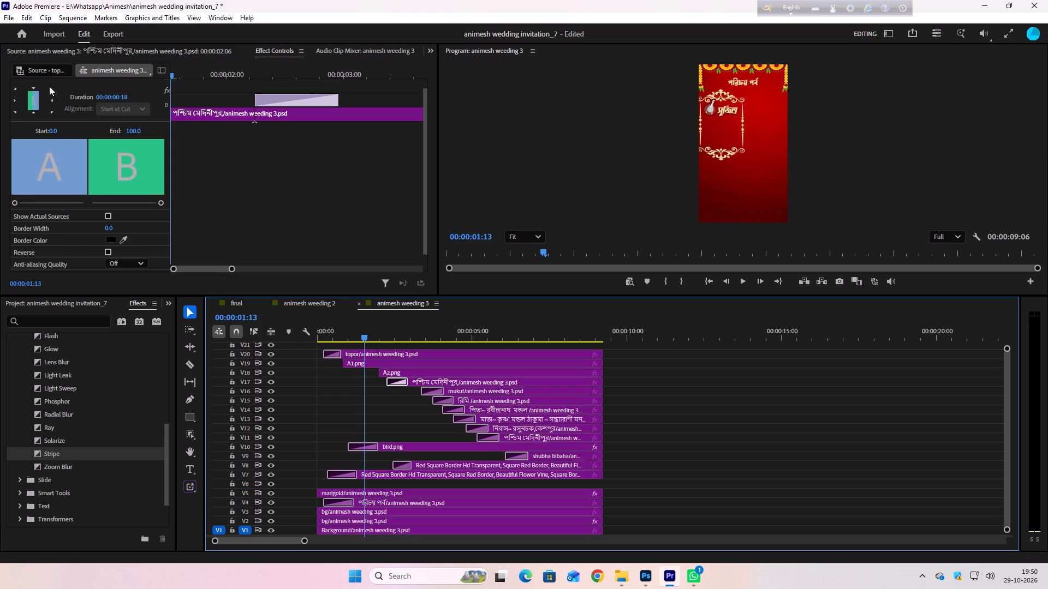
left_click(49, 73)
left_click(90, 72)
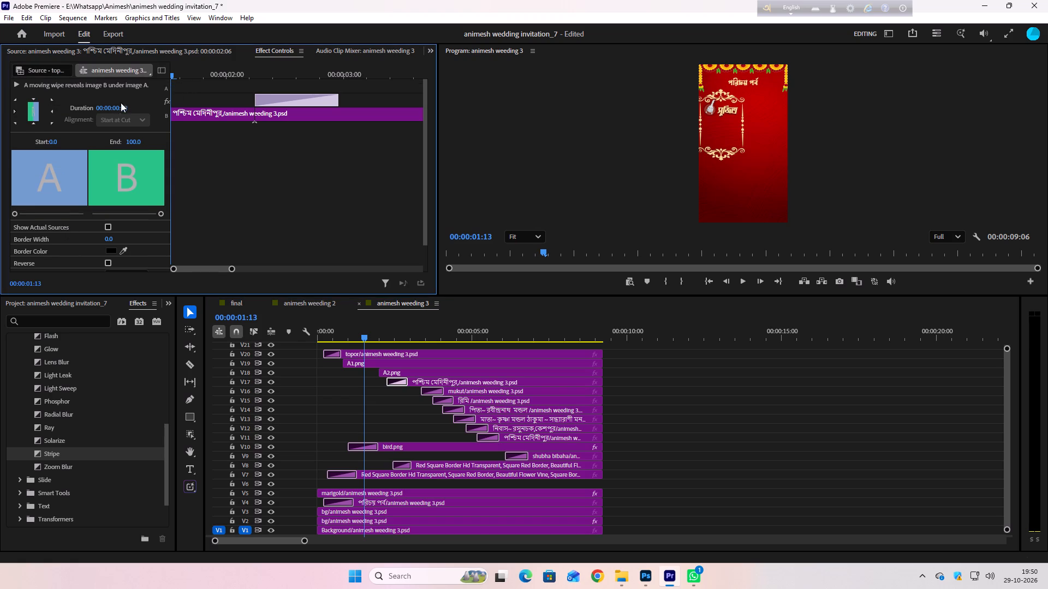
left_click(16, 82)
left_click(16, 82)
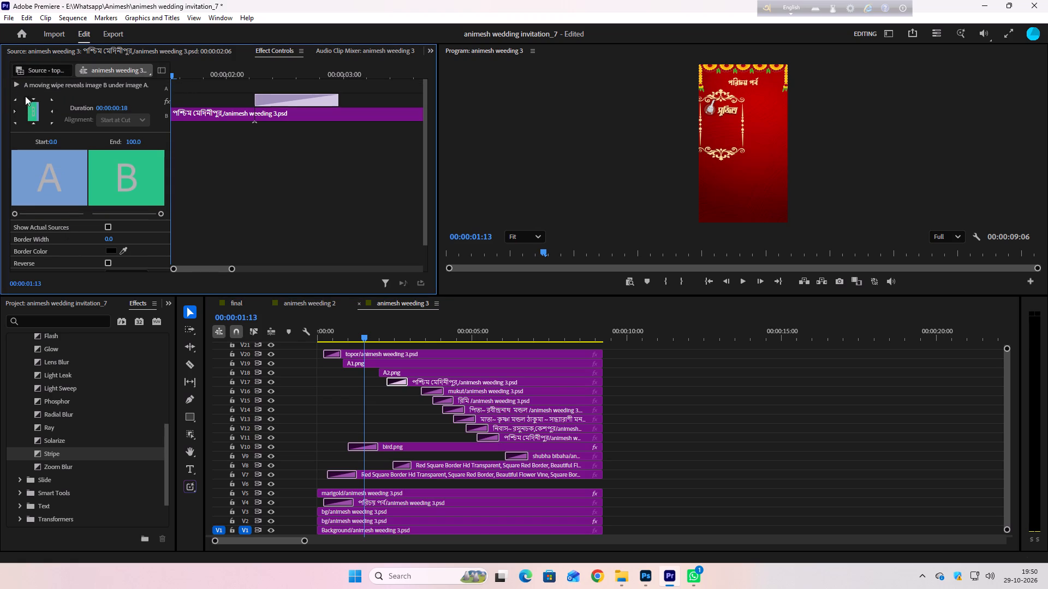
left_click(16, 98)
left_click(16, 98)
left_click(134, 118)
scroll(115, 184, "down", 12)
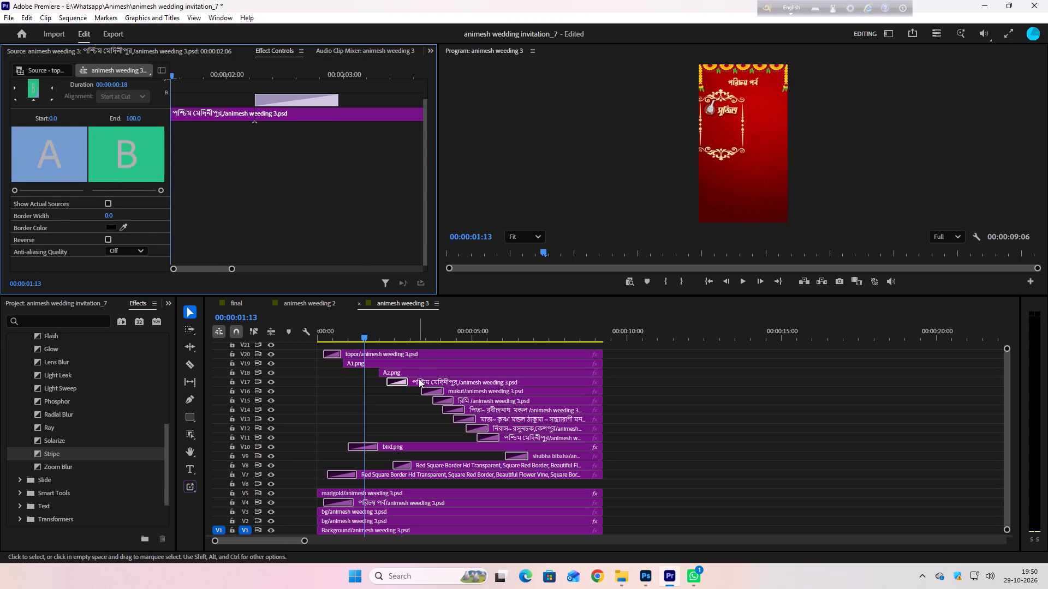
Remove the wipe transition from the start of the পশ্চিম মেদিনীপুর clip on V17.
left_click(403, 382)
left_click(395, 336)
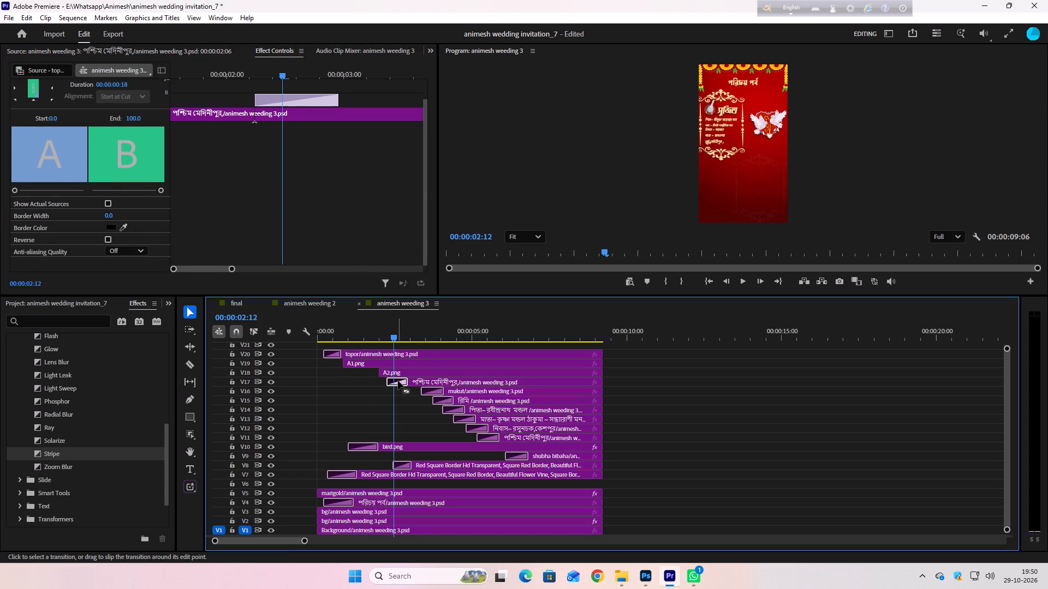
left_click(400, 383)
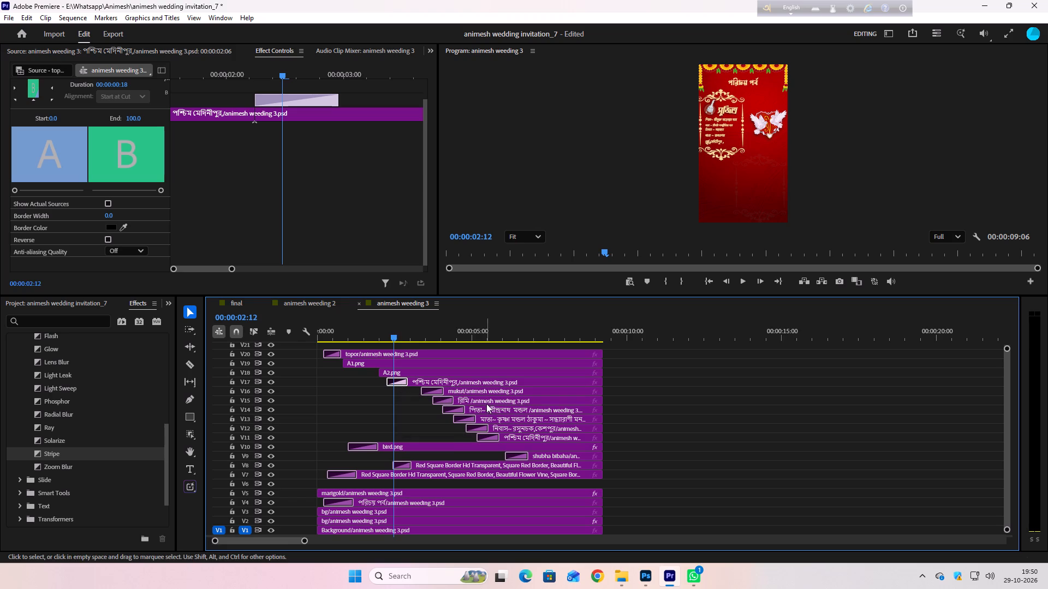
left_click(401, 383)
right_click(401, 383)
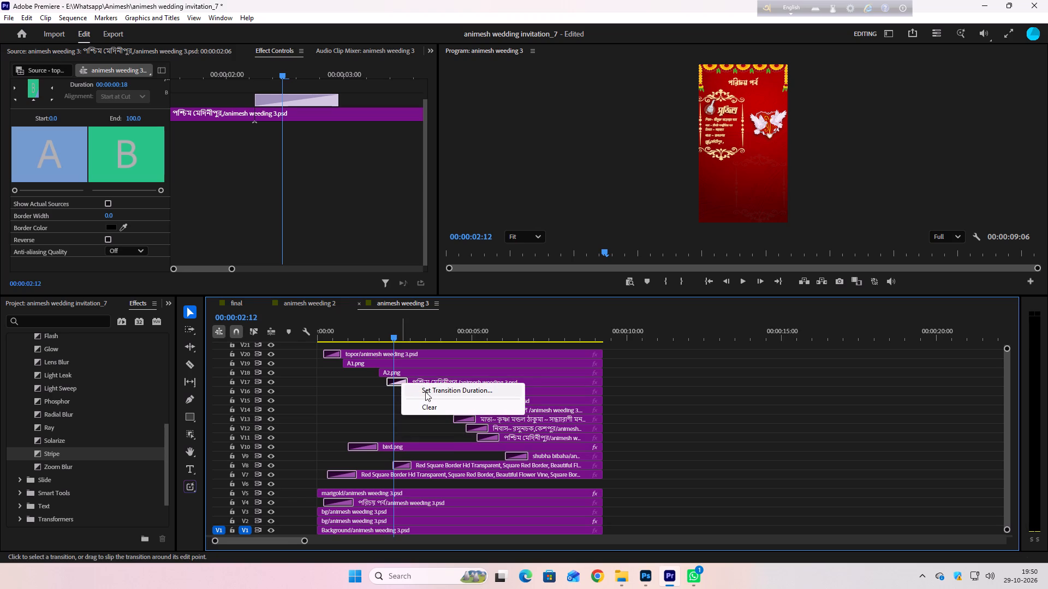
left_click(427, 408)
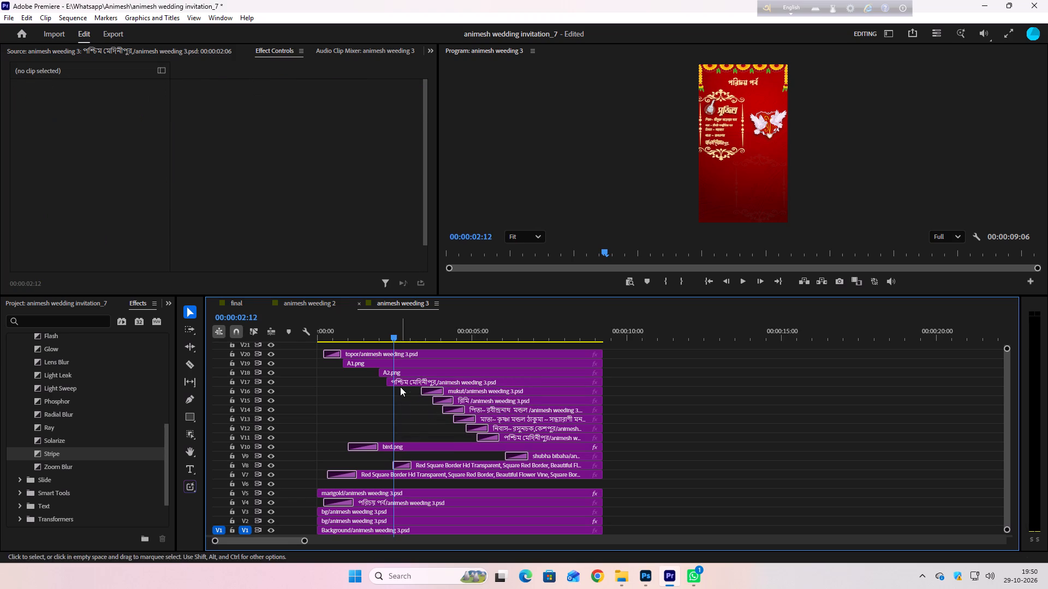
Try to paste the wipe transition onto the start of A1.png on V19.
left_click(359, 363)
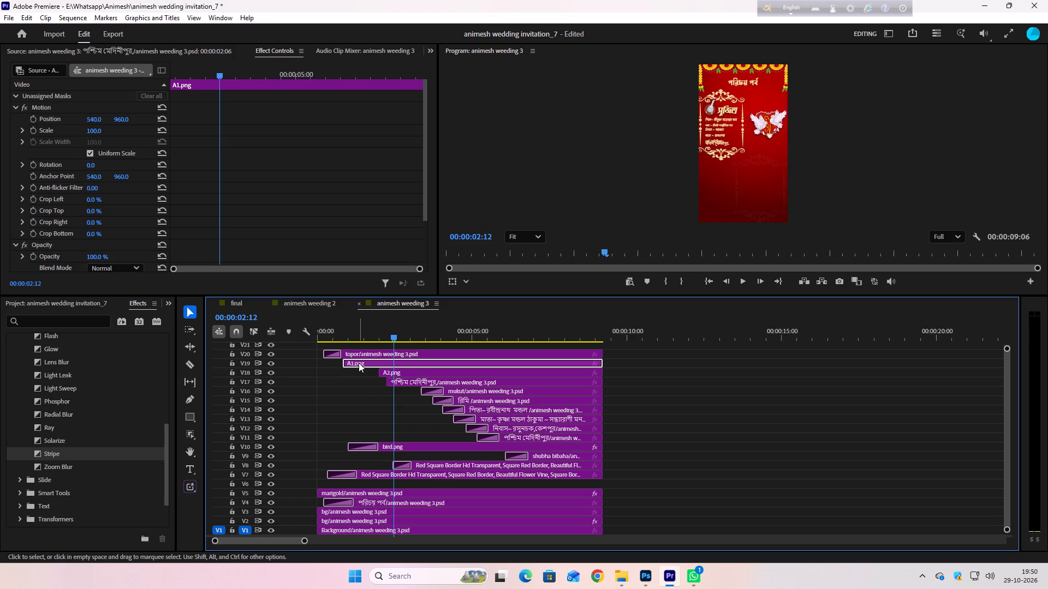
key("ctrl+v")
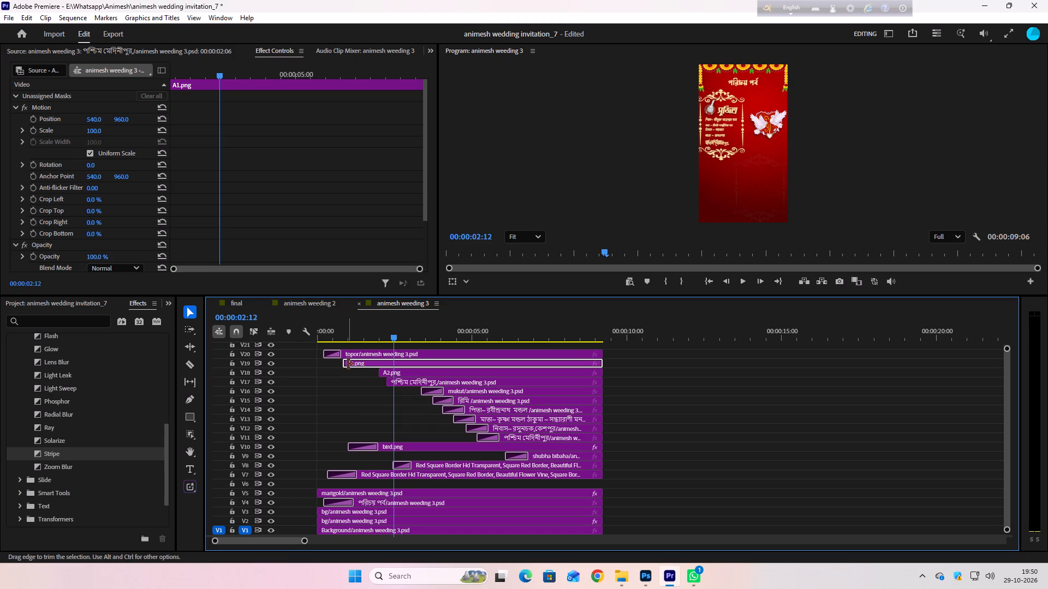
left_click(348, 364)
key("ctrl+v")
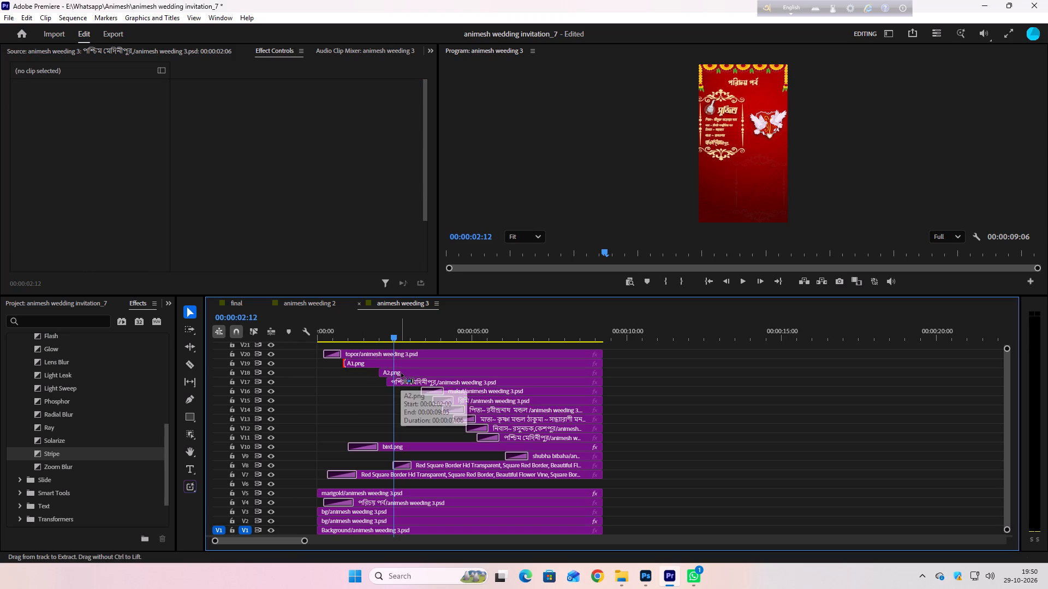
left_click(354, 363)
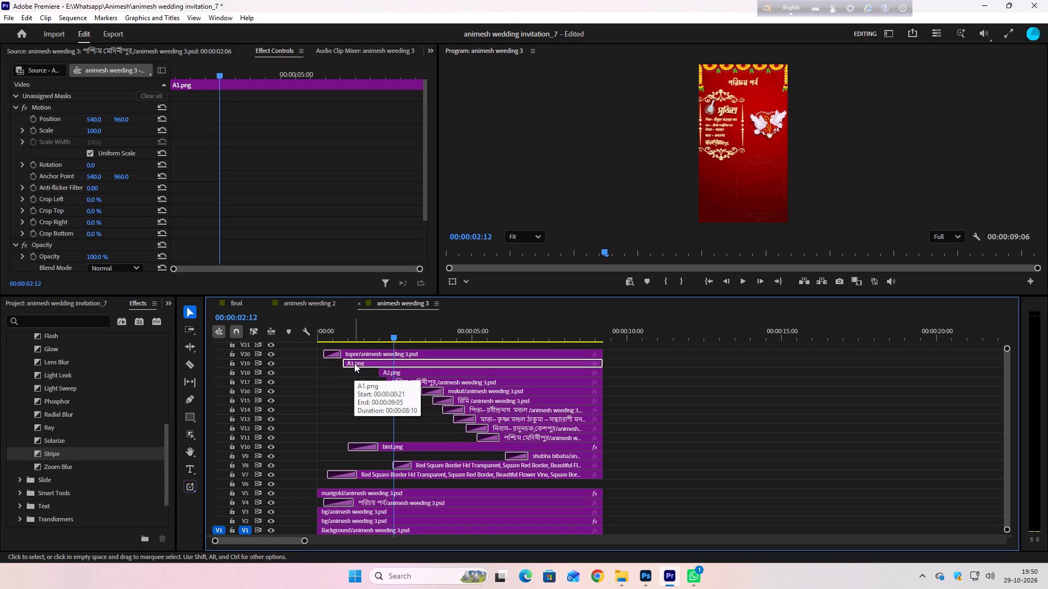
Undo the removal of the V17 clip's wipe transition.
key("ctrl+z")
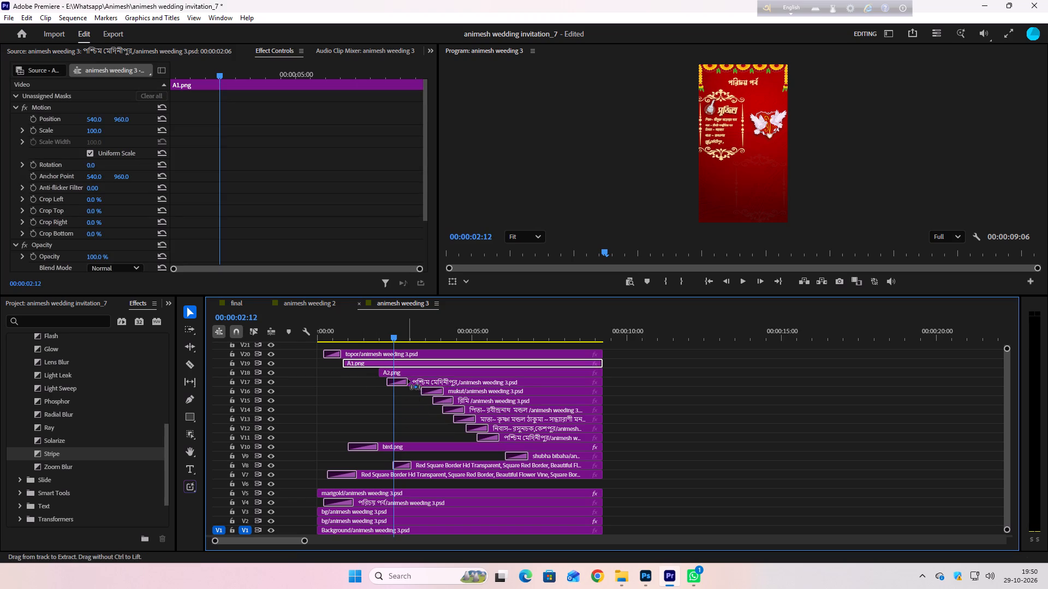
Check the duration setting of the wipe transition at the start of the পশ্চিম মেদিনীপুর clip on V17.
right_click(400, 383)
left_click(421, 389)
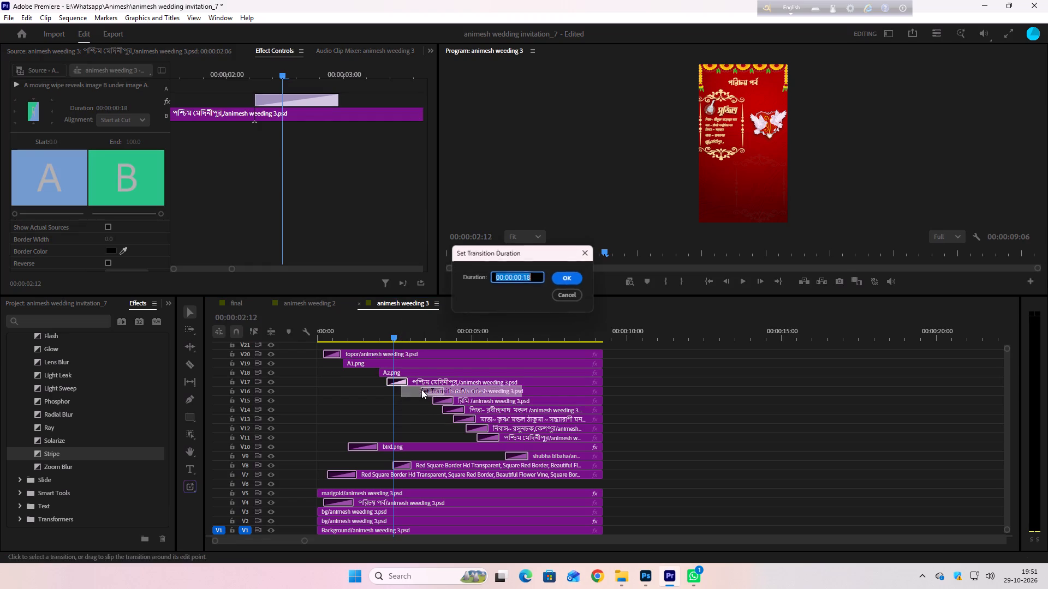
left_click(569, 280)
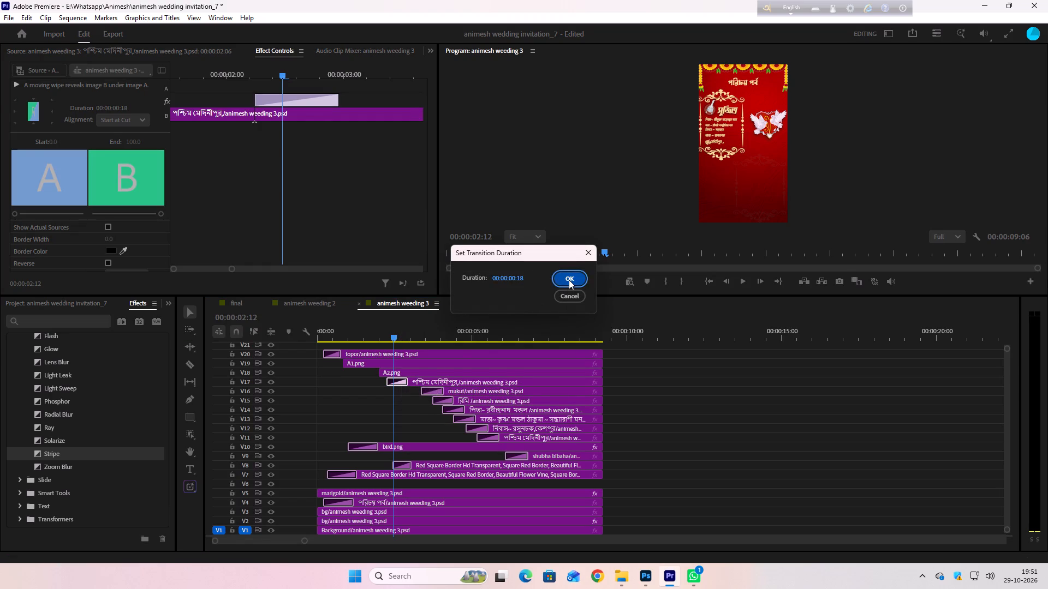
Examine the V17 wipe transition's settings, including anti-aliasing quality, and the commands available for it, looking for a way to copy it.
right_click(401, 382)
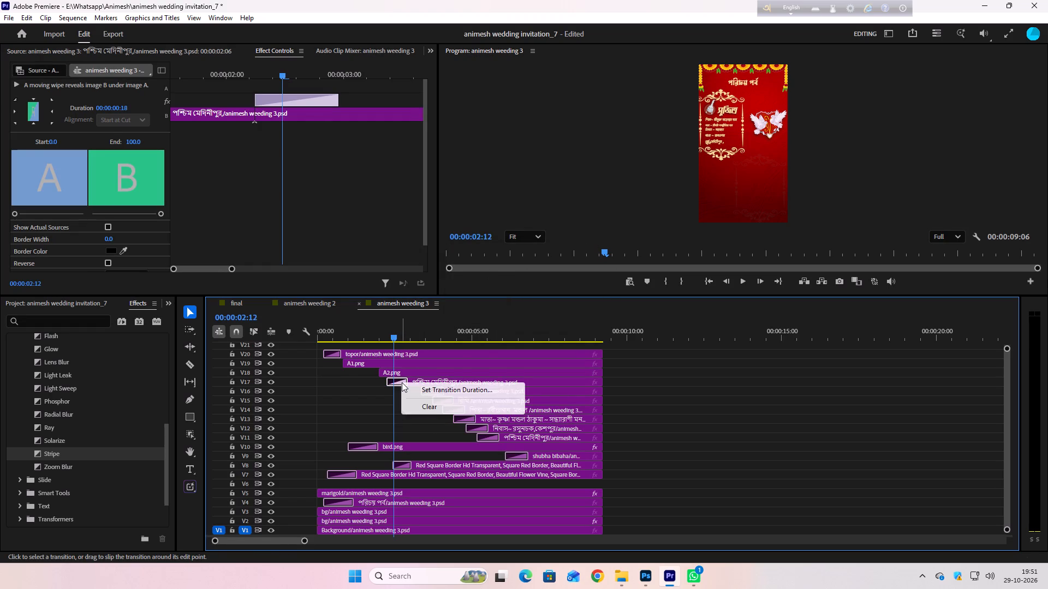
double_click(402, 382)
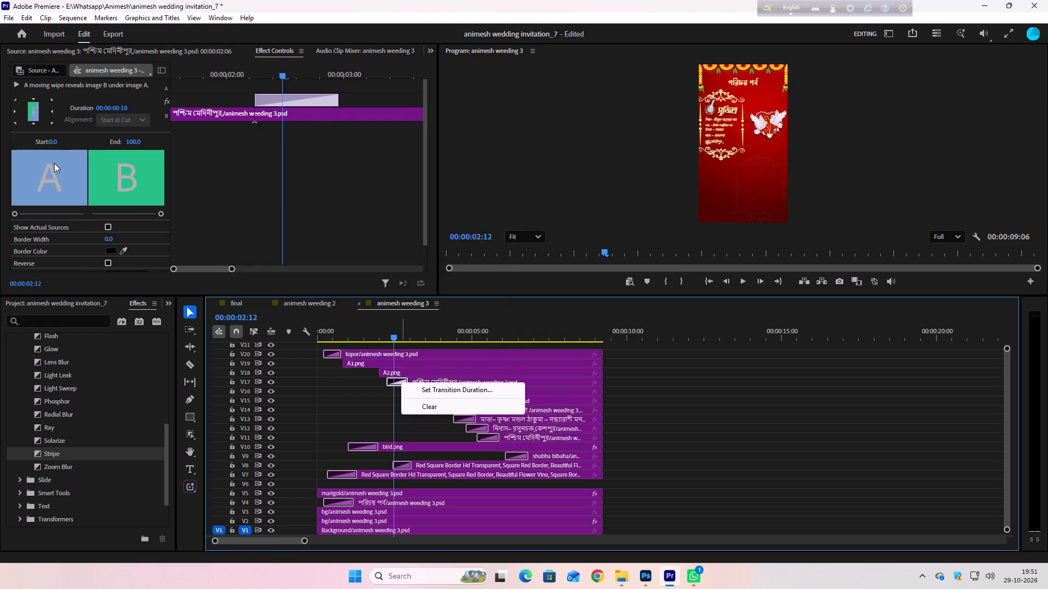
scroll(54, 163, "up", 3)
scroll(90, 205, "down", 9)
scroll(97, 215, "up", 4)
left_click(300, 98)
right_click(300, 99)
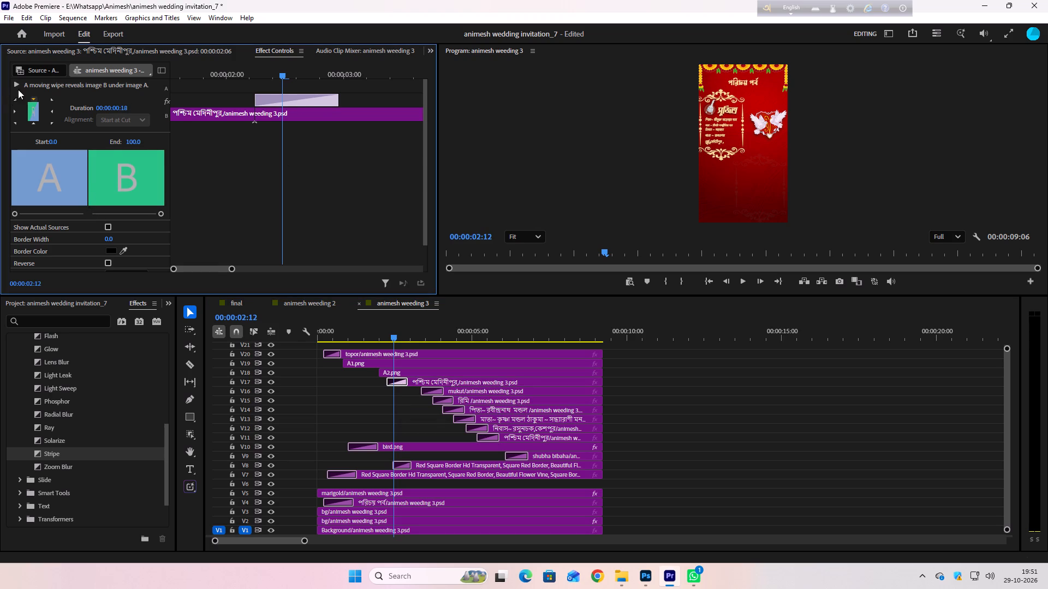
right_click(23, 87)
left_click(25, 122)
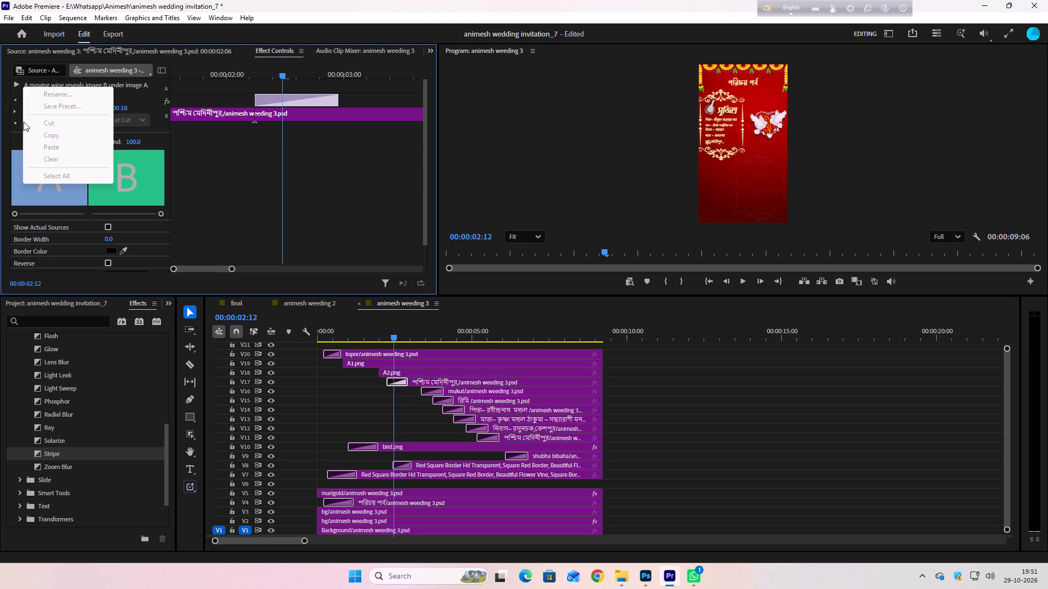
left_click(15, 124)
right_click(50, 84)
right_click(52, 86)
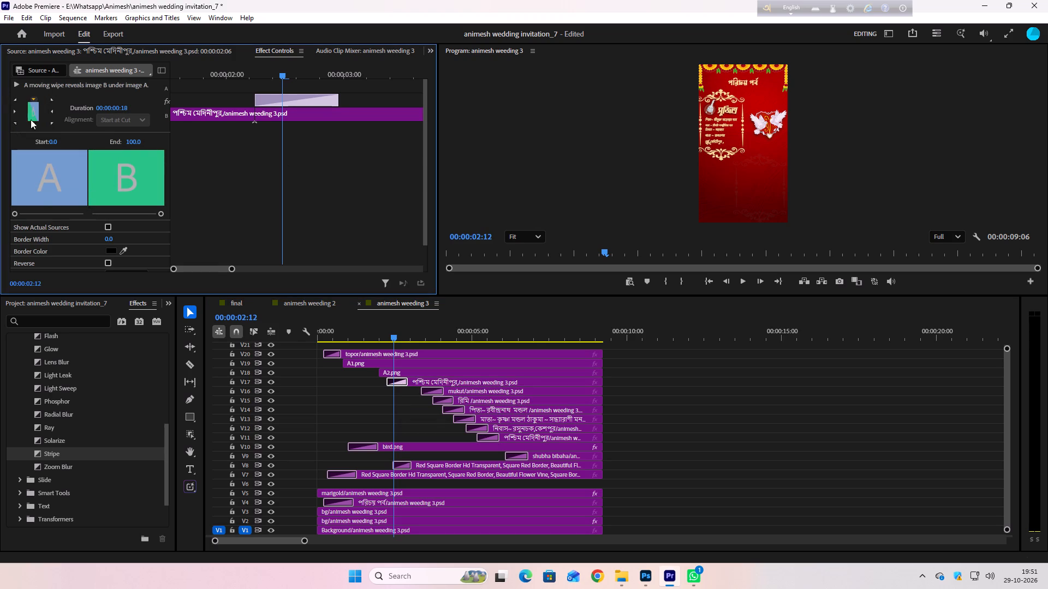
right_click(39, 118)
left_click(29, 157)
right_click(29, 157)
right_click(109, 181)
right_click(58, 231)
right_click(59, 229)
right_click(61, 227)
right_click(47, 238)
scroll(80, 228, "down", 12)
right_click(65, 251)
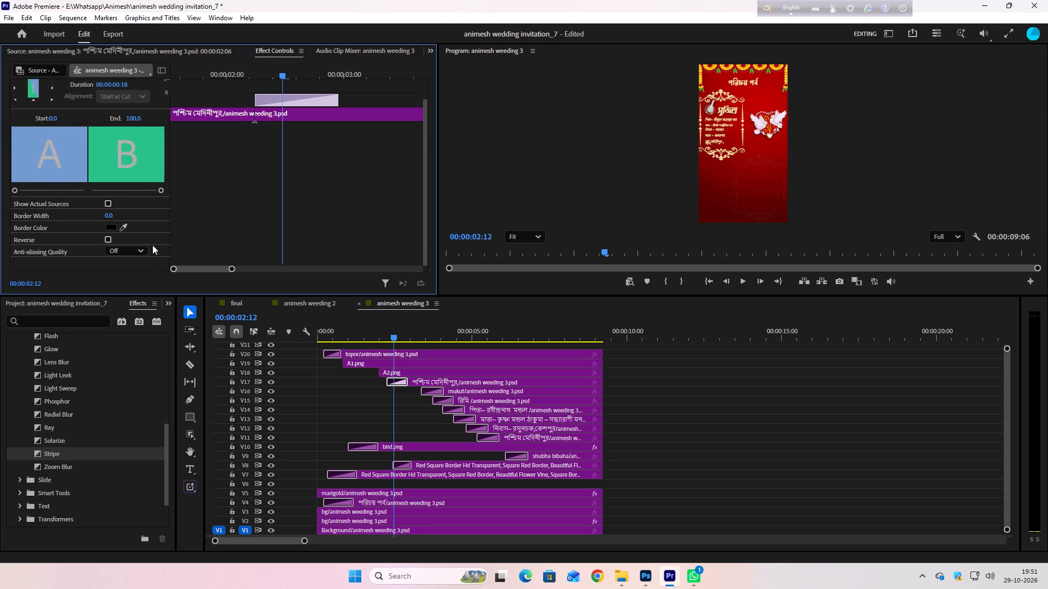
left_click(174, 248)
left_click(141, 252)
double_click(140, 251)
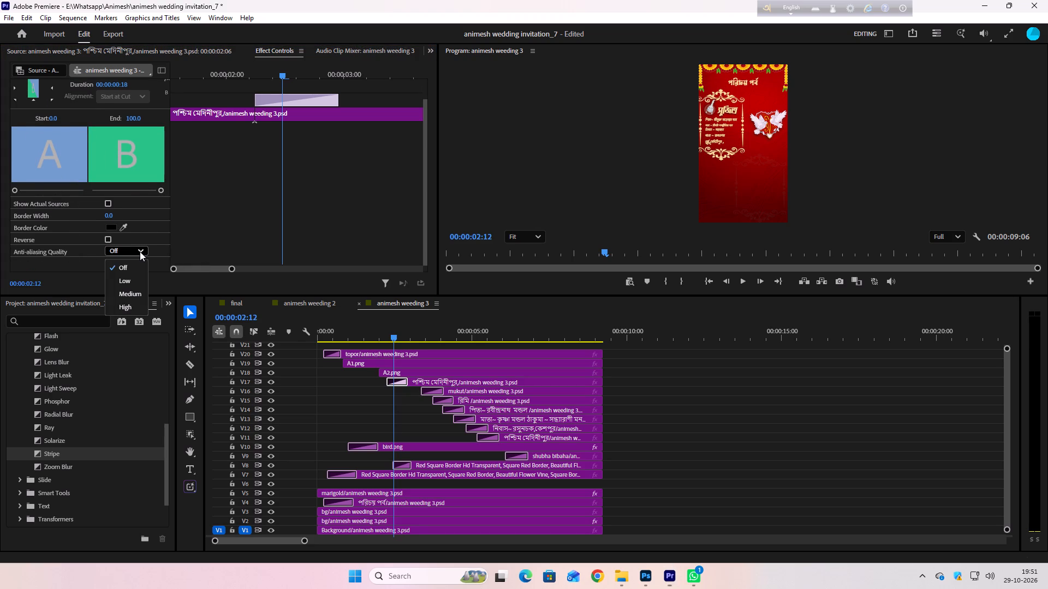
left_click(140, 251)
right_click(141, 243)
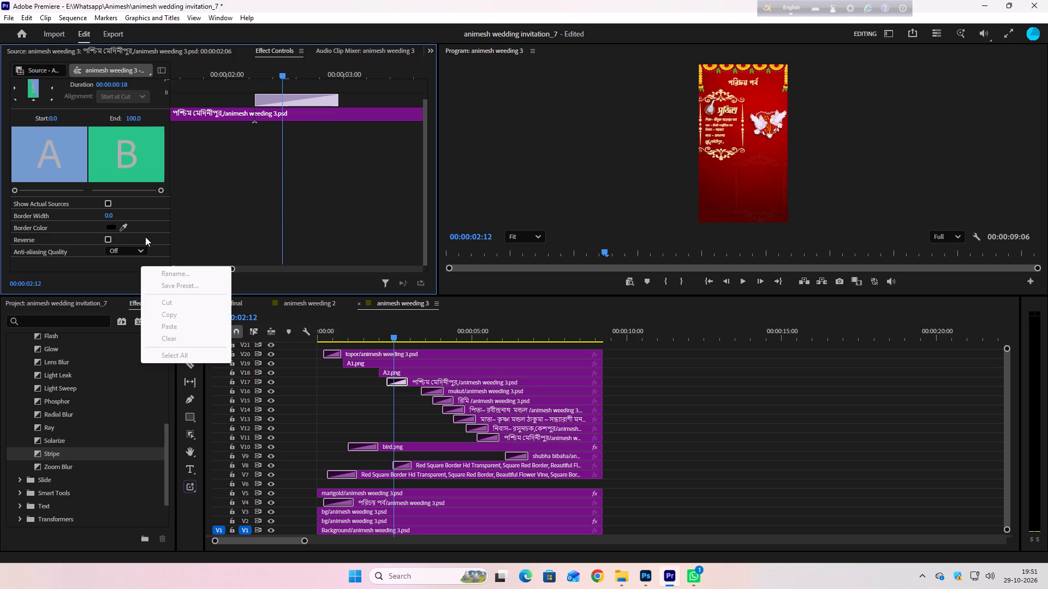
right_click(144, 221)
right_click(116, 195)
right_click(111, 177)
right_click(123, 133)
right_click(115, 119)
right_click(110, 97)
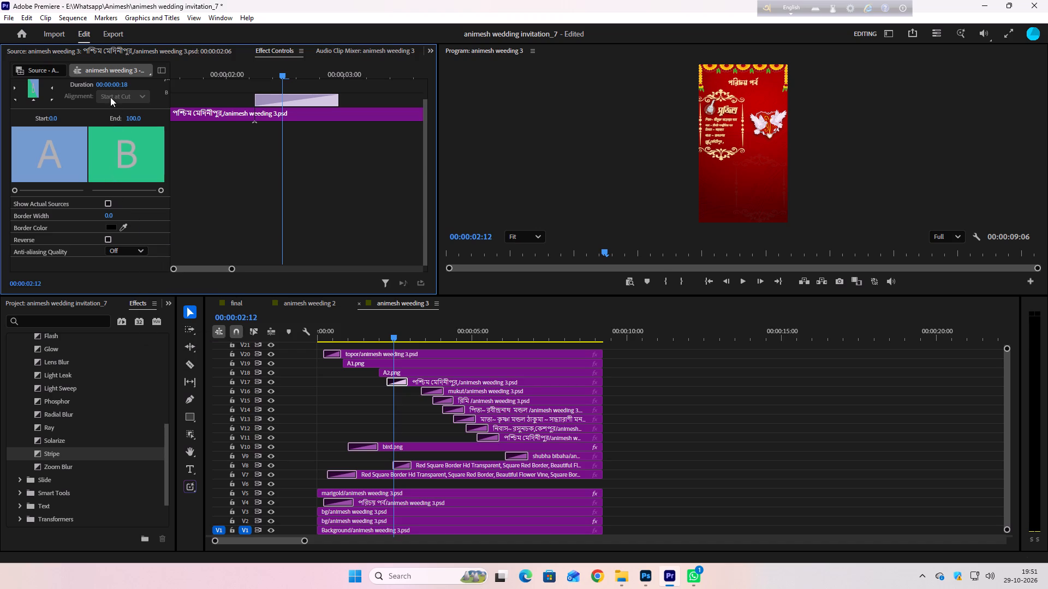
right_click(99, 81)
right_click(76, 87)
right_click(67, 85)
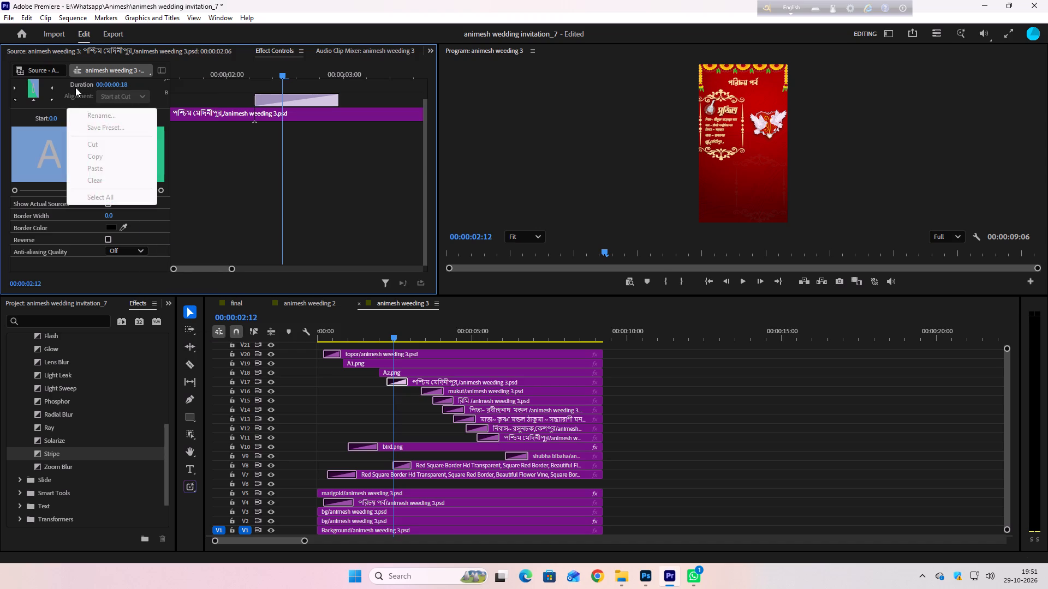
right_click(71, 93)
right_click(59, 93)
right_click(73, 98)
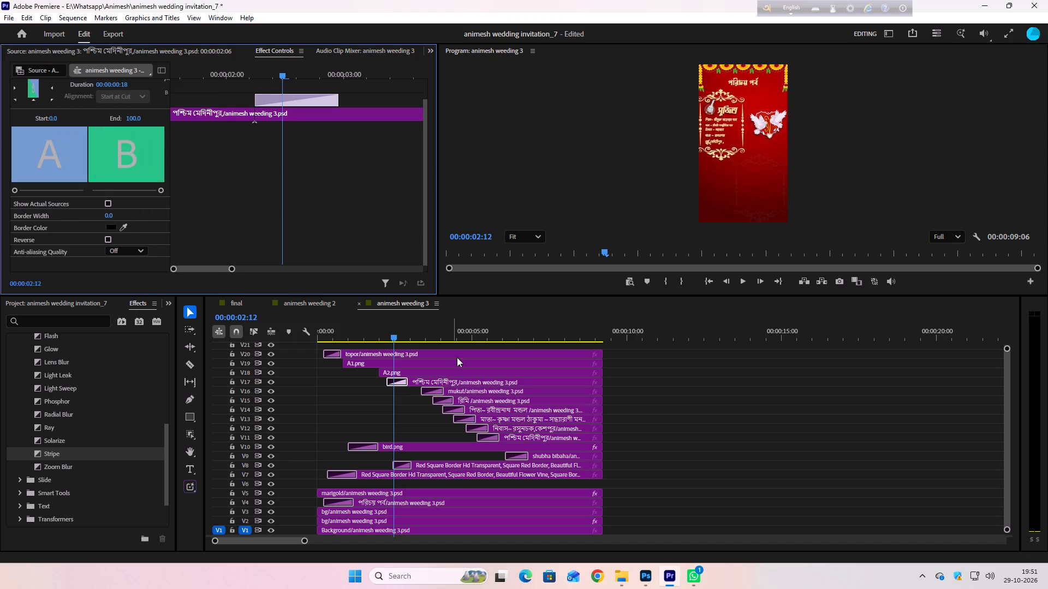
Delete the পশ্চিম মেদিনীপুর clip from track V17.
left_click(433, 383)
key("Delete")
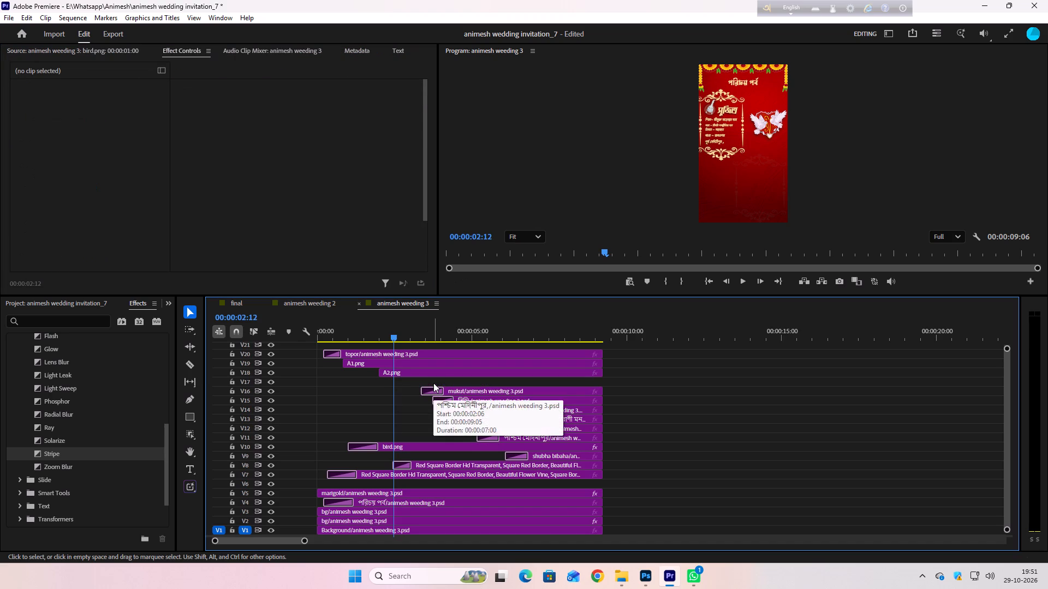
Expand track V19, enlarge the timeline area and add a Cross Dissolve at the start of A1.png.
double_click(307, 363)
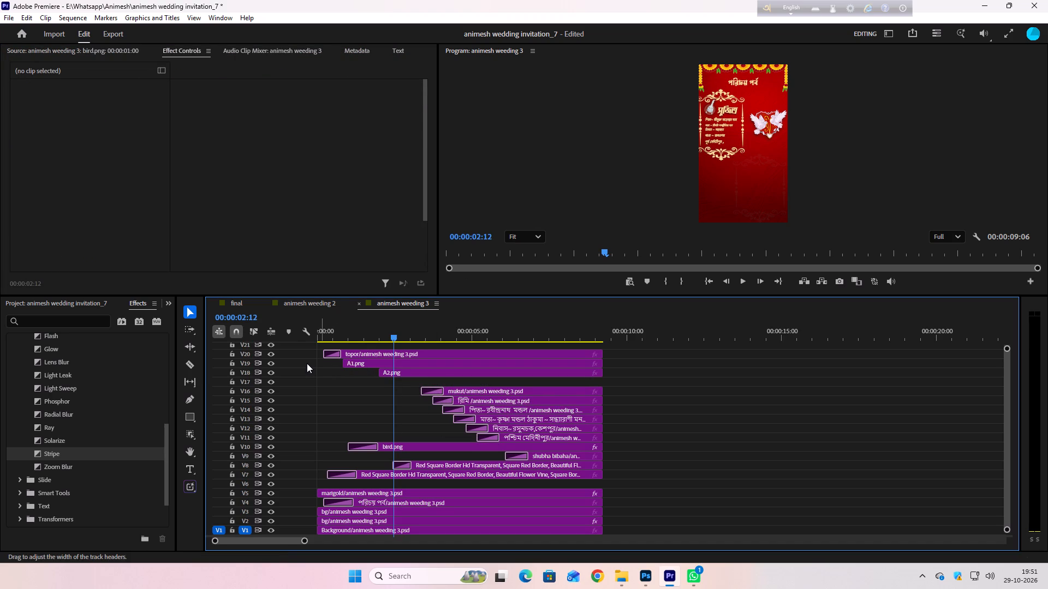
scroll(351, 359, "up", 4)
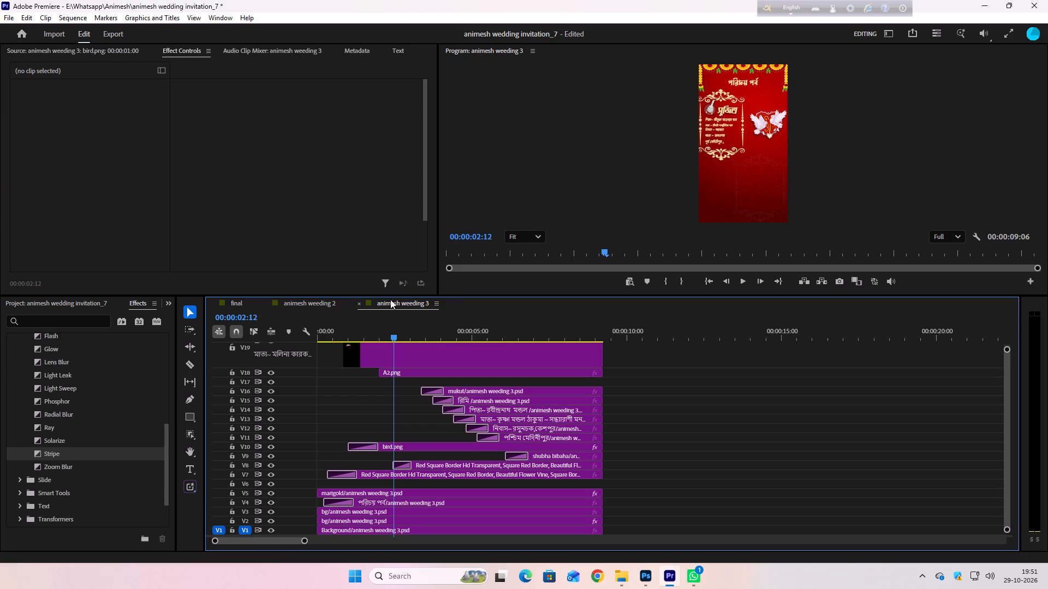
left_click(437, 294)
left_click_drag(439, 289, 440, 267)
left_click_drag(437, 295, 434, 243)
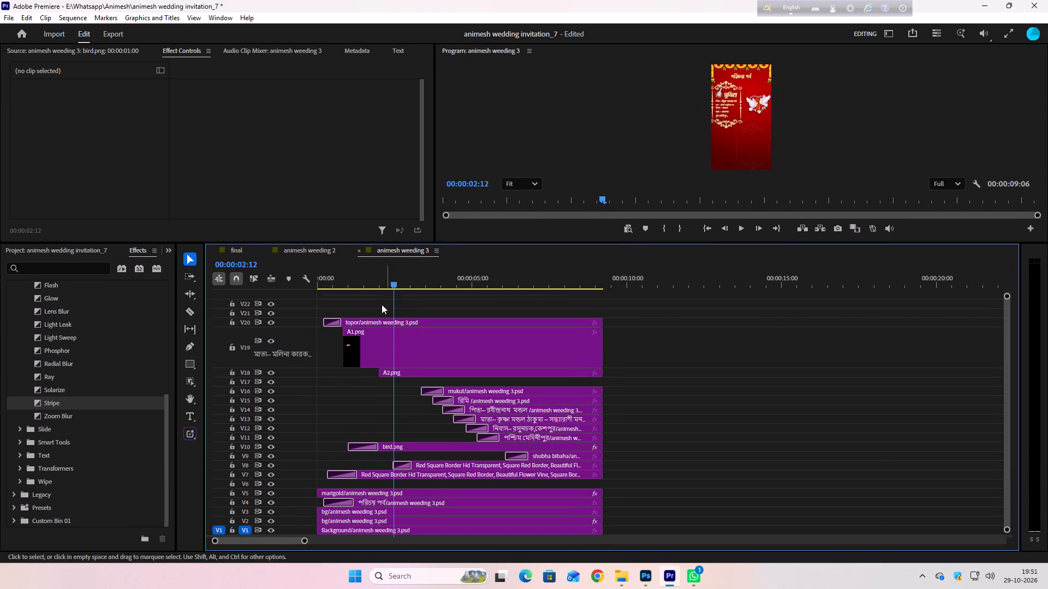
left_click_drag(349, 342, 376, 340)
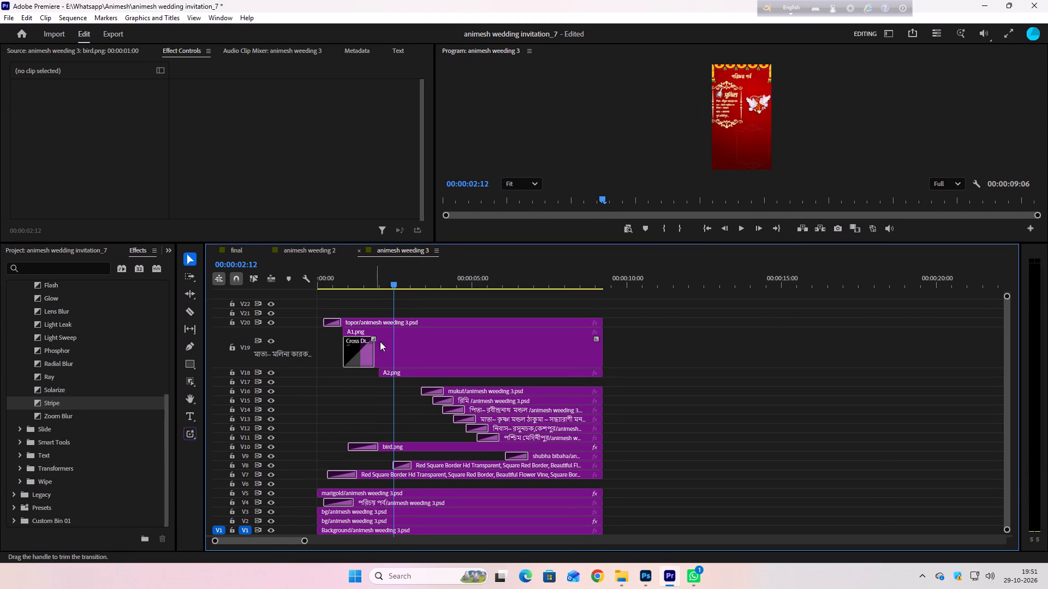
Expand track V18 and add a Cross Dissolve at the start of A2.png.
double_click(302, 372)
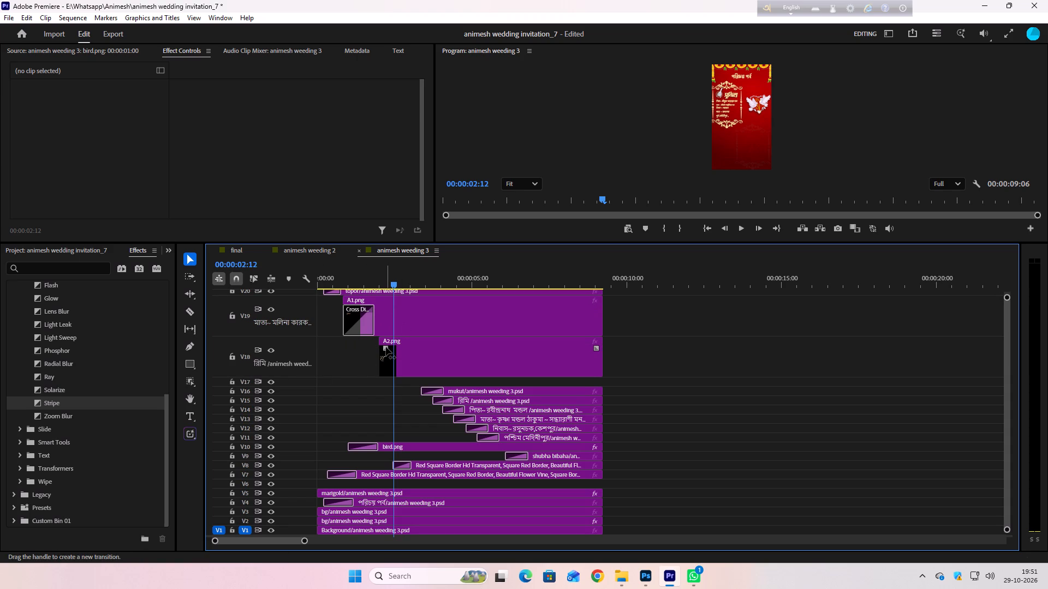
left_click_drag(384, 349, 414, 351)
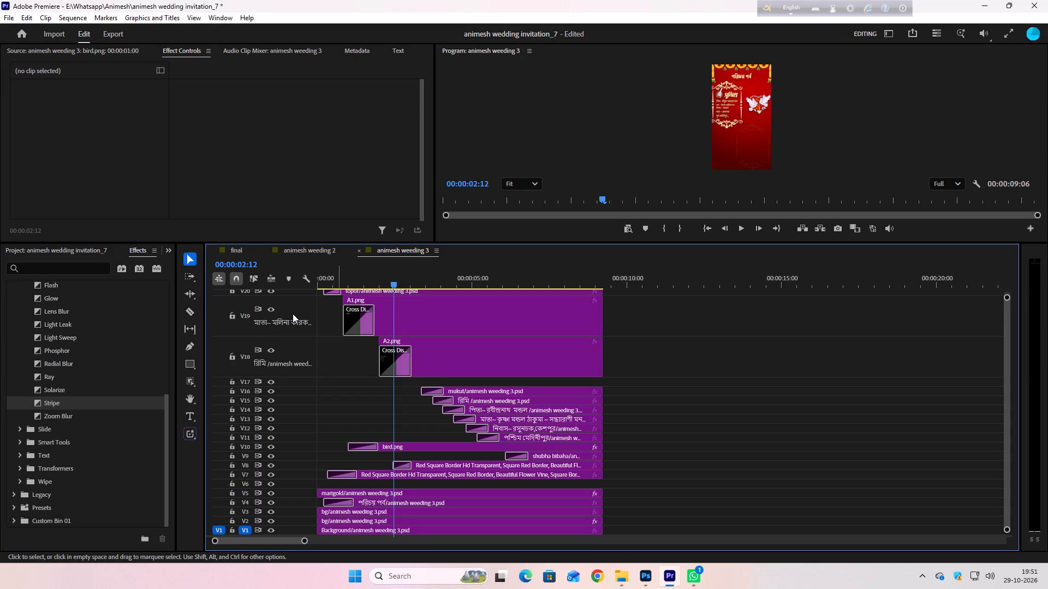
Reduce the heights of tracks V18 and V19 back to compact rows.
double_click(303, 312)
double_click(309, 350)
double_click(315, 345)
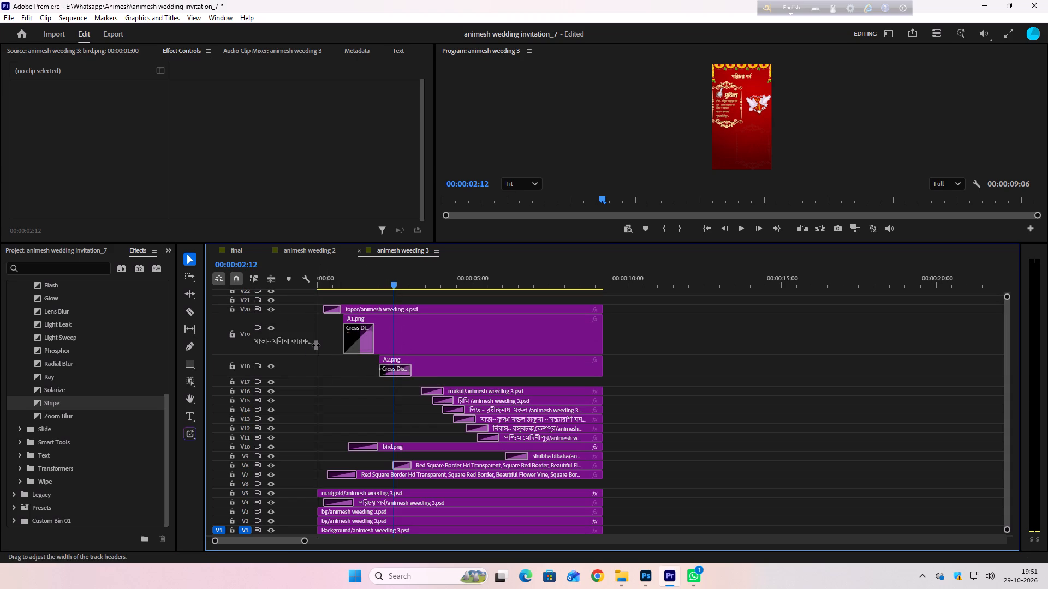
double_click(311, 334)
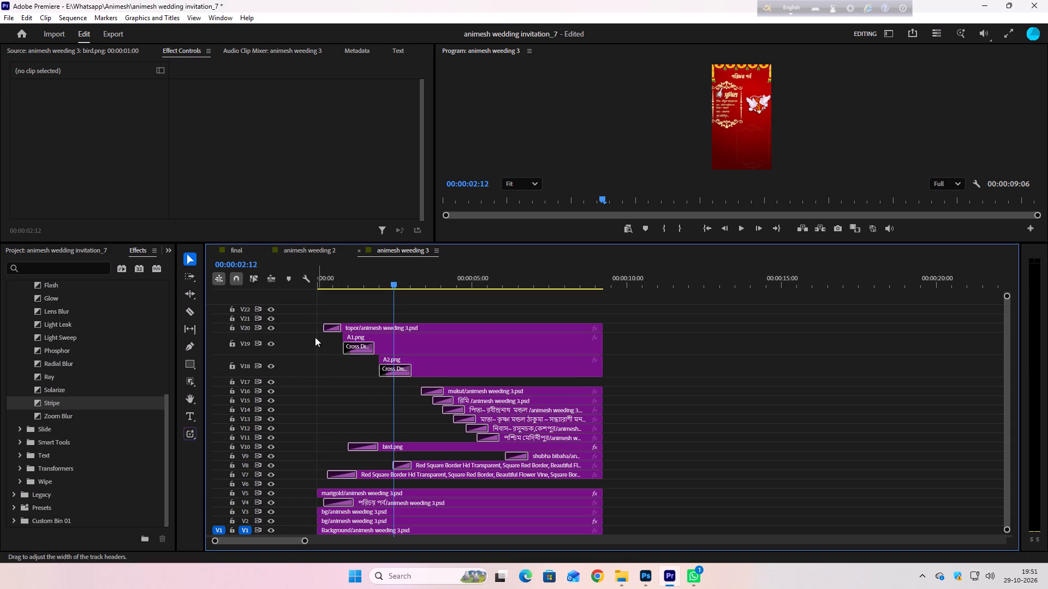
left_click_drag(311, 334, 311, 344)
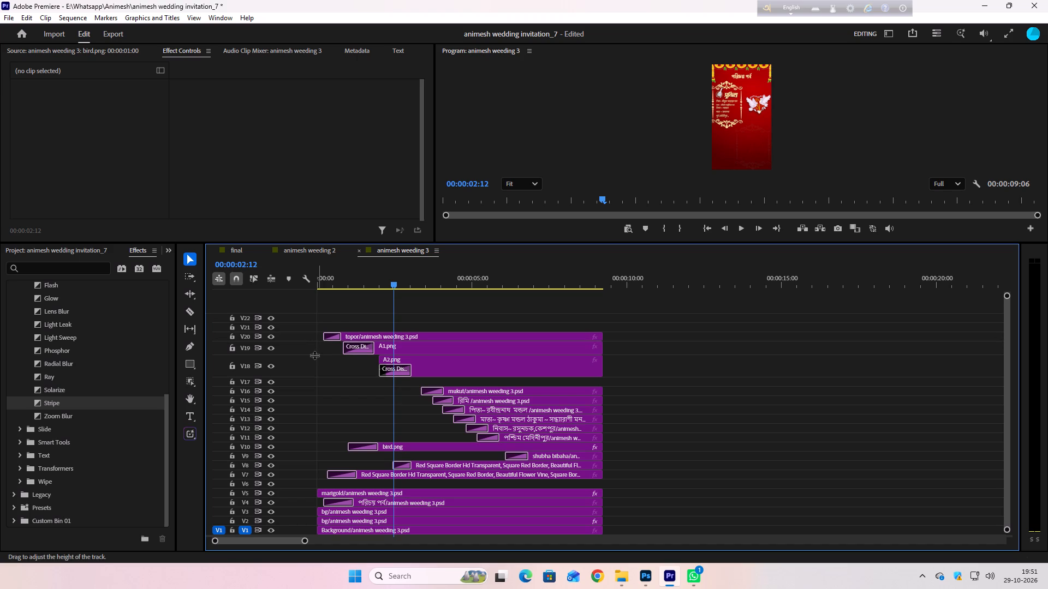
left_click_drag(314, 356, 316, 368)
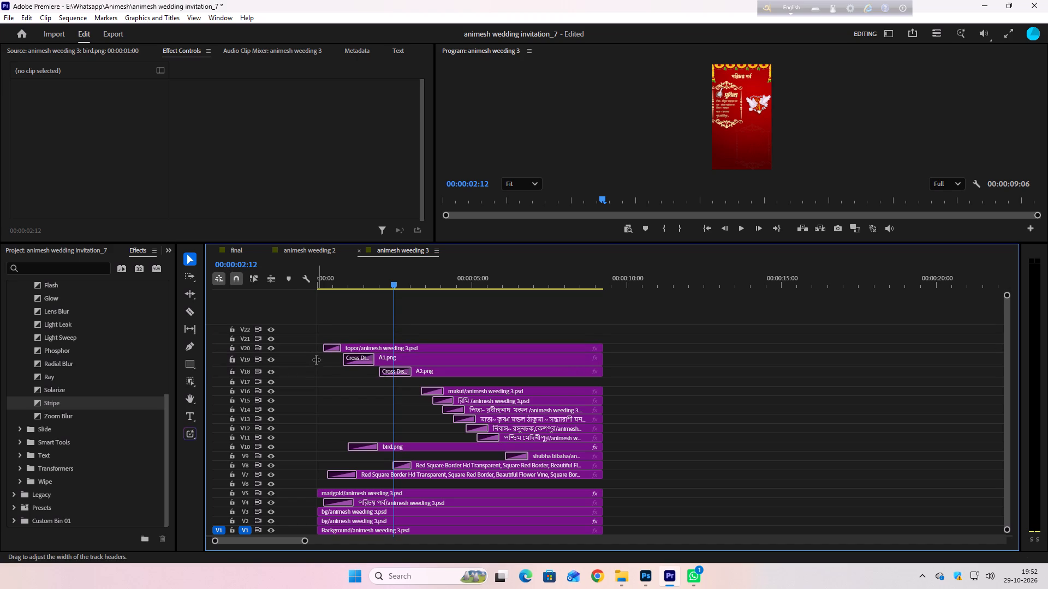
left_click(314, 353)
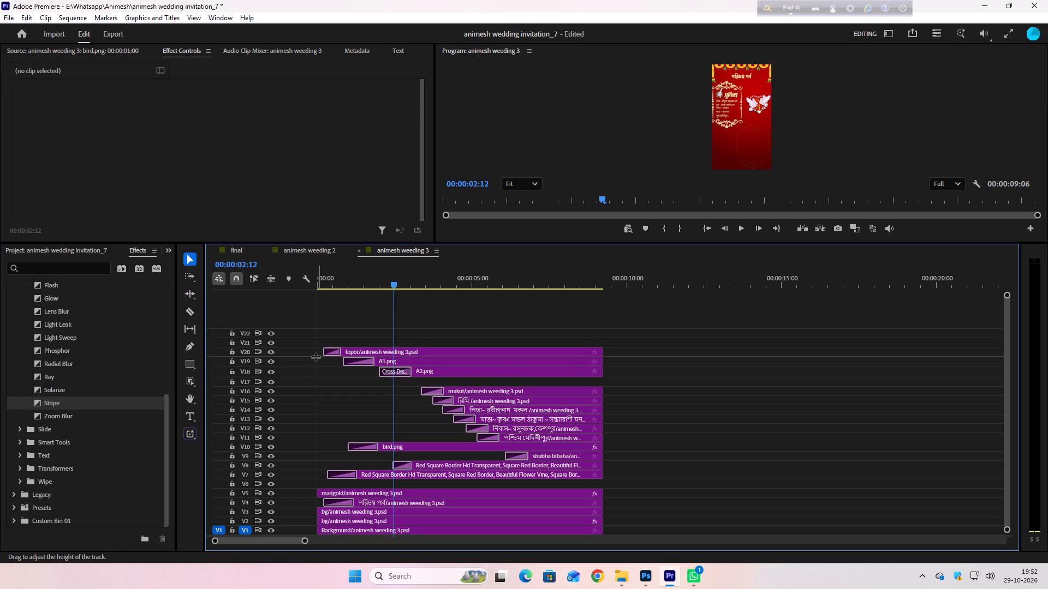
Play the animesh weeding 3 sequence from near its start to review the A1.png and A2.png transitions.
left_click_drag(394, 286, 330, 305)
key("space")
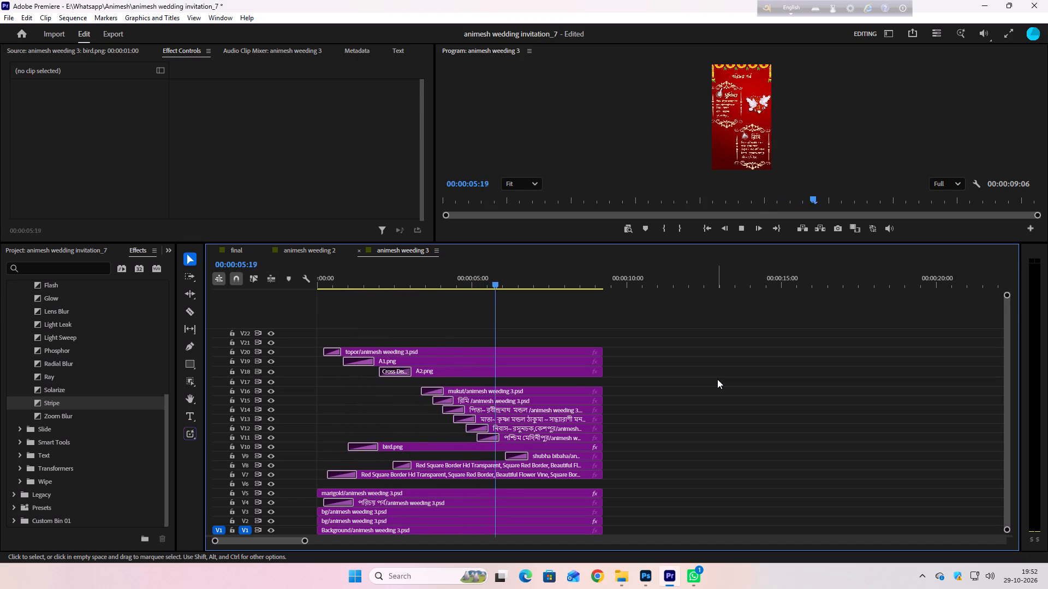
key("space")
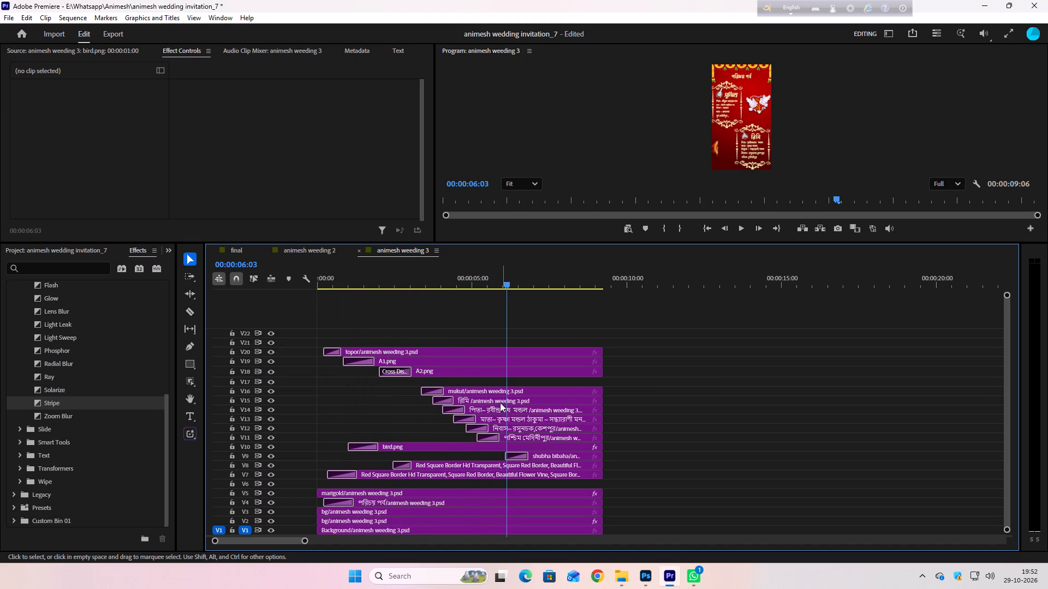
Bring A3 and A4 from the SSSS folder onto track V14, past the end of the existing clips.
left_click(493, 399)
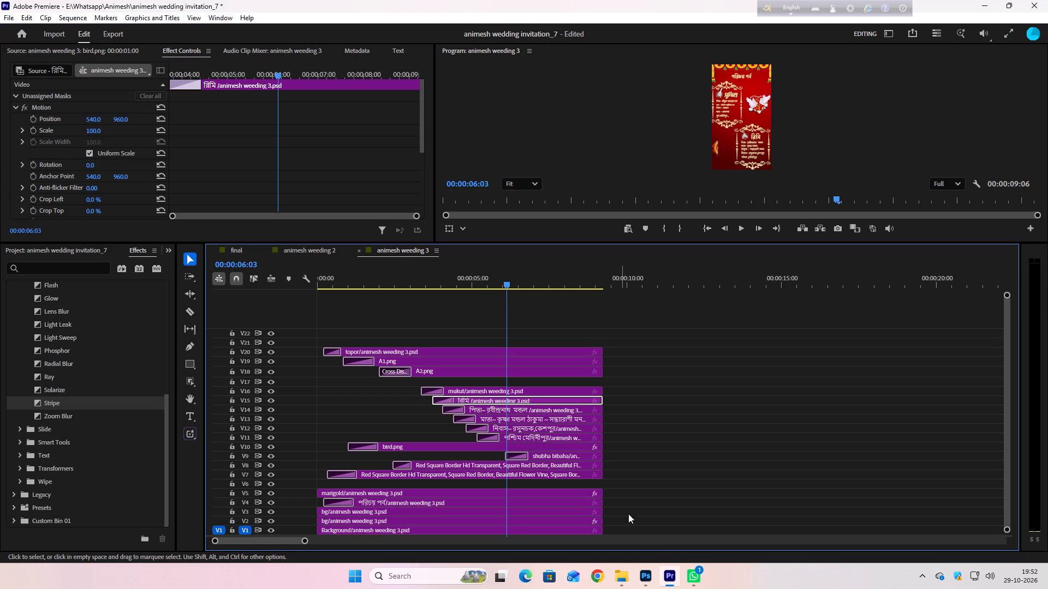
left_click(621, 573)
left_click_drag(347, 191, 255, 120)
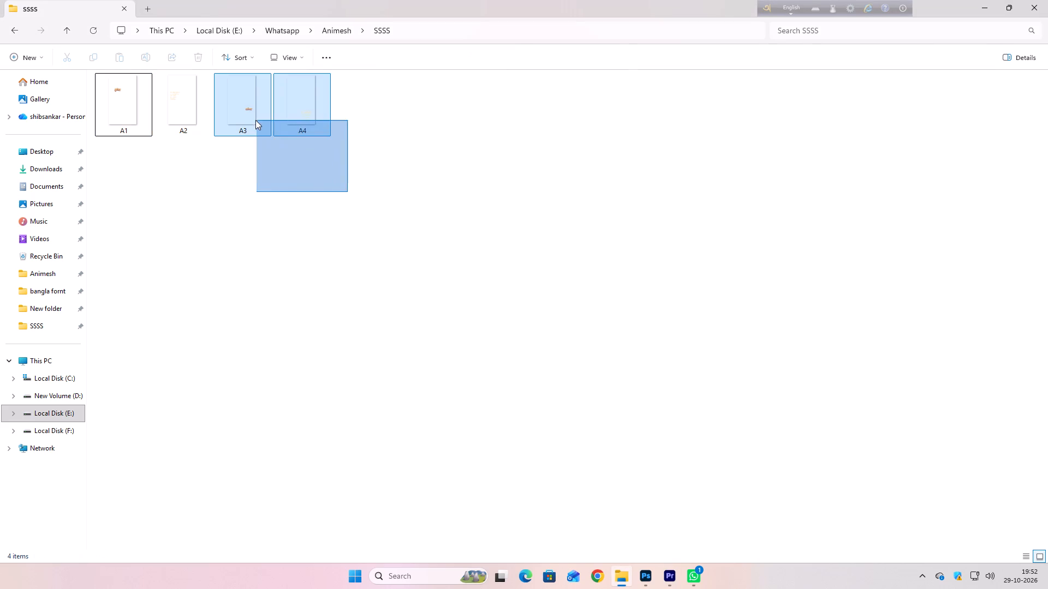
left_click_drag(255, 120, 253, 115)
left_click_drag(242, 109, 665, 580)
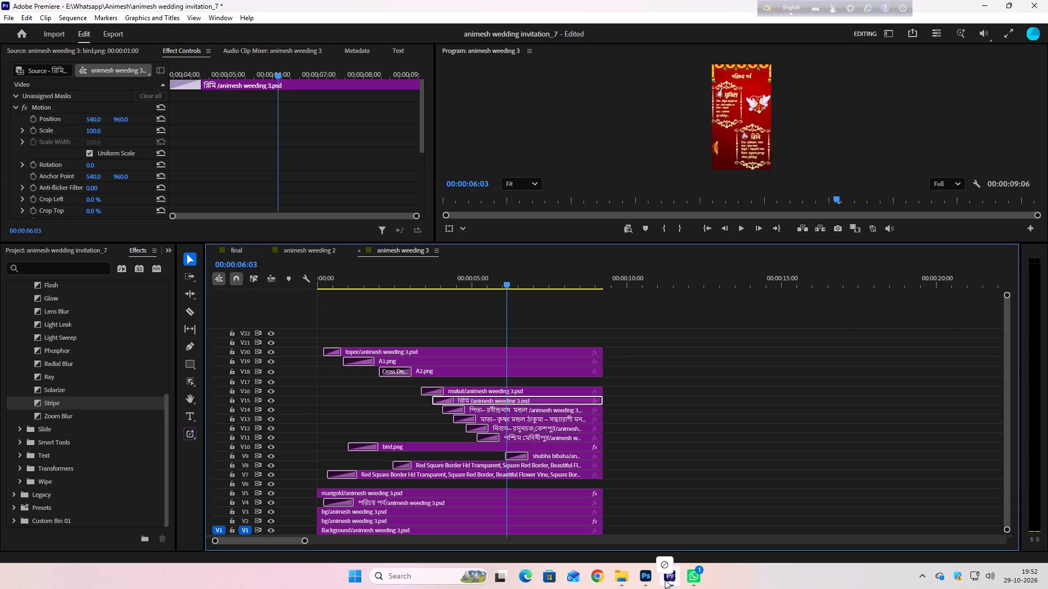
left_click_drag(665, 580, 801, 410)
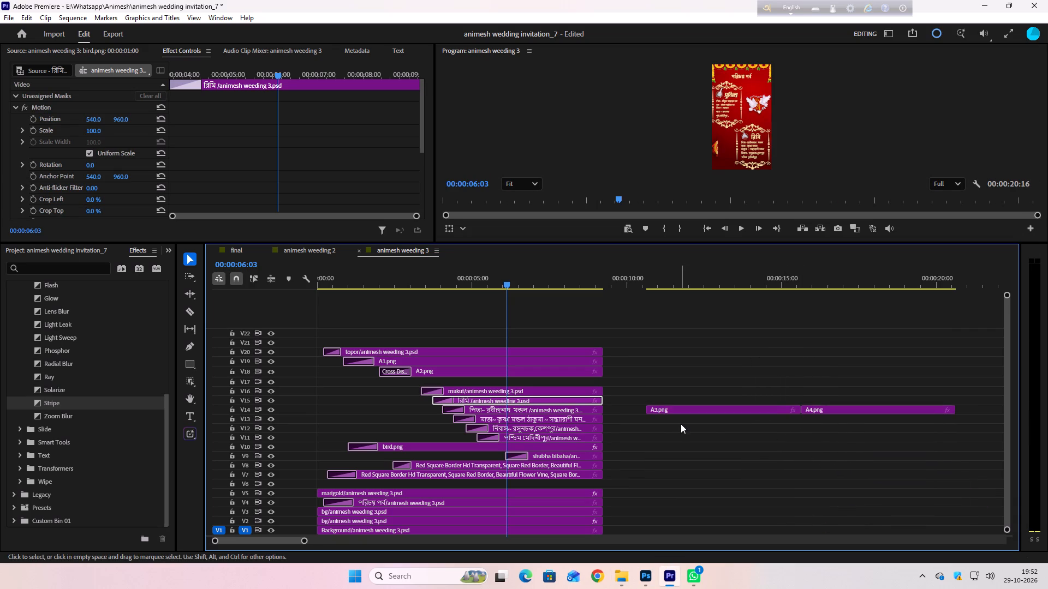
Delete the old text clip on track V15 and put A3.png there, extended to the other clips' common end.
left_click(499, 399)
key("Delete")
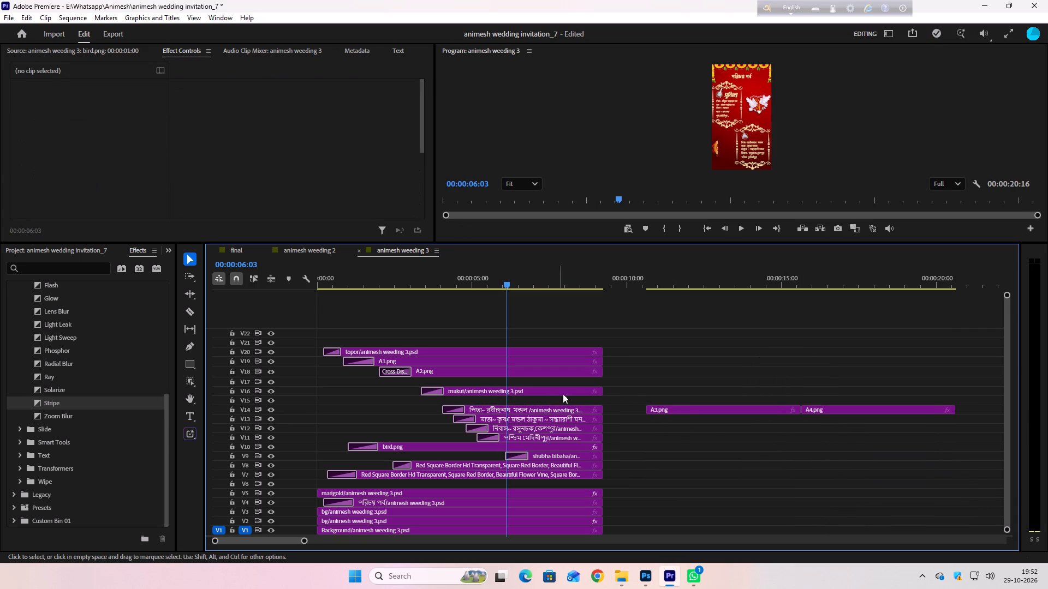
left_click_drag(672, 411, 479, 401)
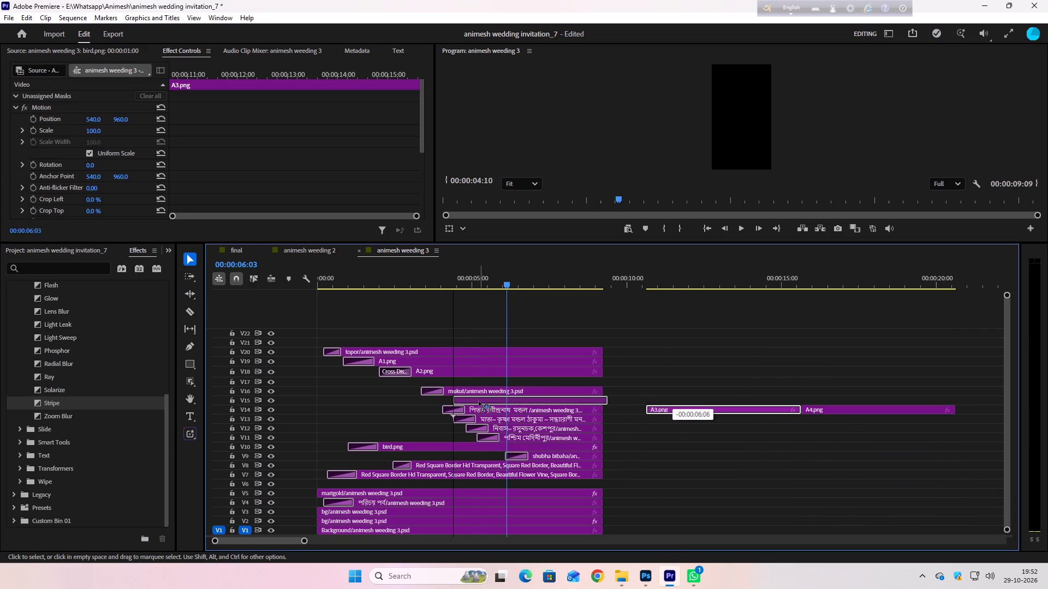
left_click_drag(479, 401, 463, 404)
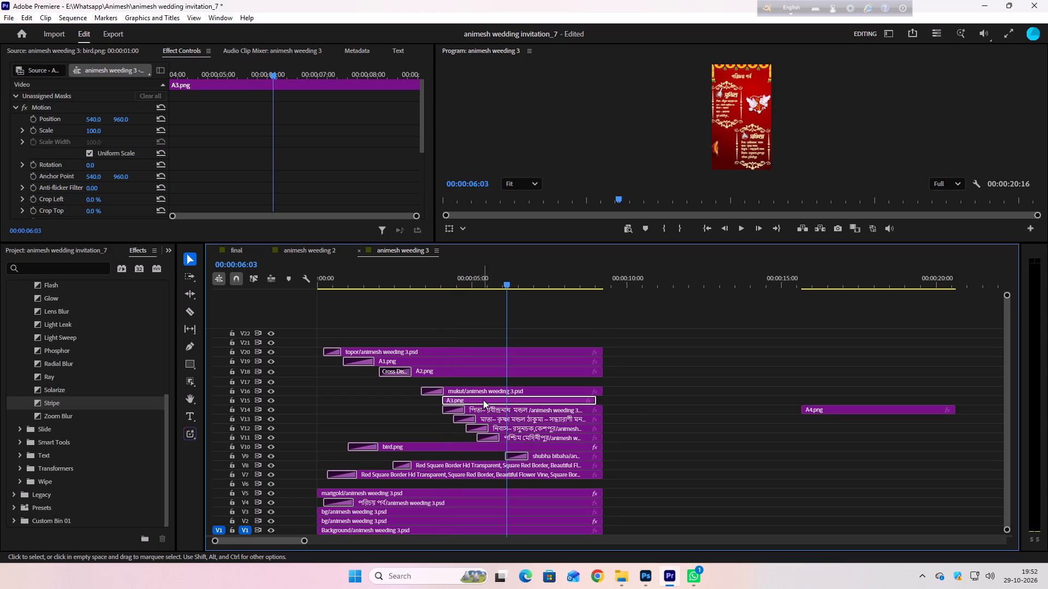
left_click_drag(595, 398, 600, 399)
Delete the four old detail text clips on tracks V11 to V14.
left_click(610, 411)
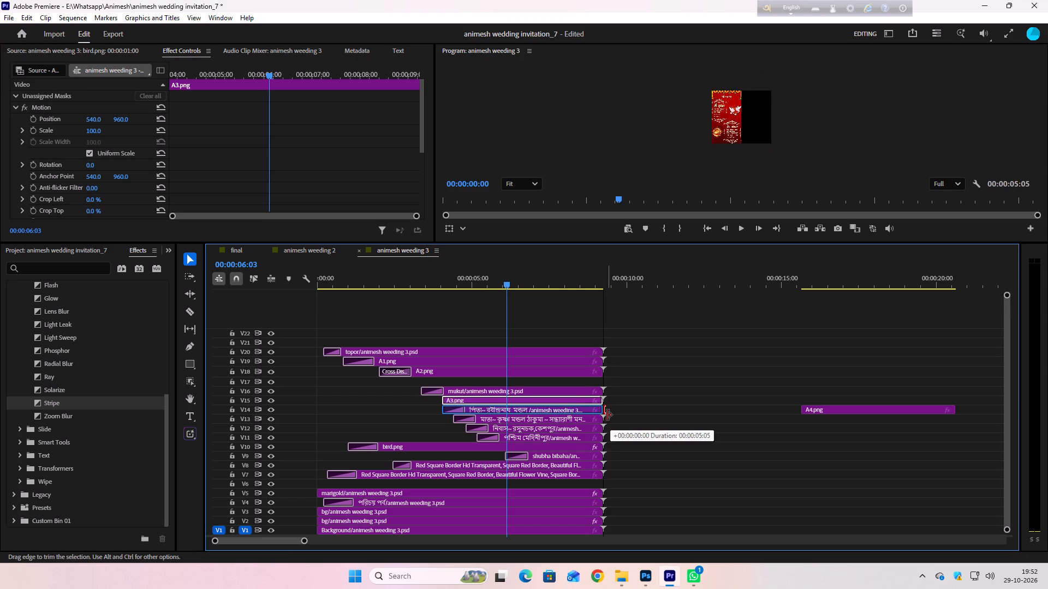
left_click_drag(621, 415, 591, 422)
left_click_drag(613, 416, 588, 423)
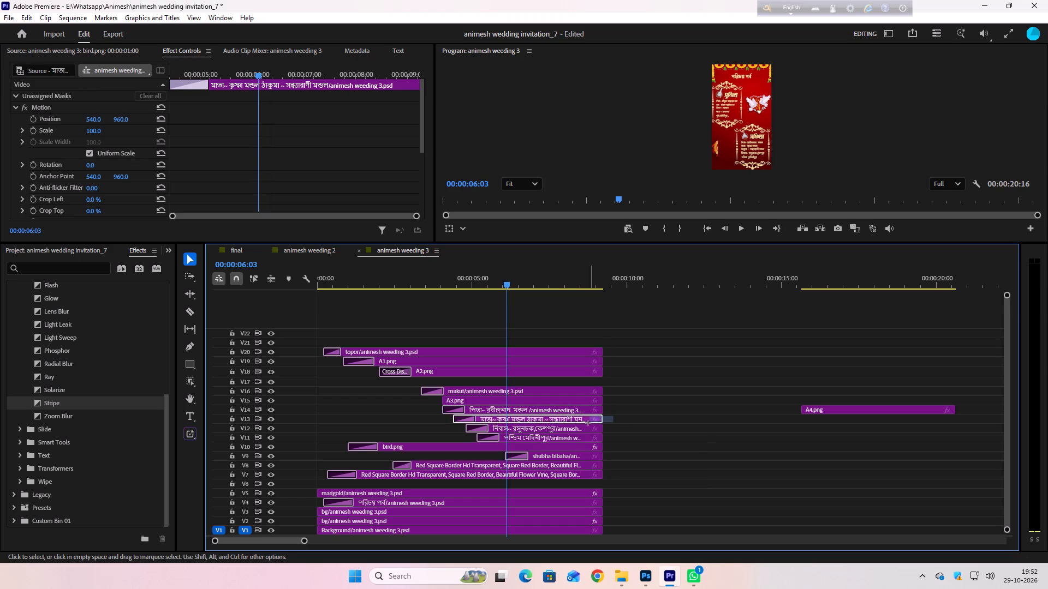
left_click_drag(588, 423, 594, 420)
left_click_drag(615, 413, 604, 413)
left_click_drag(611, 410, 604, 411)
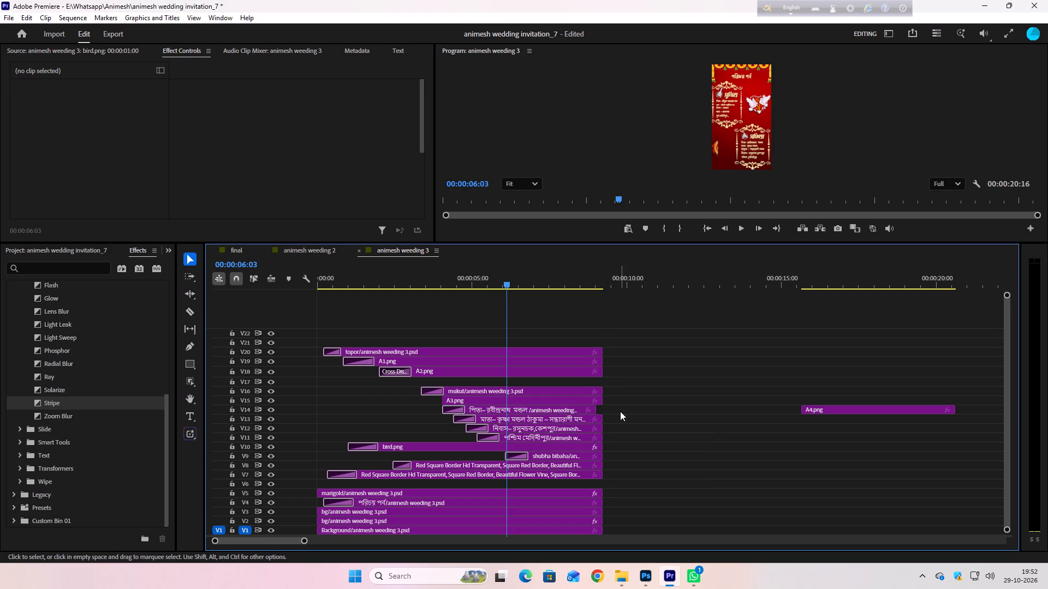
left_click_drag(621, 411, 576, 436)
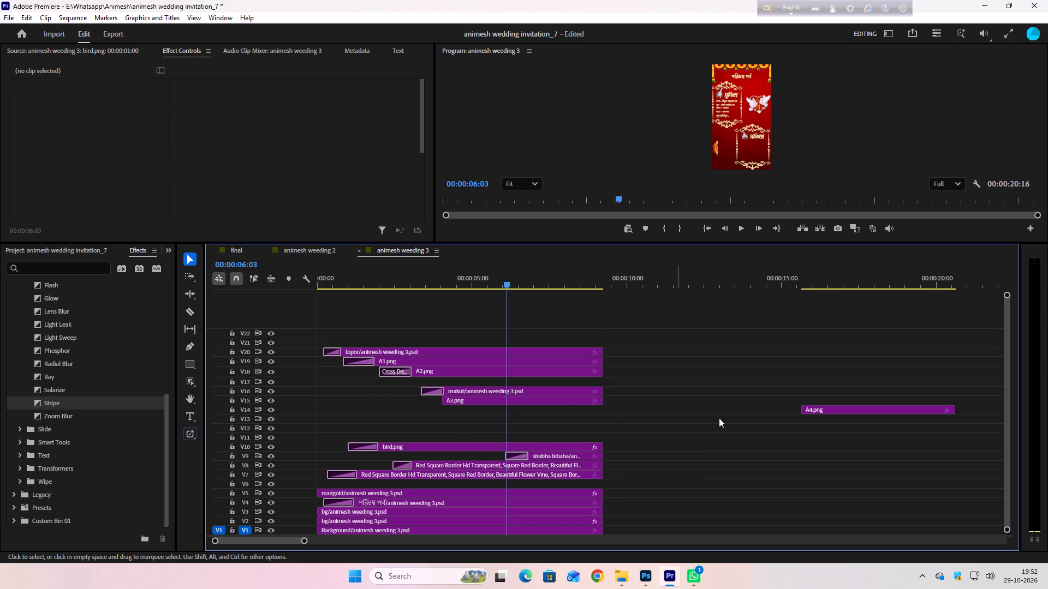
Move A4.png along V14 so it ends with the other clips, and trim its start slightly later.
left_click_drag(822, 411, 472, 410)
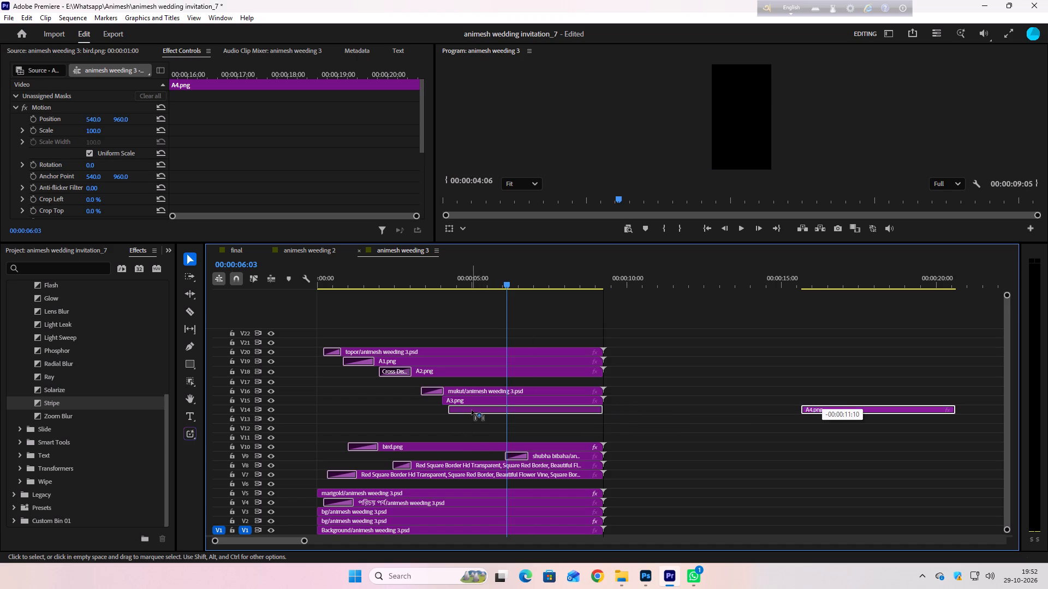
left_click_drag(472, 410, 471, 412)
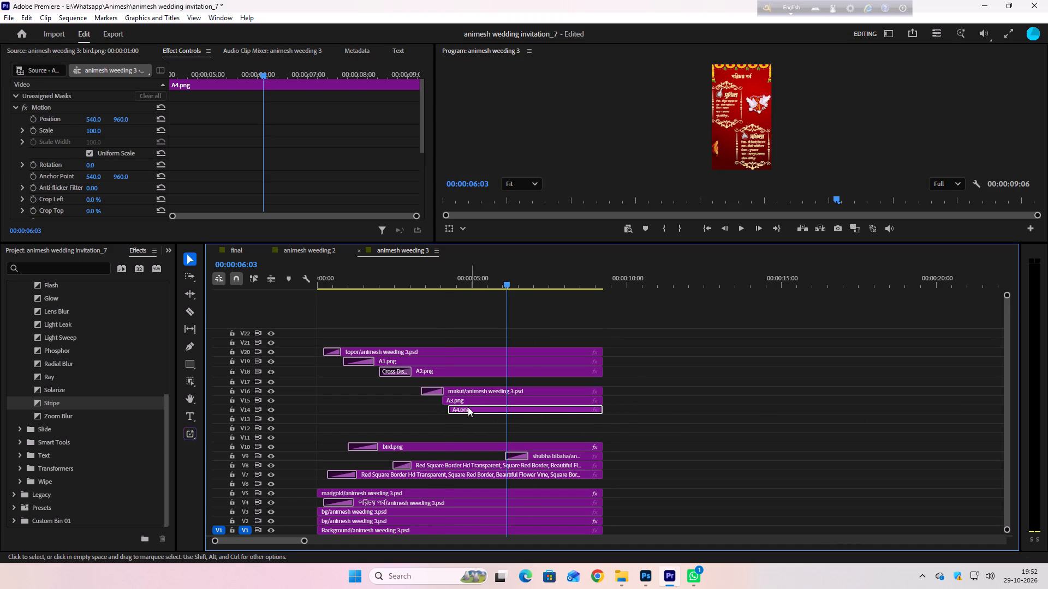
left_click(450, 410)
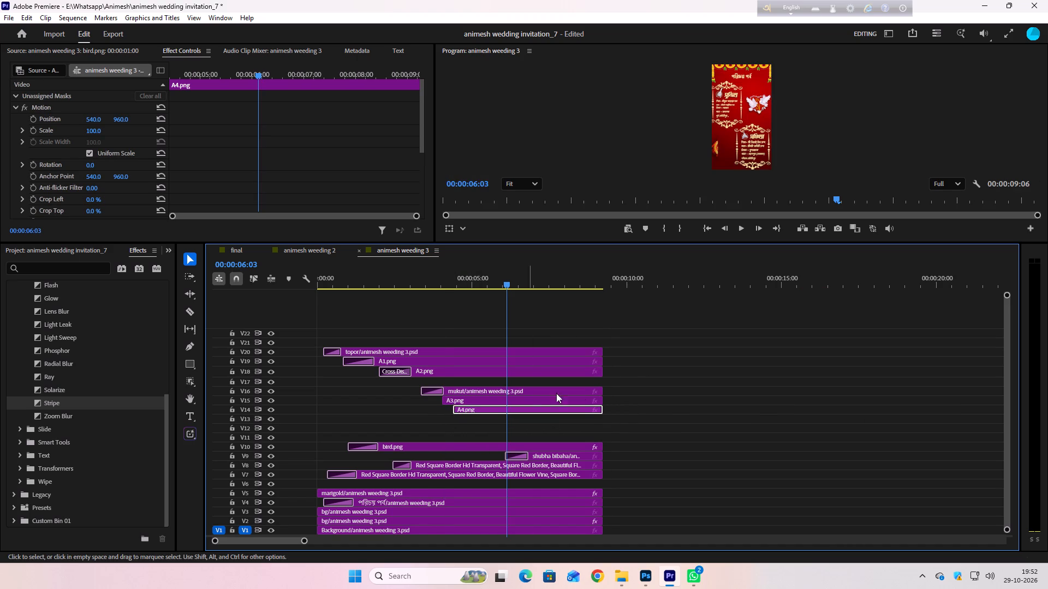
Expand track V15 and add a Cross Dissolve at the start of A3.png.
double_click(301, 399)
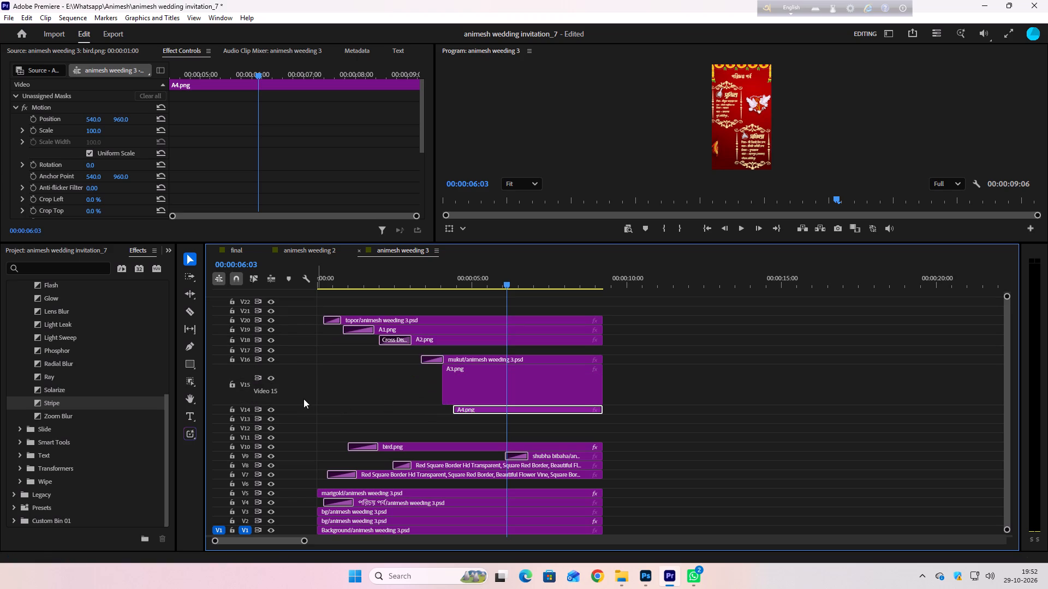
left_click_drag(450, 376, 467, 376)
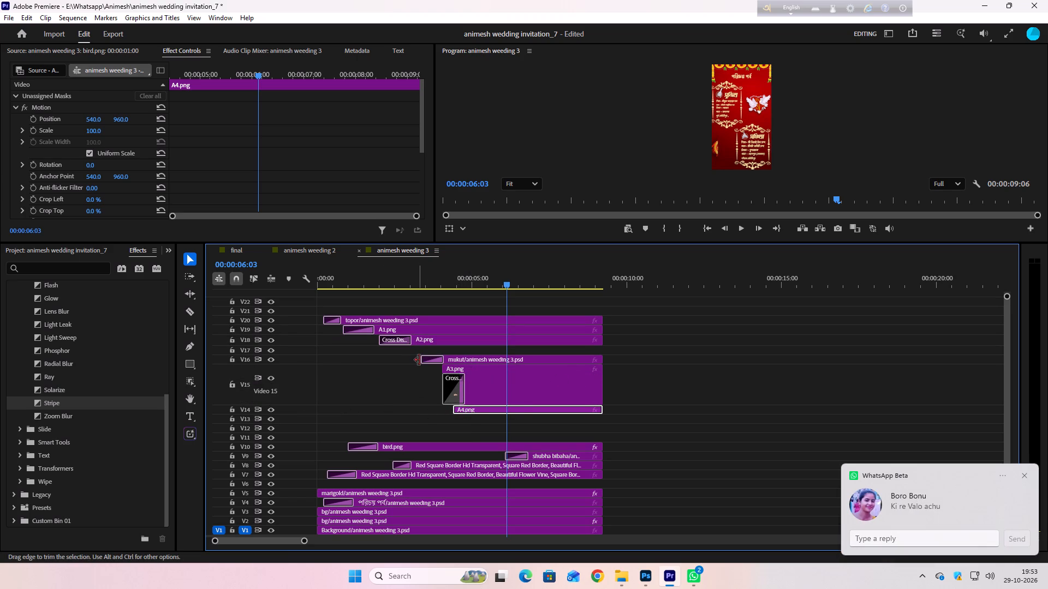
Stagger the clip starts: extend mukut and A3.png slightly earlier and trim A4.png slightly later.
left_click_drag(419, 360, 409, 359)
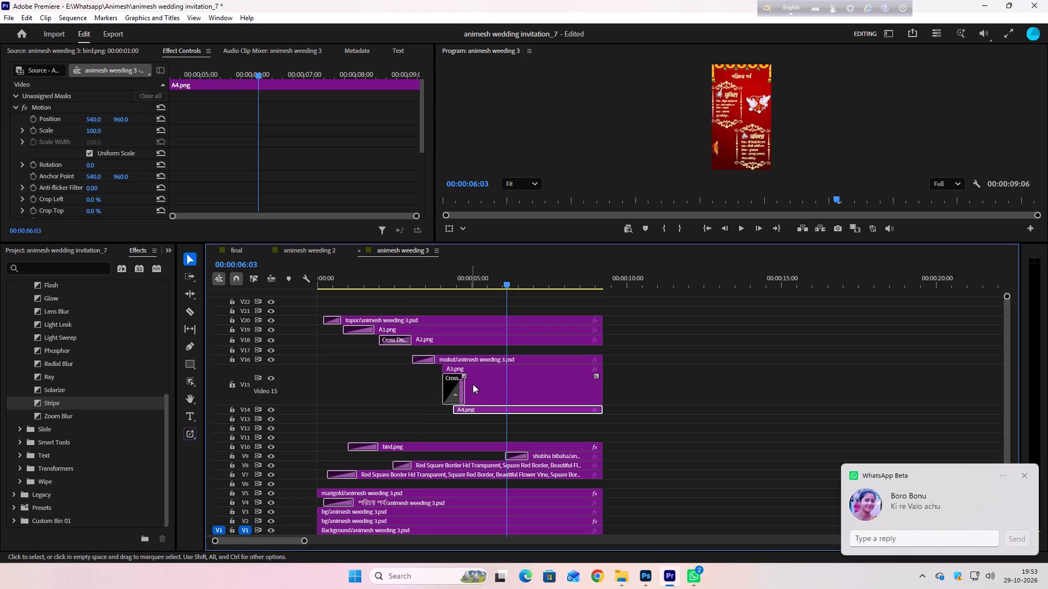
left_click_drag(442, 378, 436, 378)
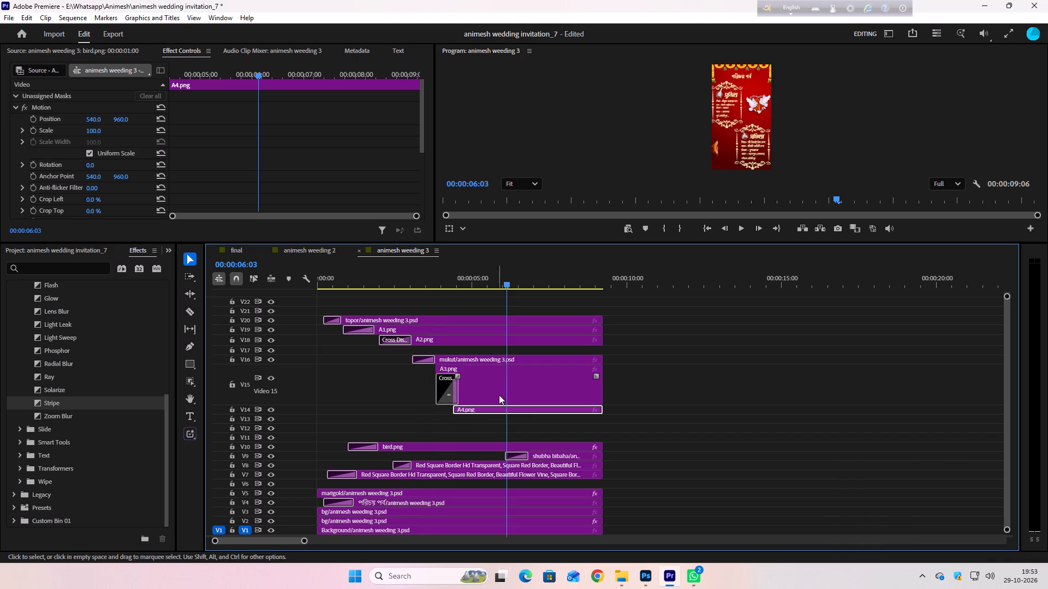
left_click(455, 413)
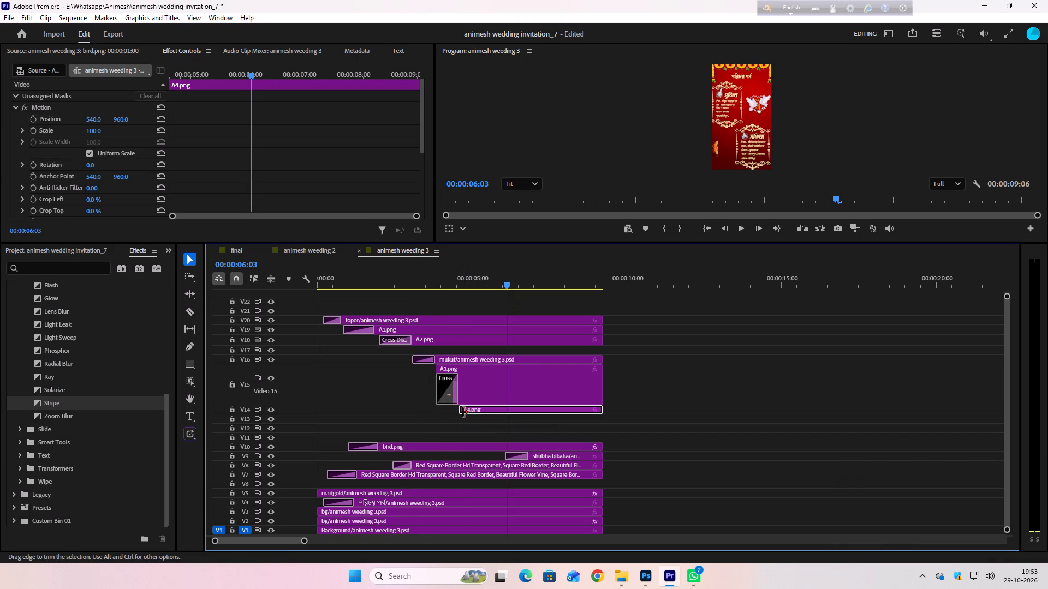
Expand track V14 and add a Cross Dissolve of about 22 frames at the start of A4.png.
double_click(468, 410)
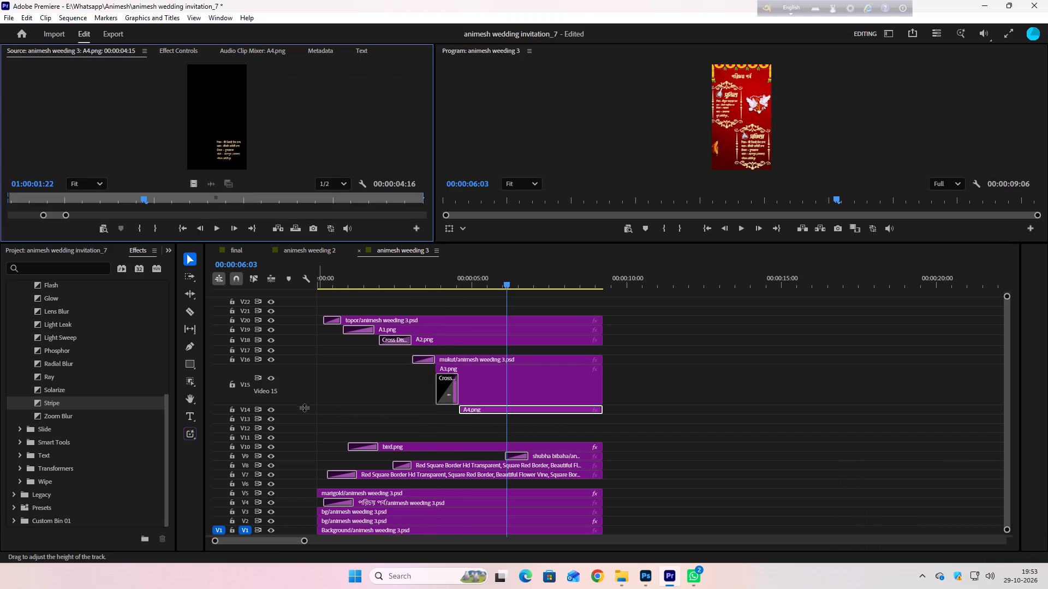
double_click(311, 409)
left_click_drag(463, 387, 489, 387)
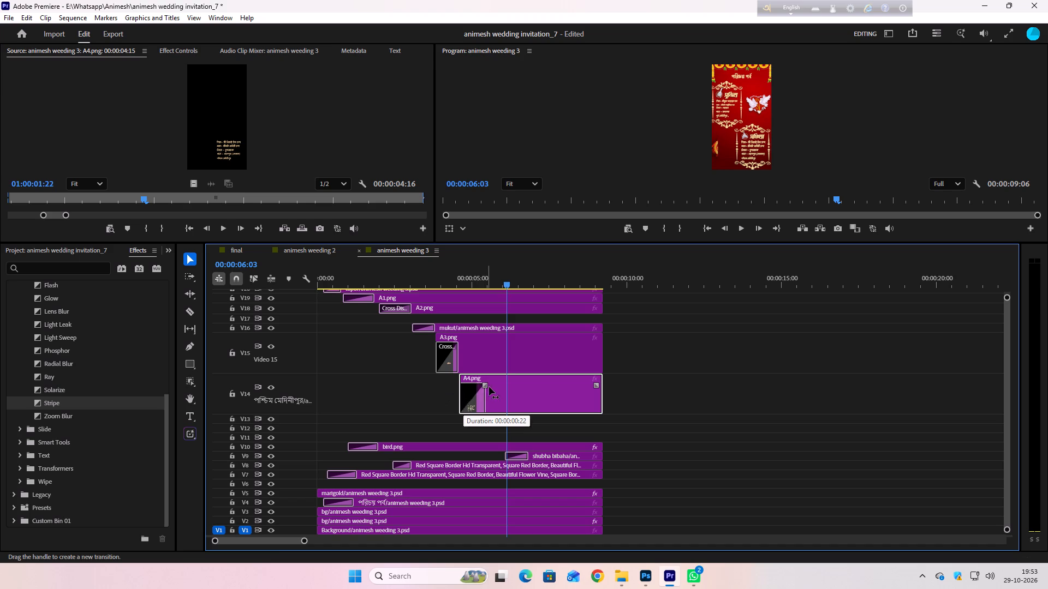
left_click_drag(489, 387, 489, 387)
double_click(376, 389)
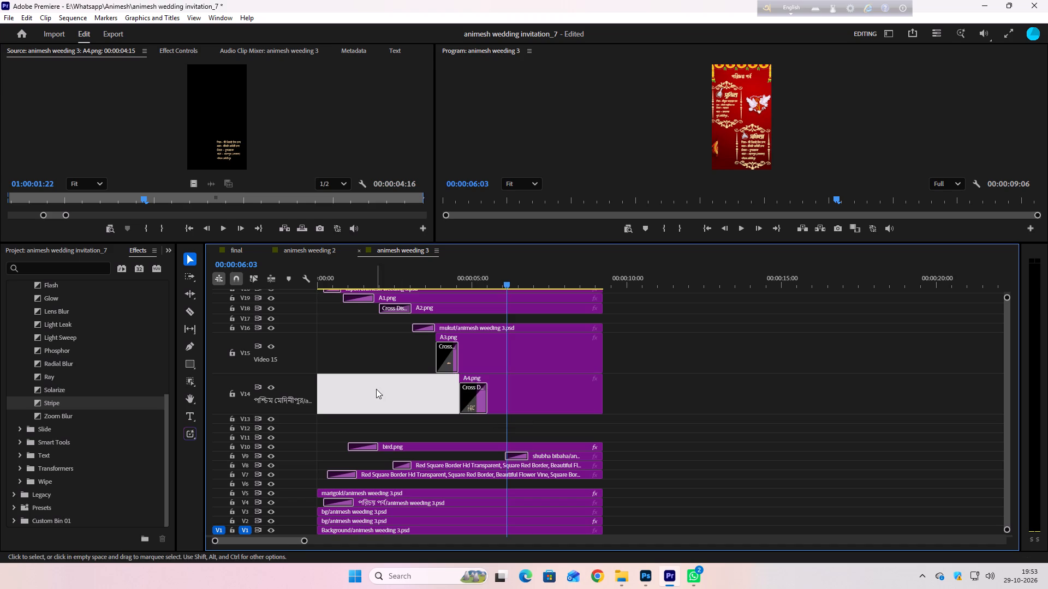
Reduce the heights of tracks V14, V15 and V16 to compact rows.
double_click(301, 384)
triple_click(301, 366)
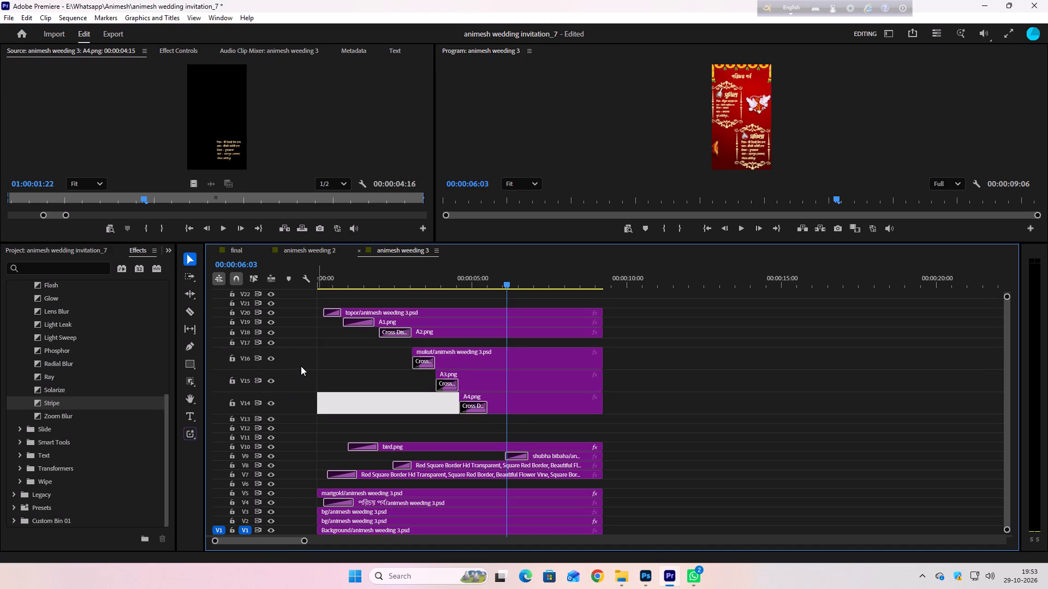
double_click(303, 376)
left_click(303, 376)
left_click_drag(306, 371, 307, 385)
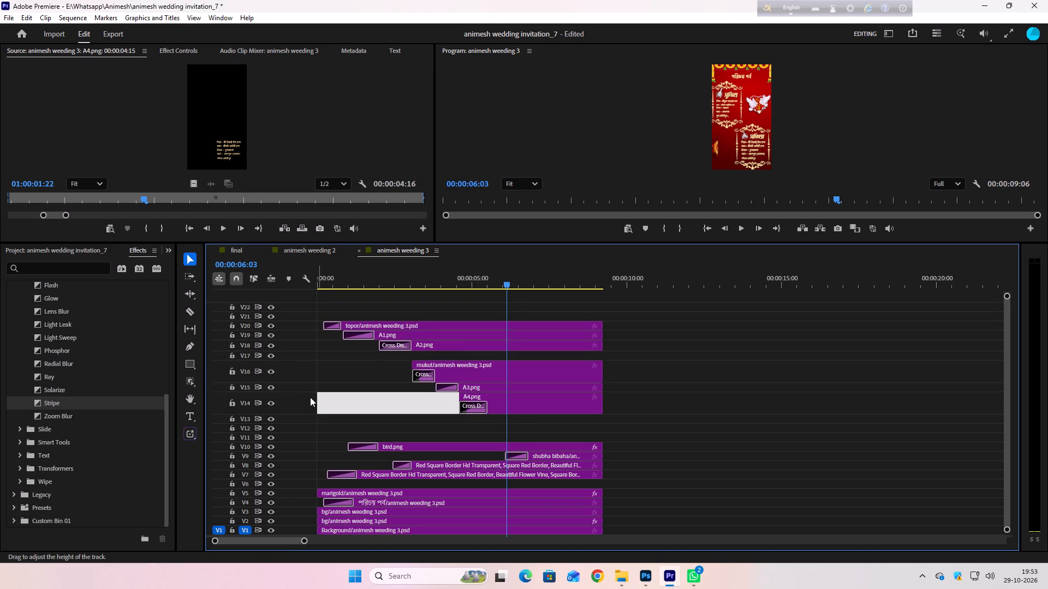
left_click_drag(310, 393, 310, 406)
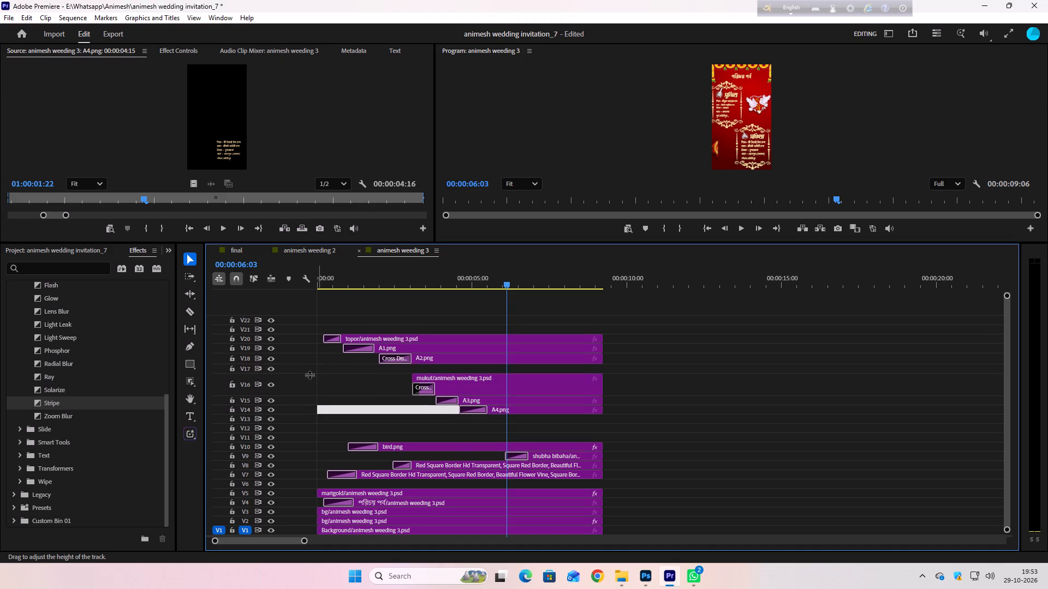
left_click_drag(309, 375, 309, 386)
Move the topor, A1 to A4 and mukut clips down two tracks together, keeping their timing.
left_click_drag(666, 335, 547, 408)
left_click_drag(541, 411, 537, 432)
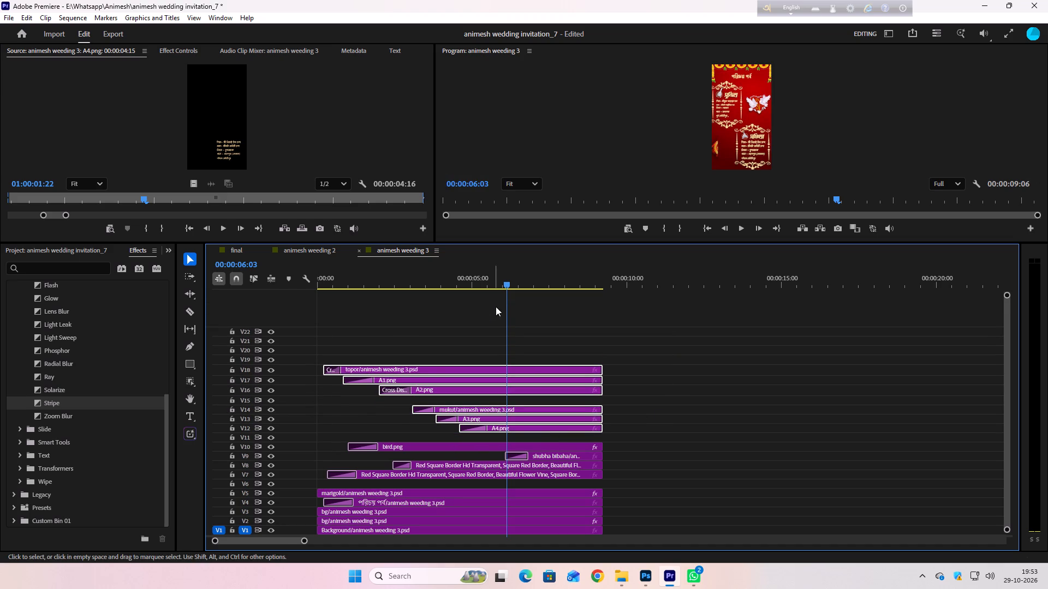
Shrink the timeline area to give the Source and Program monitors a larger preview.
left_click_drag(436, 239, 438, 269)
left_click_drag(434, 241, 434, 249)
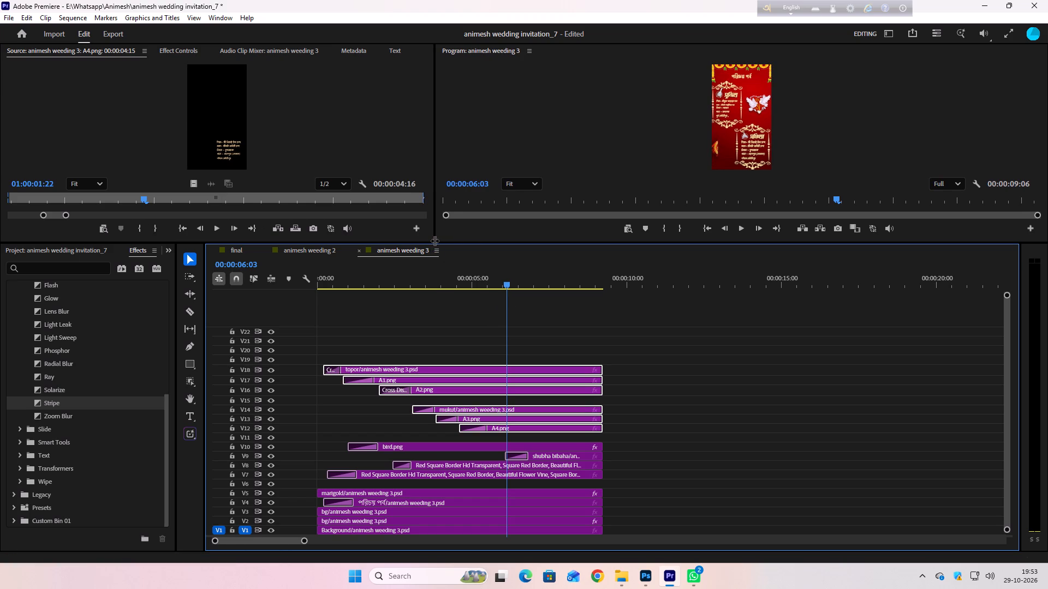
left_click_drag(434, 242, 438, 285)
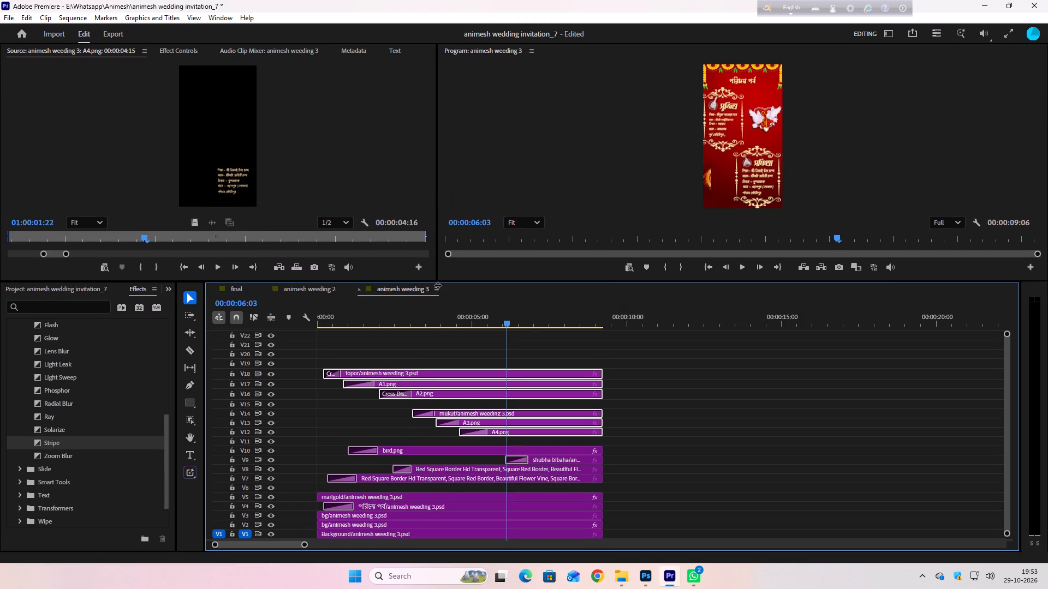
left_click_drag(438, 285, 438, 311)
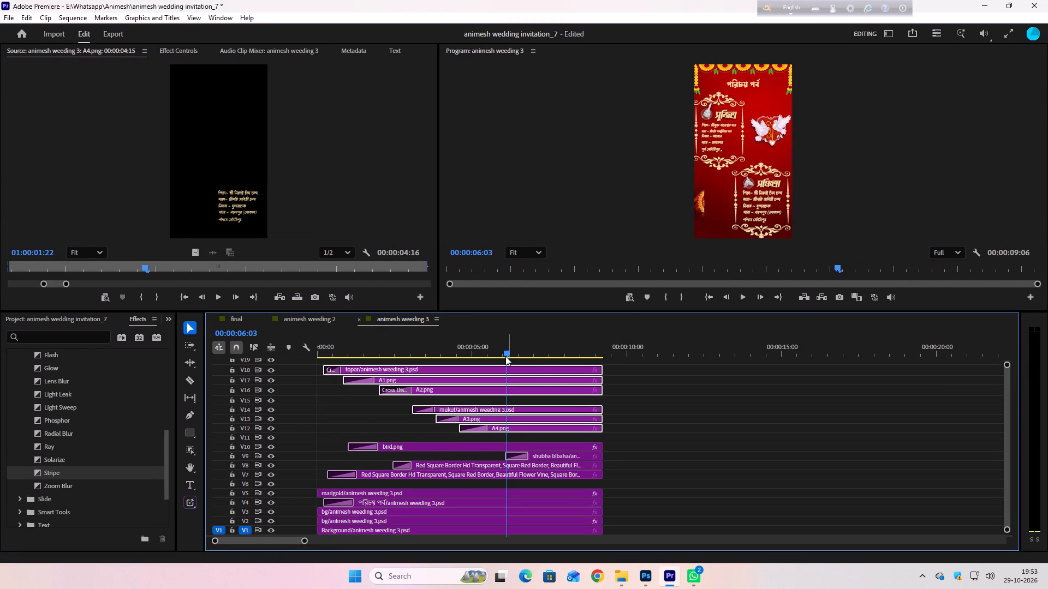
Play the animesh weeding 3 sequence from the start to review all the replaced text clips.
left_click_drag(505, 355, 295, 377)
key("space")
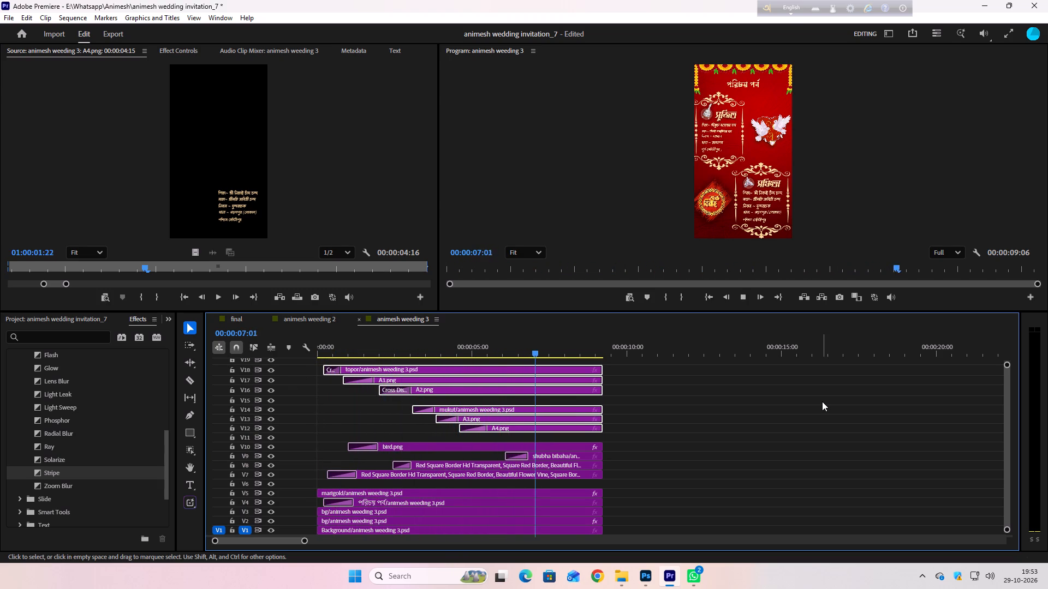
key("space")
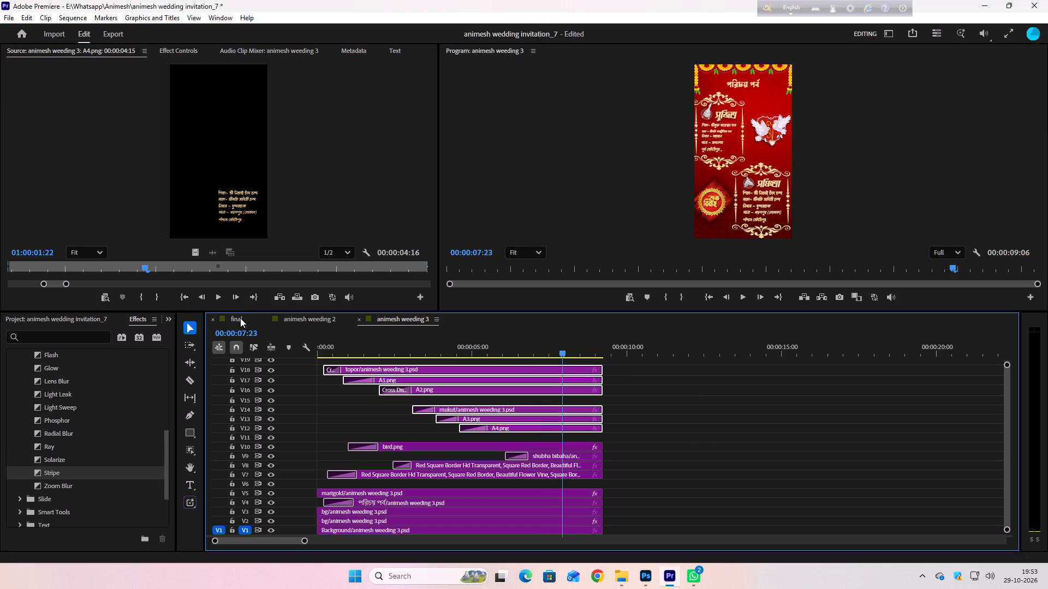
Play the final sequence to review the updated animesh weeding 3 section and the invitation page that follows it.
left_click(240, 318)
key("space")
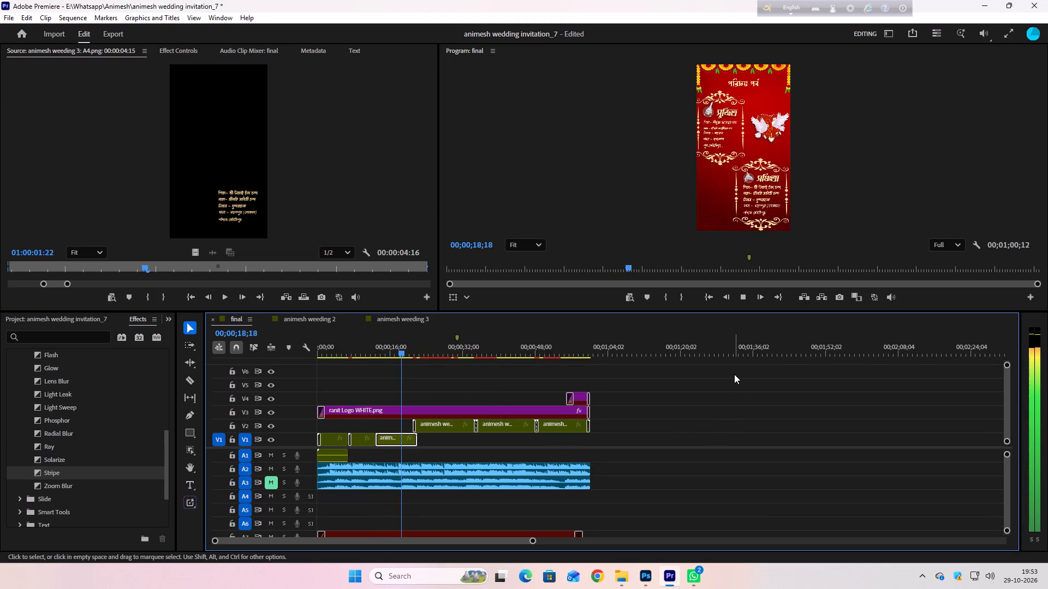
key("space")
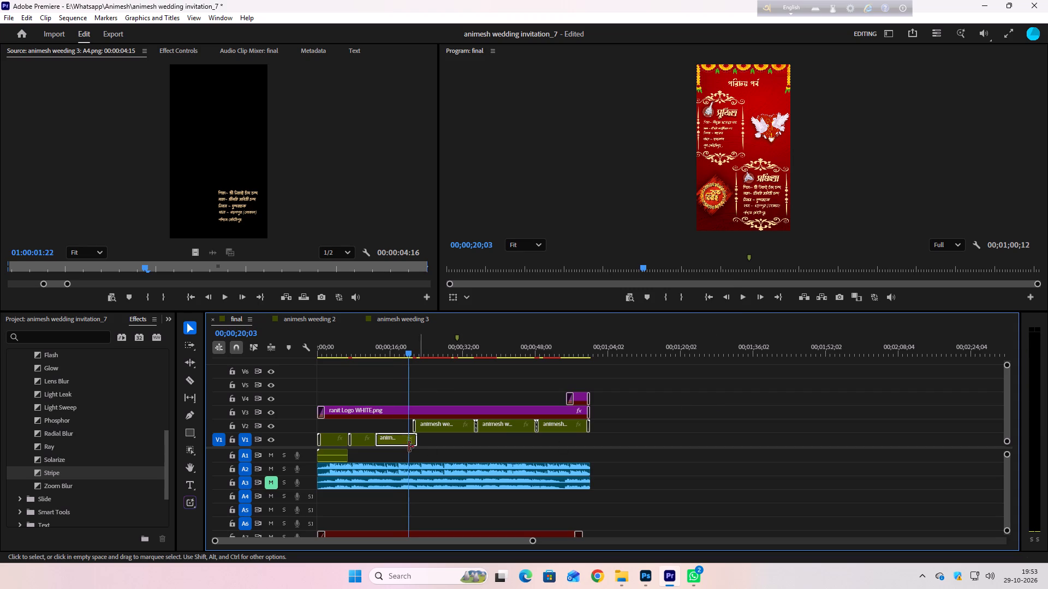
key("space")
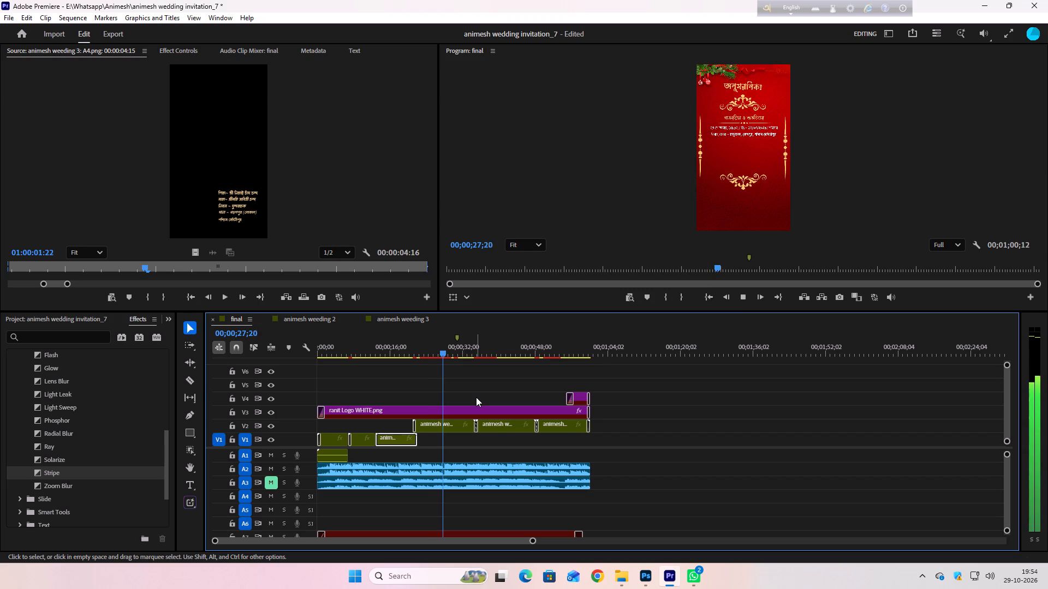
key("space")
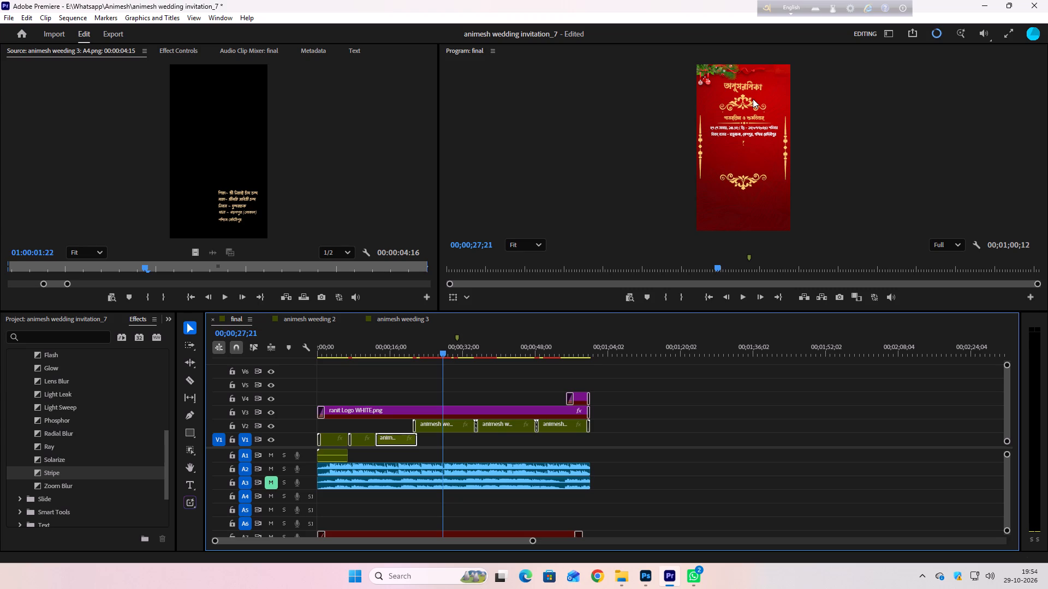
Open the nested animesh weeding 4 sequence from final and reduce the heights of tracks V1 to V5, V7 and V8.
left_click(445, 420)
double_click(446, 425)
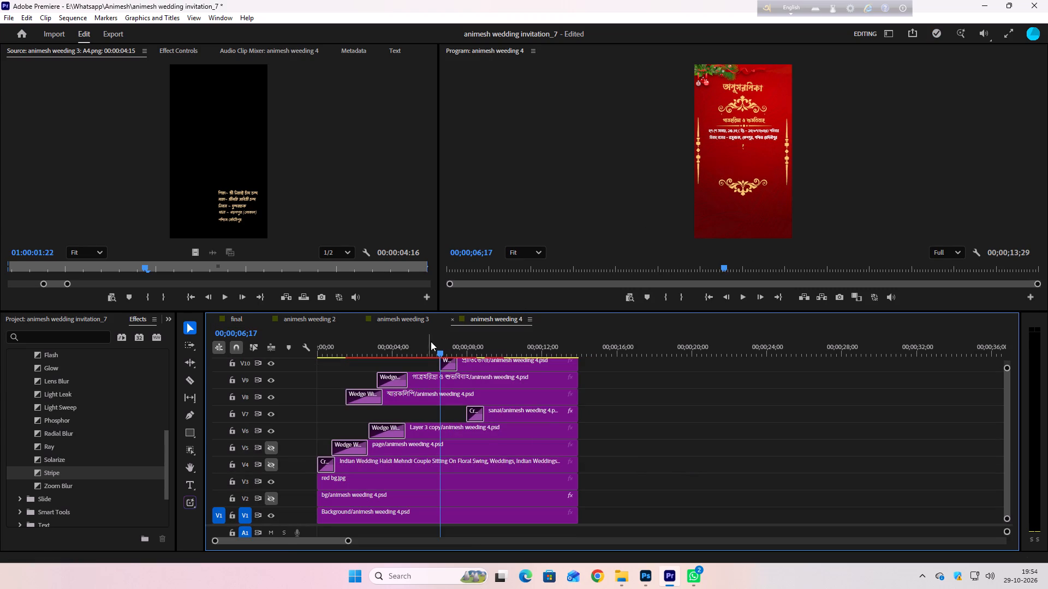
left_click_drag(306, 389, 306, 397)
left_click_drag(308, 407, 308, 419)
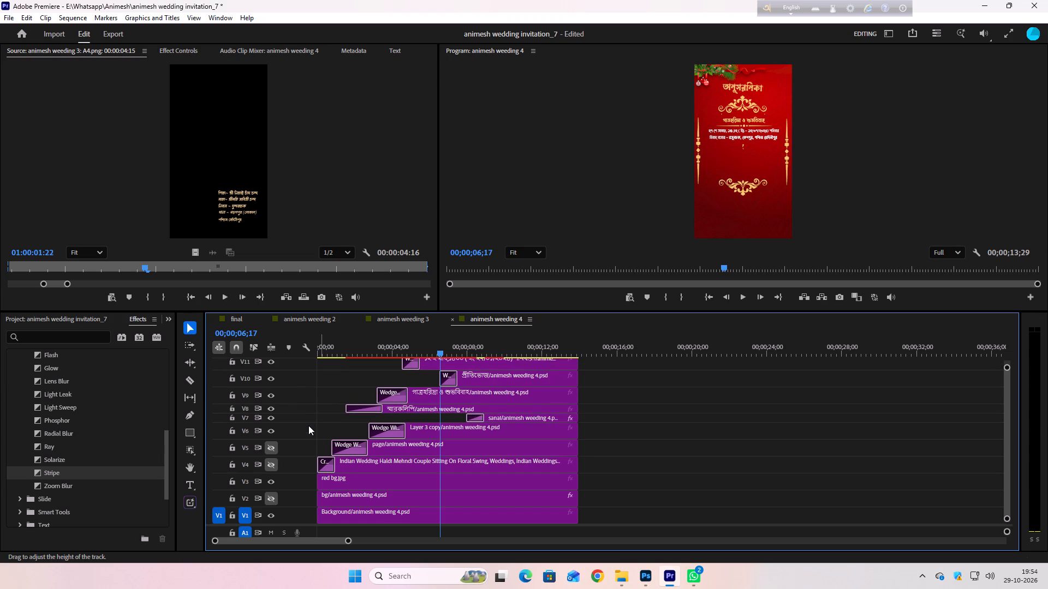
left_click_drag(313, 441, 312, 448)
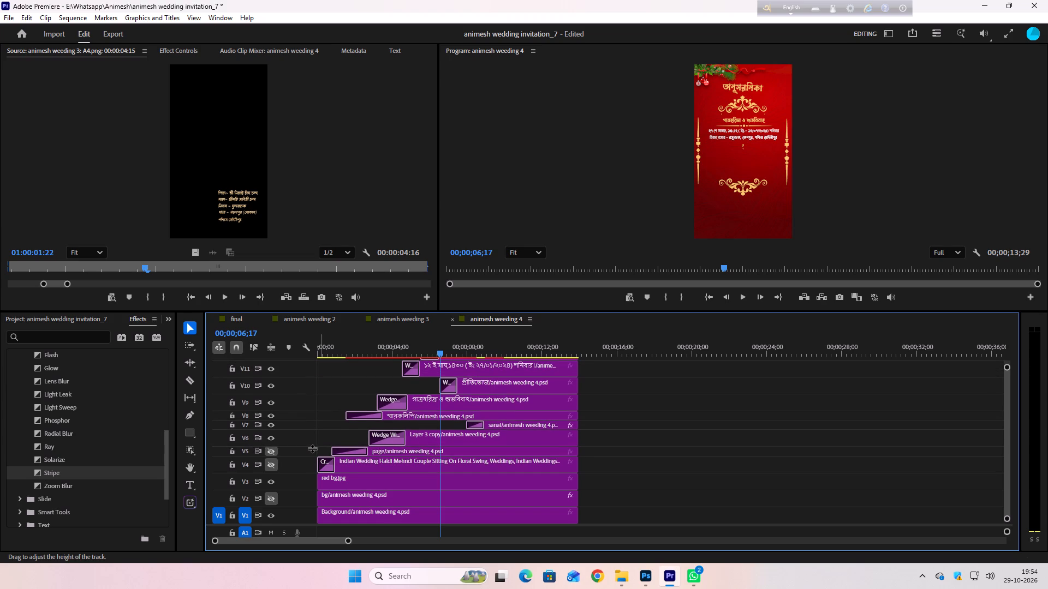
left_click_drag(309, 458, 309, 462)
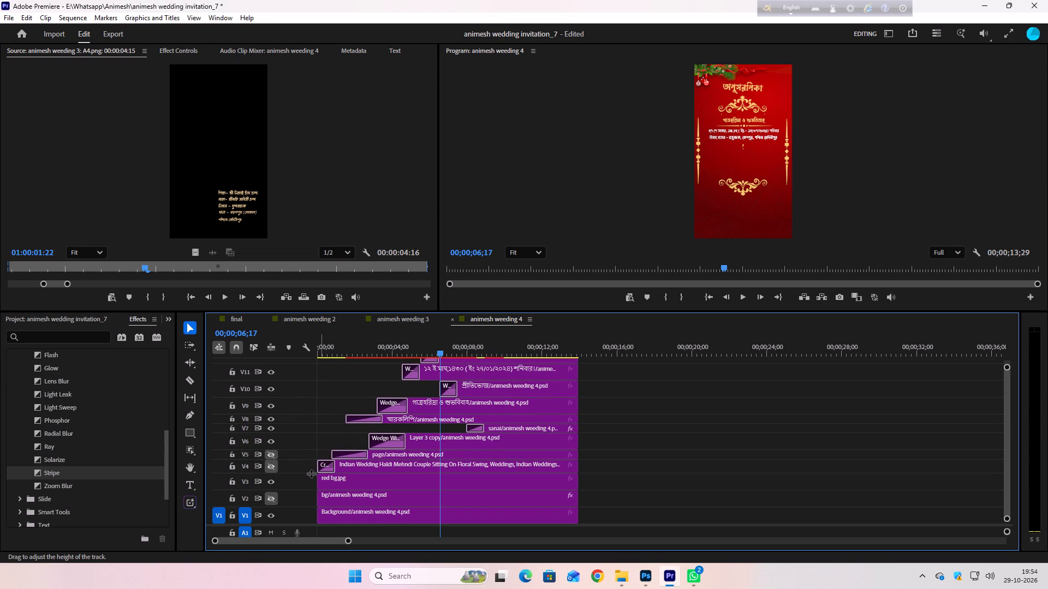
left_click_drag(311, 473, 311, 480)
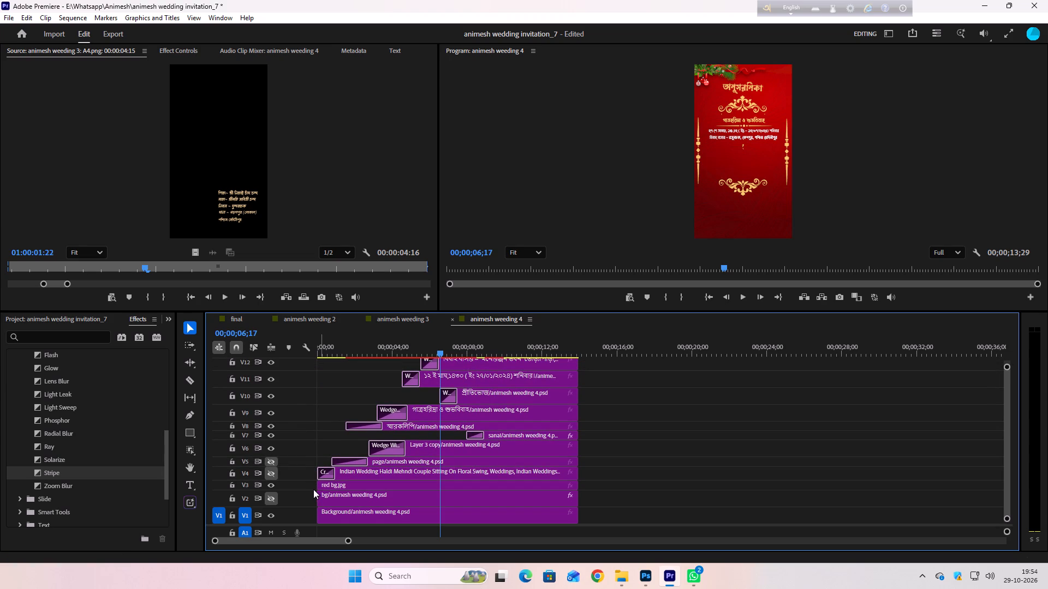
left_click_drag(312, 491, 312, 497)
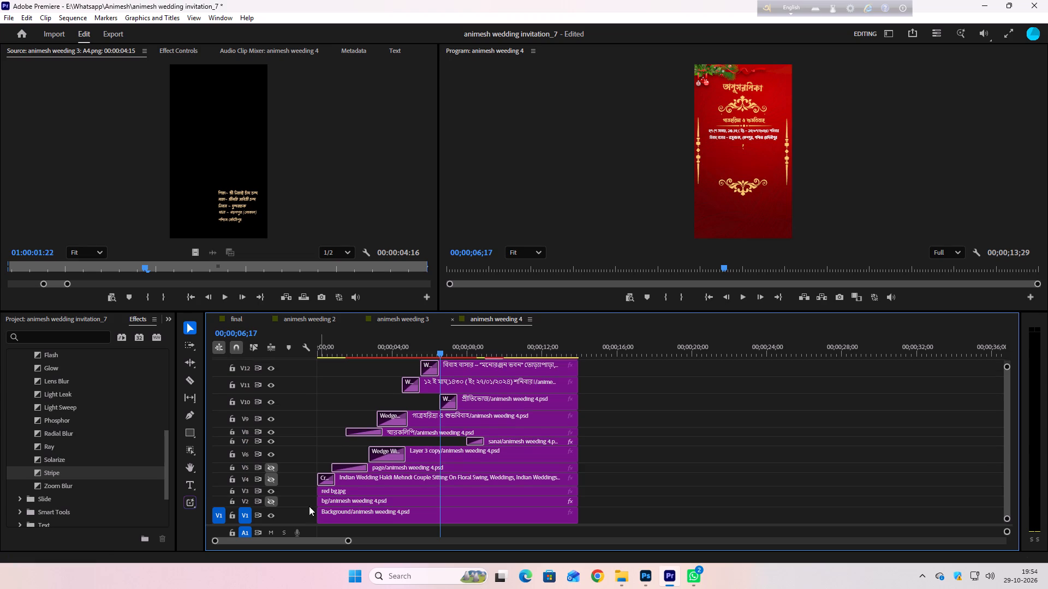
left_click_drag(312, 508, 312, 513)
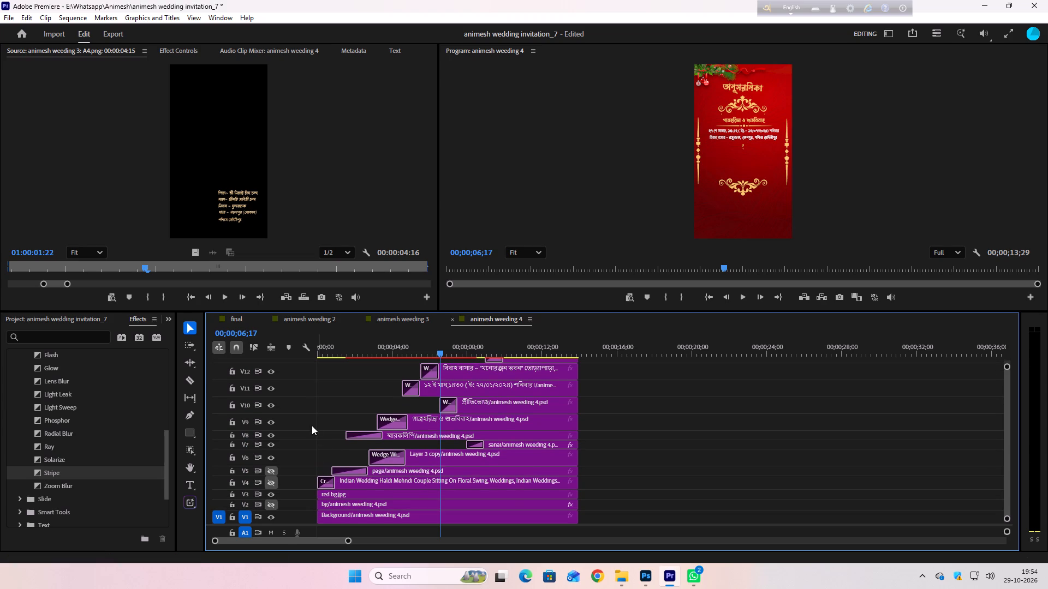
Reduce the heights of tracks V9 to V14 in animesh weeding 4 to compact rows.
left_click_drag(314, 416, 315, 425)
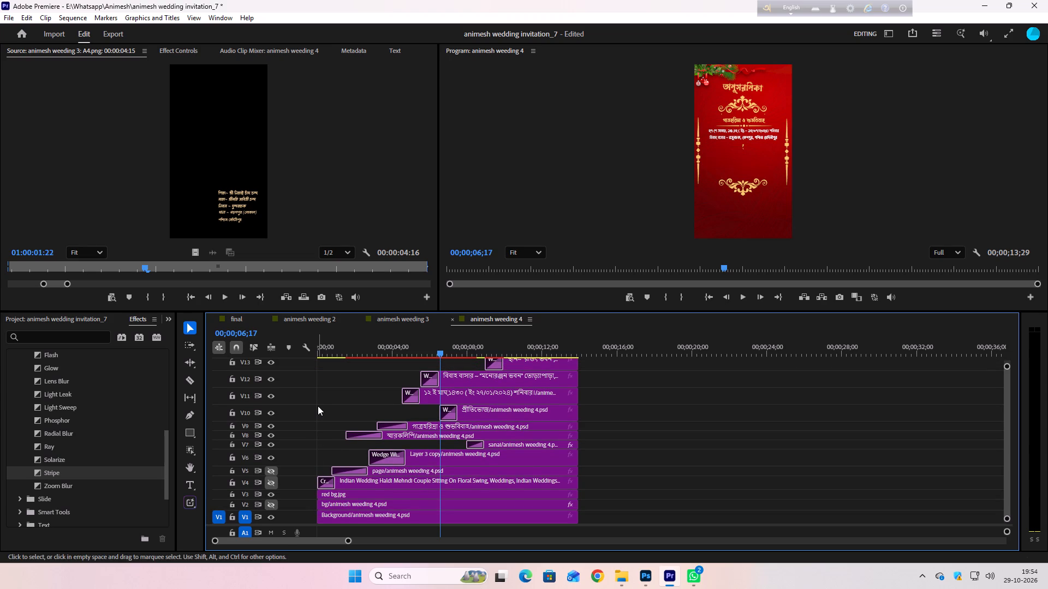
left_click(315, 403)
left_click_drag(313, 405, 313, 413)
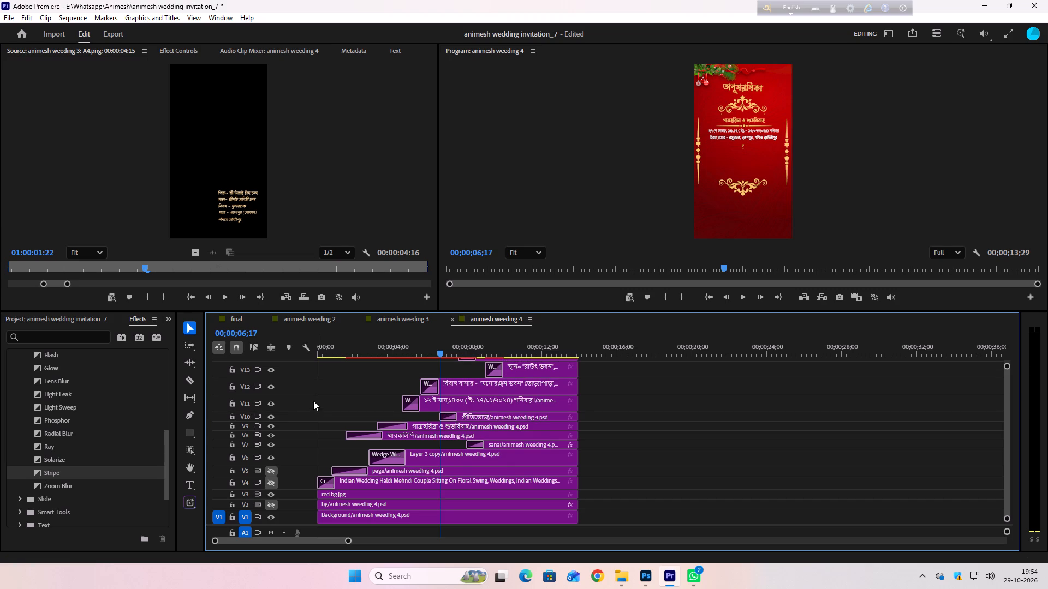
left_click_drag(314, 395, 314, 403)
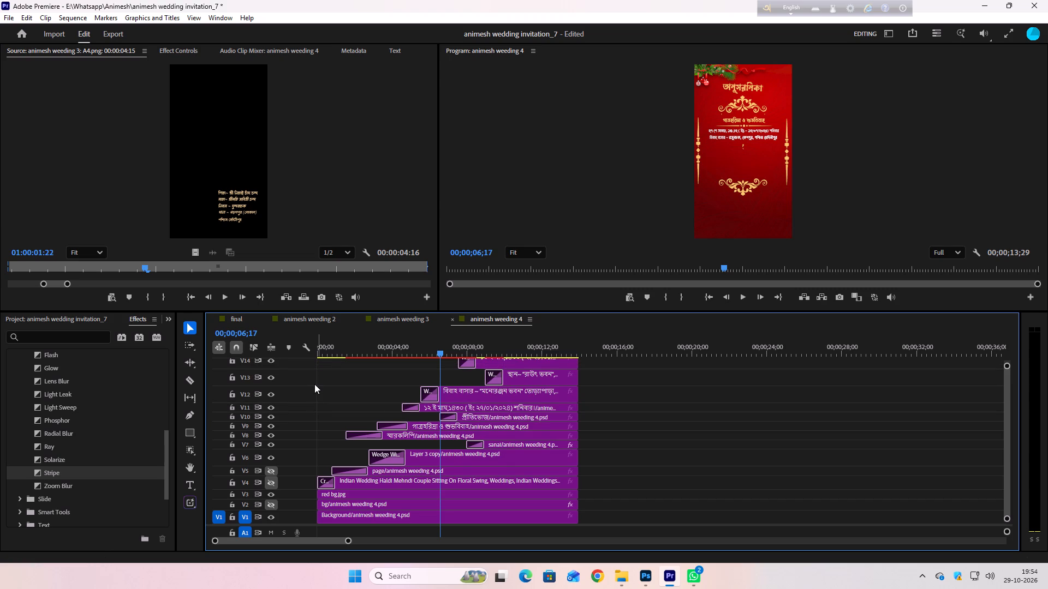
left_click_drag(314, 388, 314, 397)
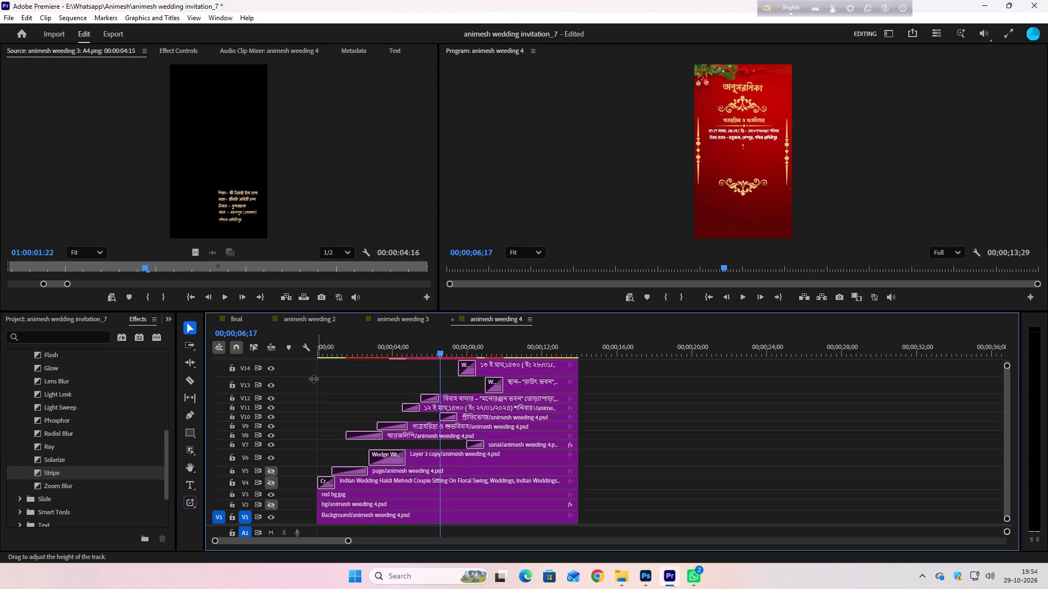
left_click_drag(313, 378, 313, 384)
scroll(314, 382, "up", 4)
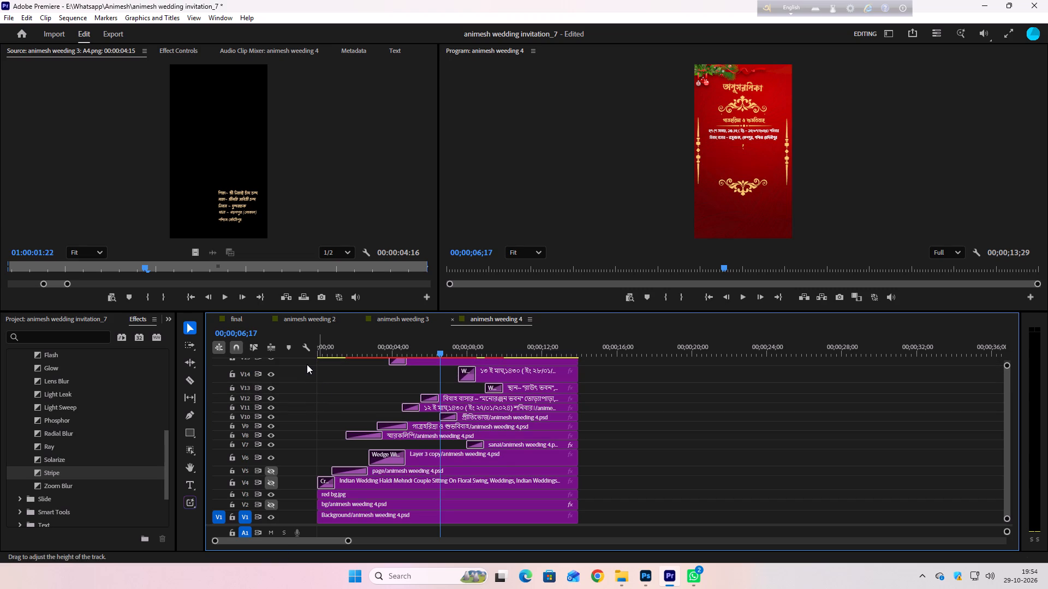
left_click_drag(311, 366, 313, 372)
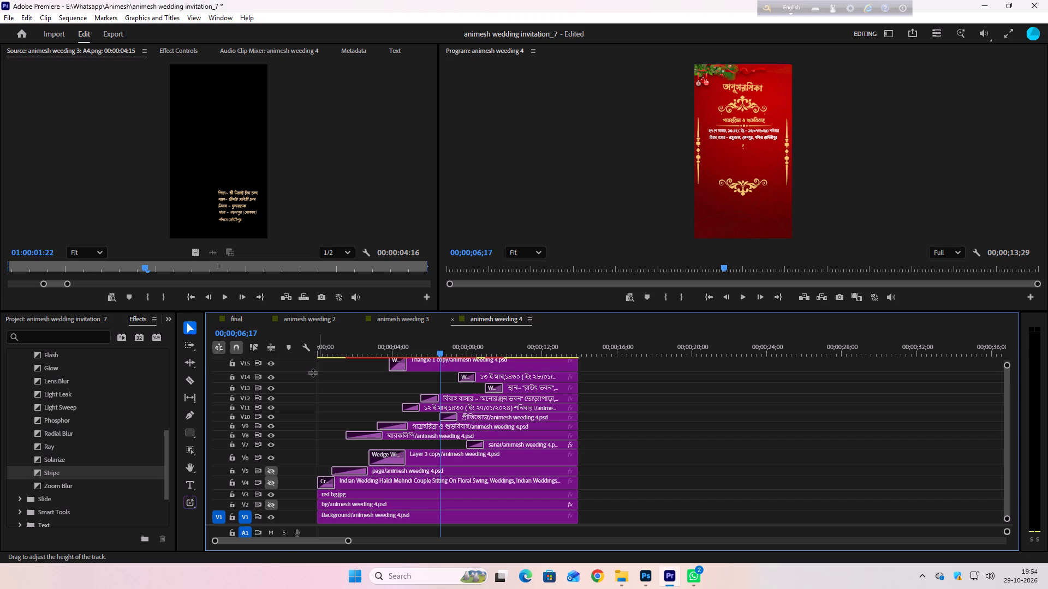
Enlarge the timeline area and reduce the heights of tracks V15, V16 and V17 to compact rows.
left_click_drag(434, 310, 443, 284)
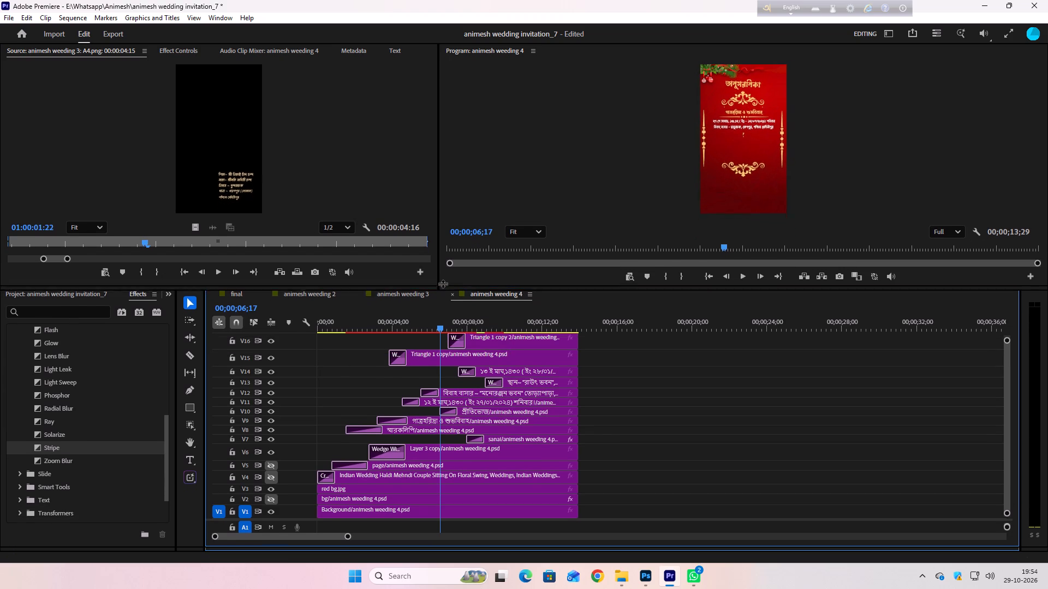
left_click_drag(443, 284, 451, 236)
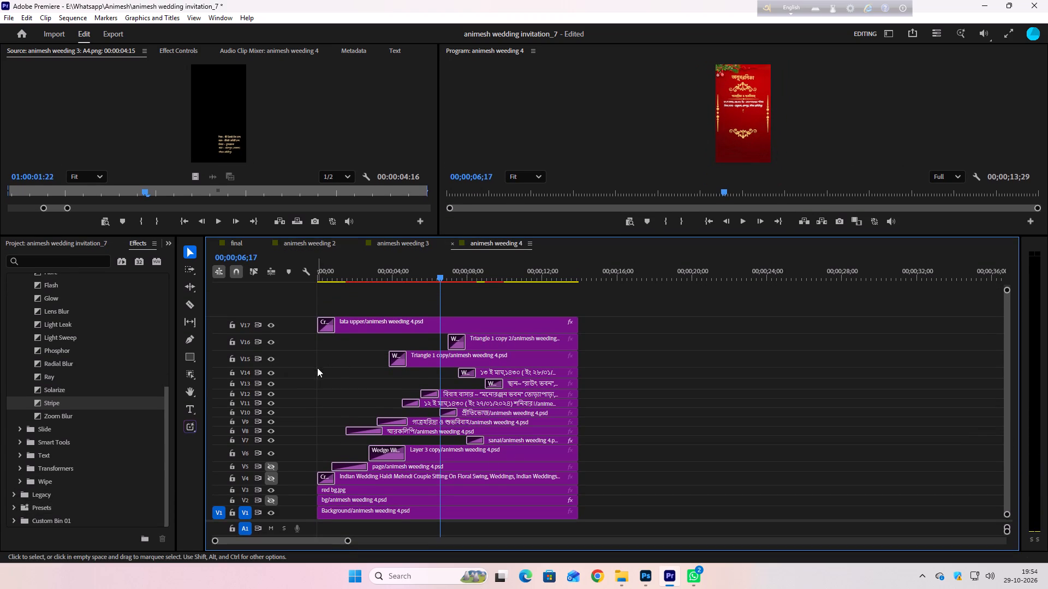
left_click_drag(314, 351, 314, 355)
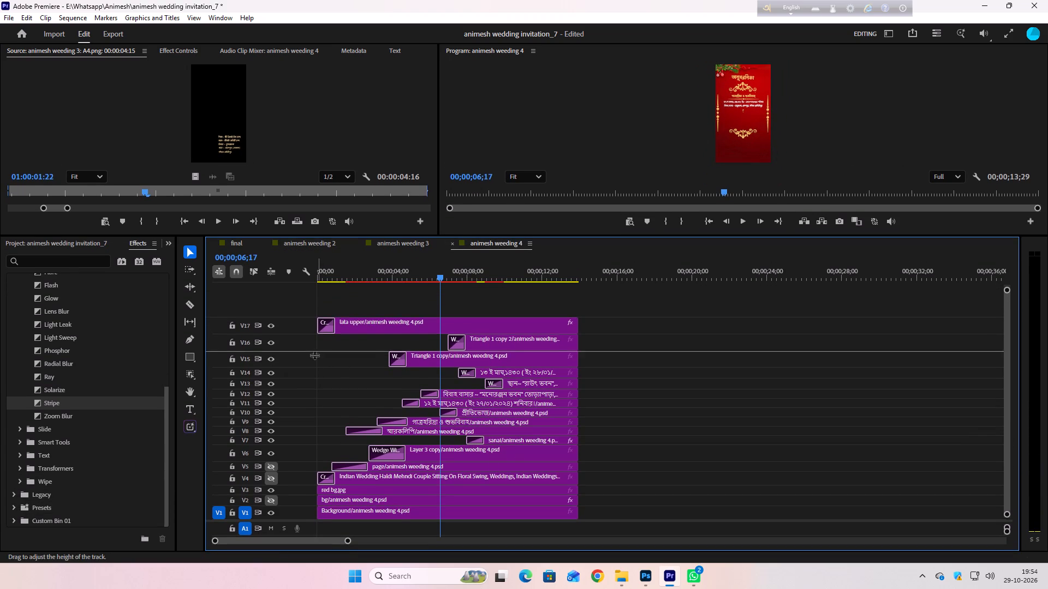
left_click_drag(314, 355, 315, 359)
left_click(315, 324)
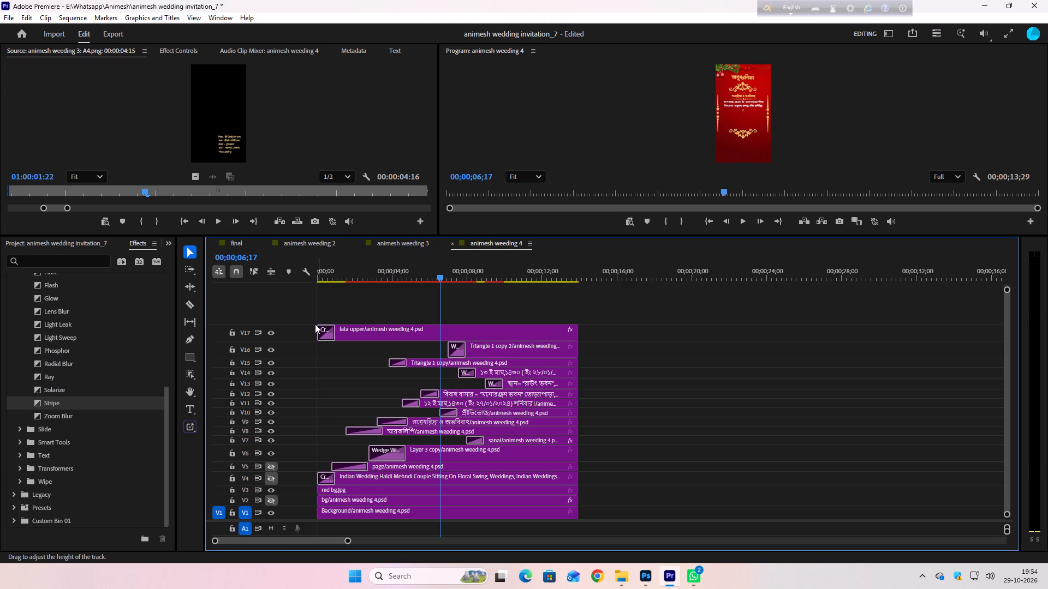
left_click_drag(314, 325, 314, 331)
left_click_drag(311, 341, 311, 348)
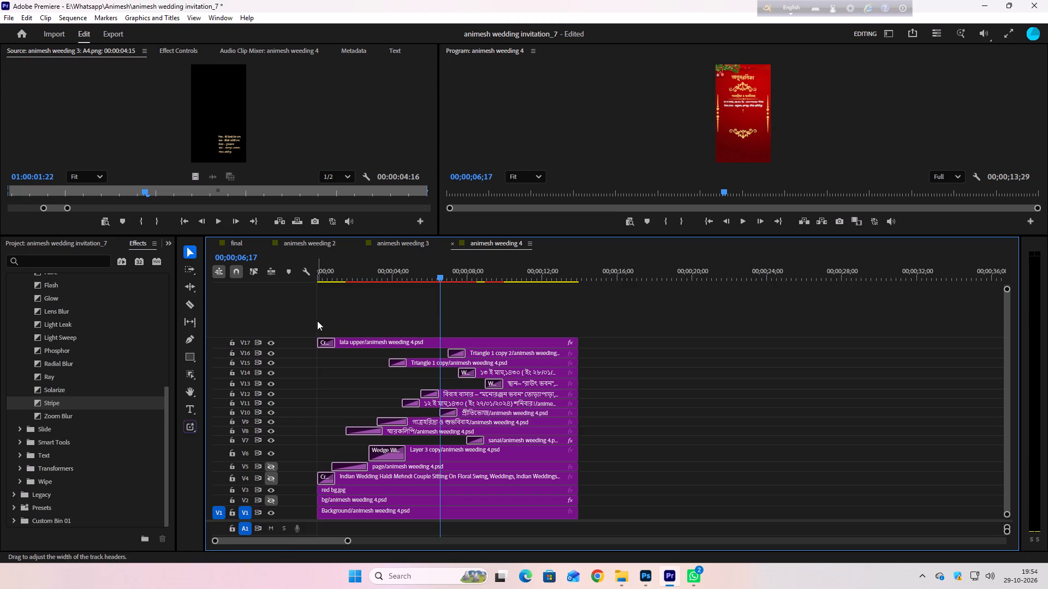
Shrink the timeline area to enlarge the monitor previews, and reduce track V6 to a compact row.
left_click_drag(437, 235, 434, 277)
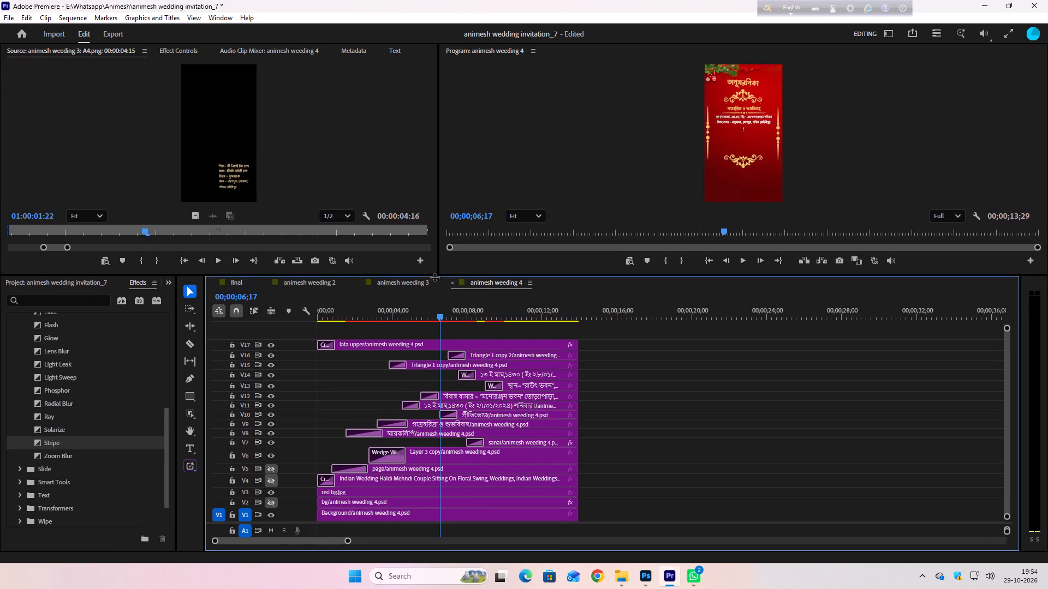
left_click_drag(434, 277, 434, 283)
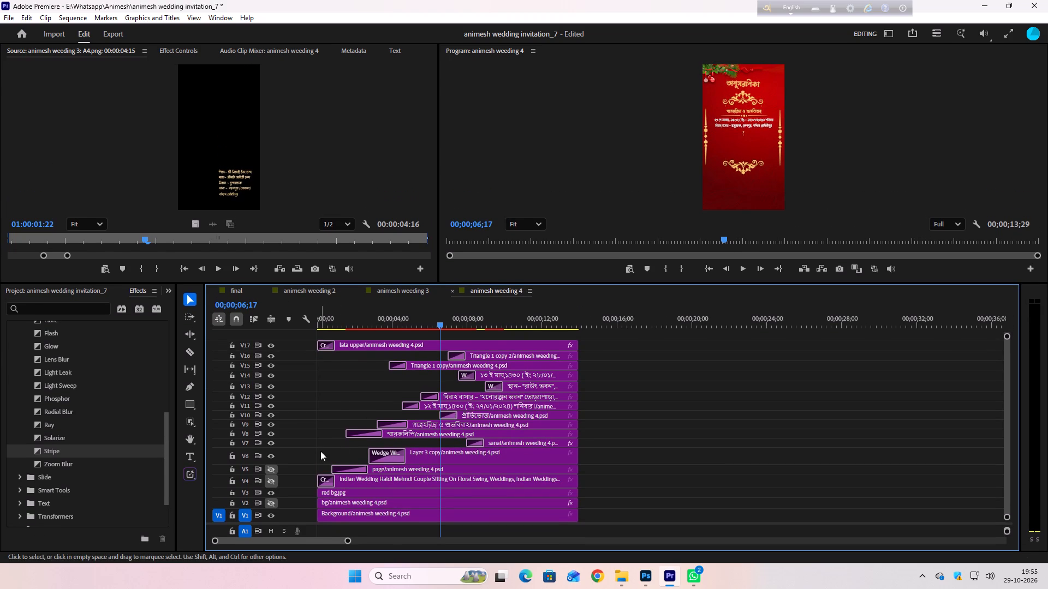
left_click_drag(315, 449, 315, 459)
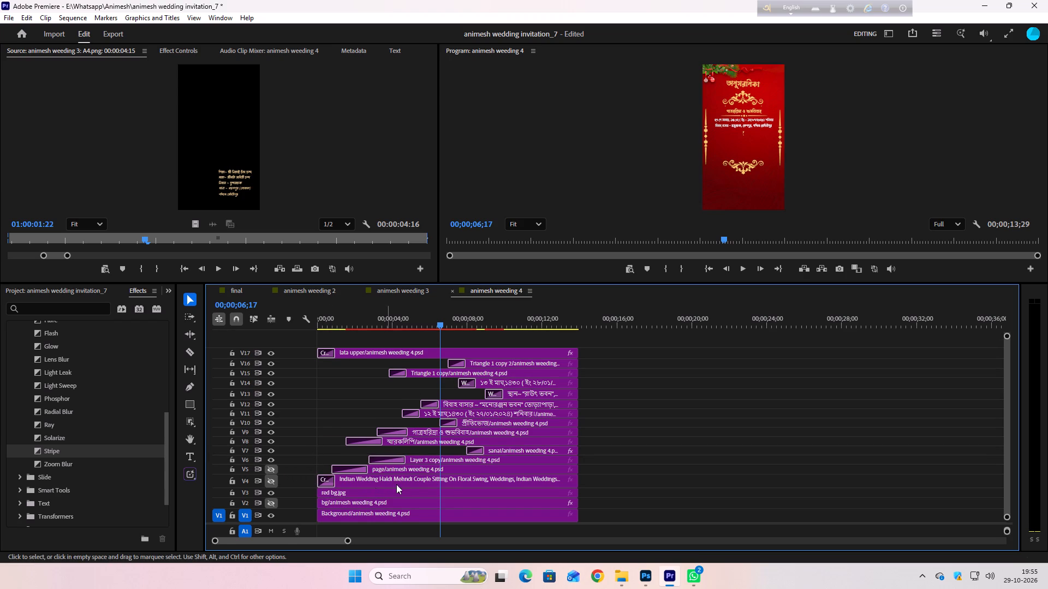
Delete the page clip on V5, the Indian Wedding couple clip on V4 and the bg clip on V2.
left_click(462, 468)
key("Delete")
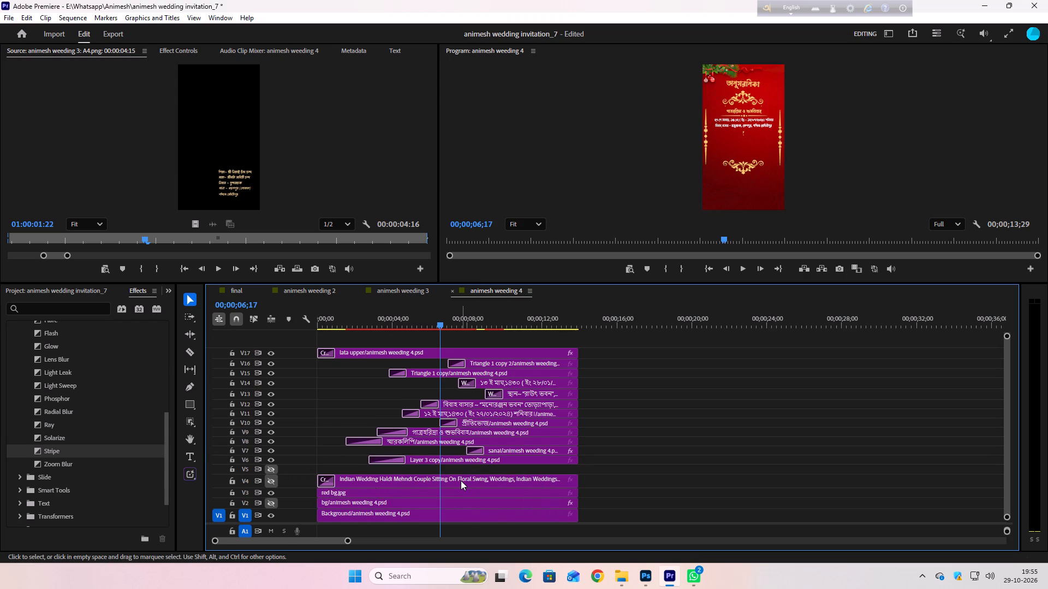
left_click(460, 481)
key("Delete")
left_click(429, 506)
key("Delete")
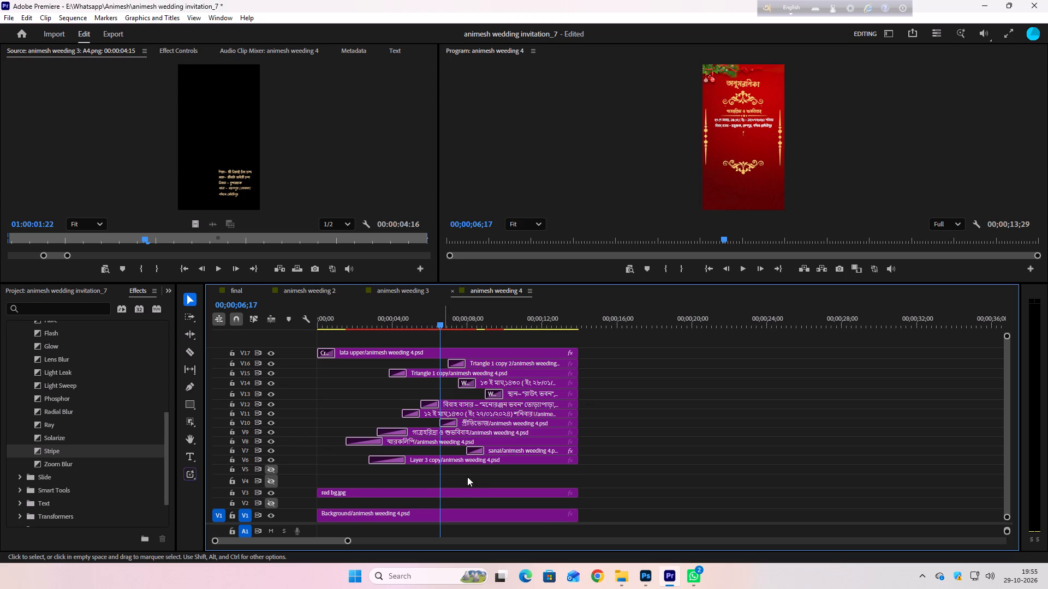
Move all clips on tracks V6 to V17 down two tracks together, keeping their timing.
left_click_drag(598, 348, 521, 466)
left_click_drag(521, 461, 519, 466)
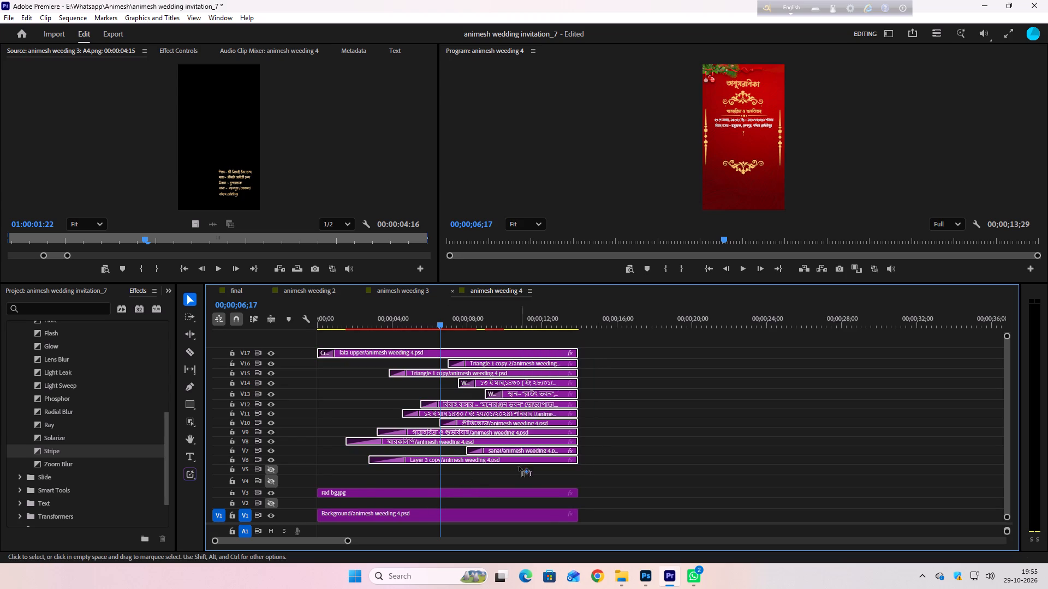
left_click_drag(519, 466, 517, 478)
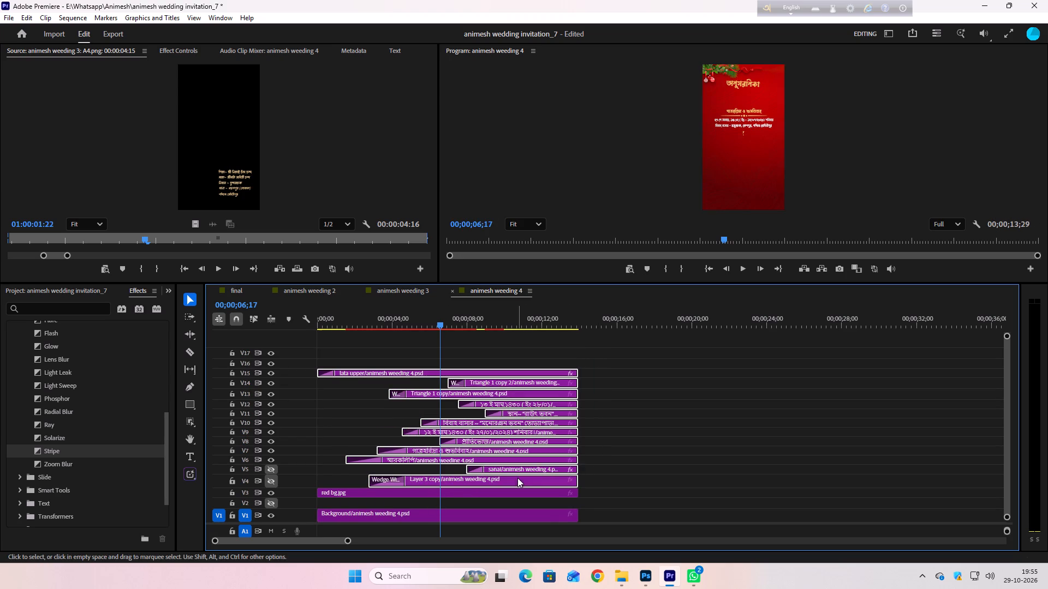
Turn on the output of the hidden video tracks V5, V4 and V2.
left_click(270, 471)
left_click(271, 485)
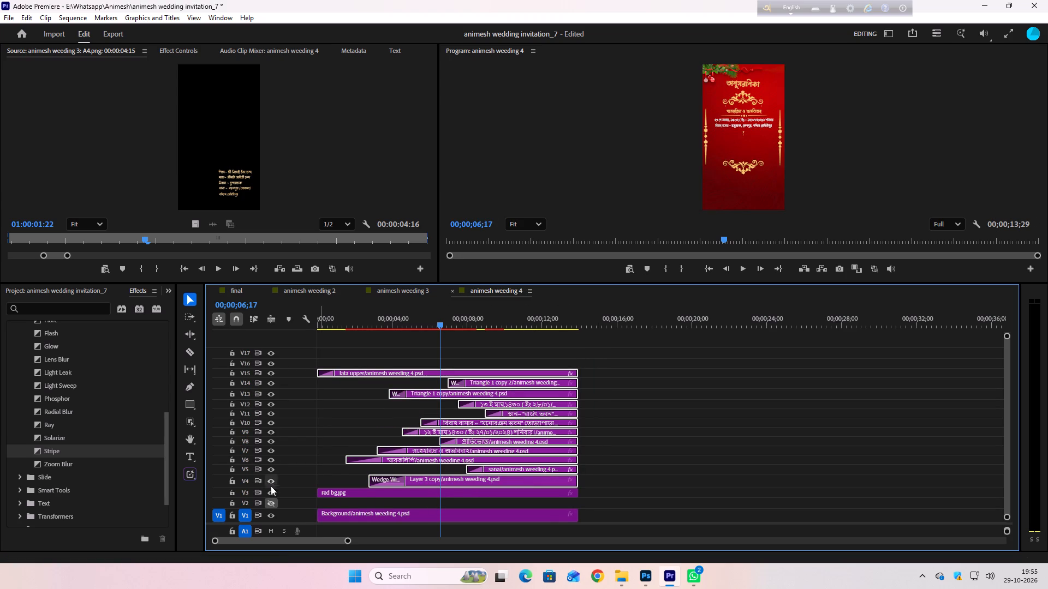
left_click(269, 504)
Move the red bg.jpg clip and all clips above it down one track together, keeping their timing.
left_click_drag(601, 353, 526, 489)
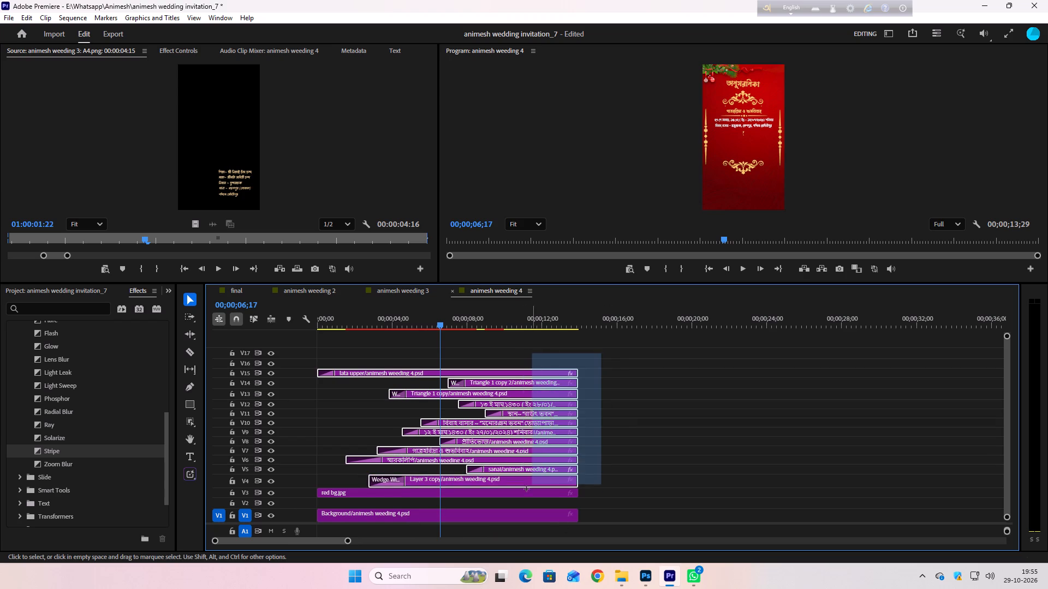
left_click_drag(526, 489, 520, 496)
left_click_drag(519, 495, 518, 502)
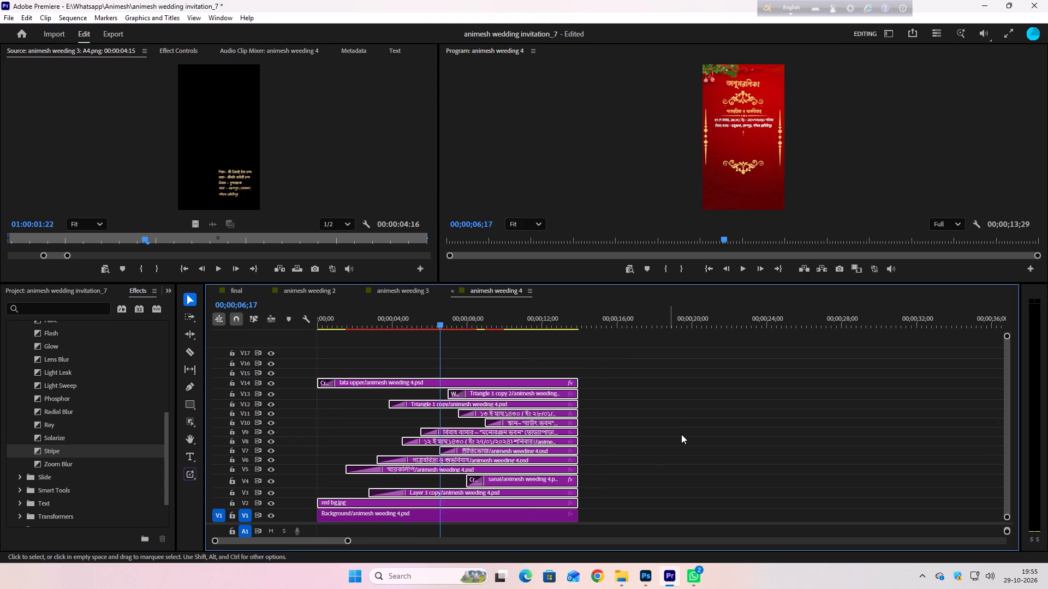
Play back the animesh weeding 4 sequence from the start and review its clip timing around the প্রীতিভোজ heading.
left_click_drag(436, 323, 397, 338)
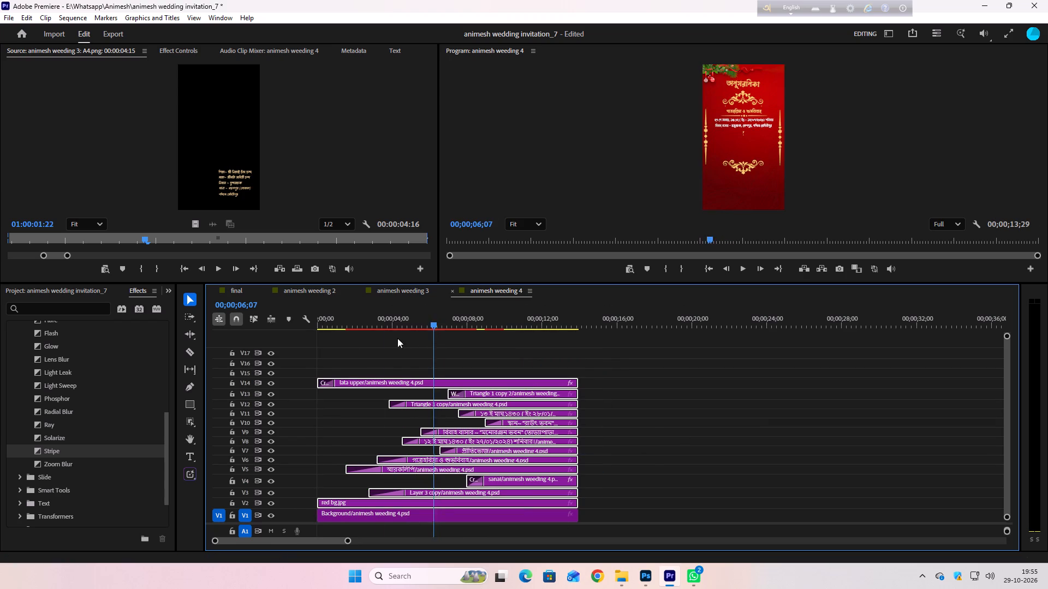
left_click_drag(397, 338, 292, 347)
key("space")
key("space")
key("space")
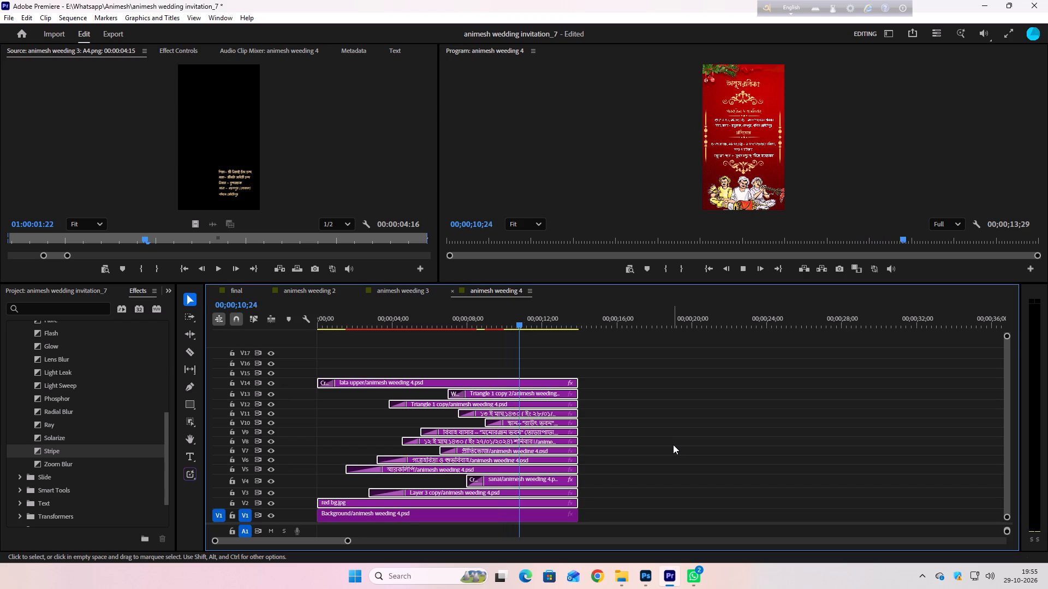
key("space")
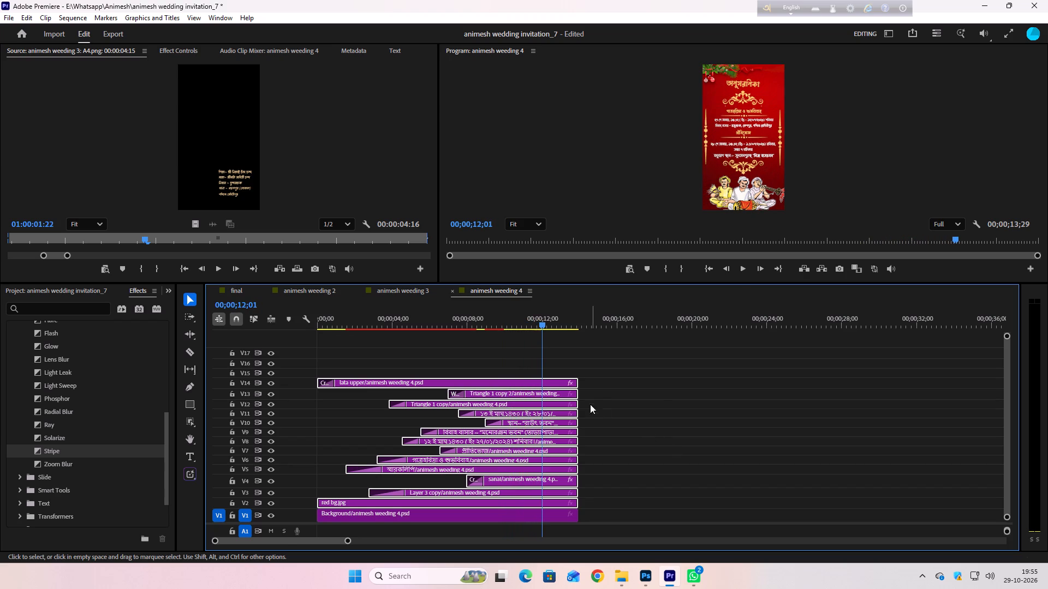
left_click_drag(543, 326, 483, 338)
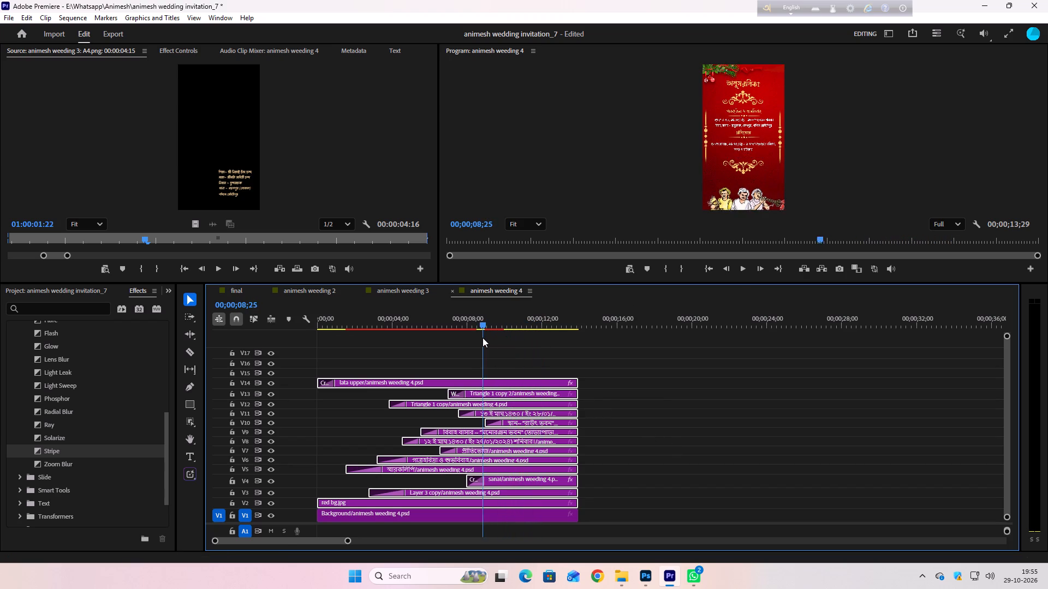
left_click_drag(483, 338, 454, 338)
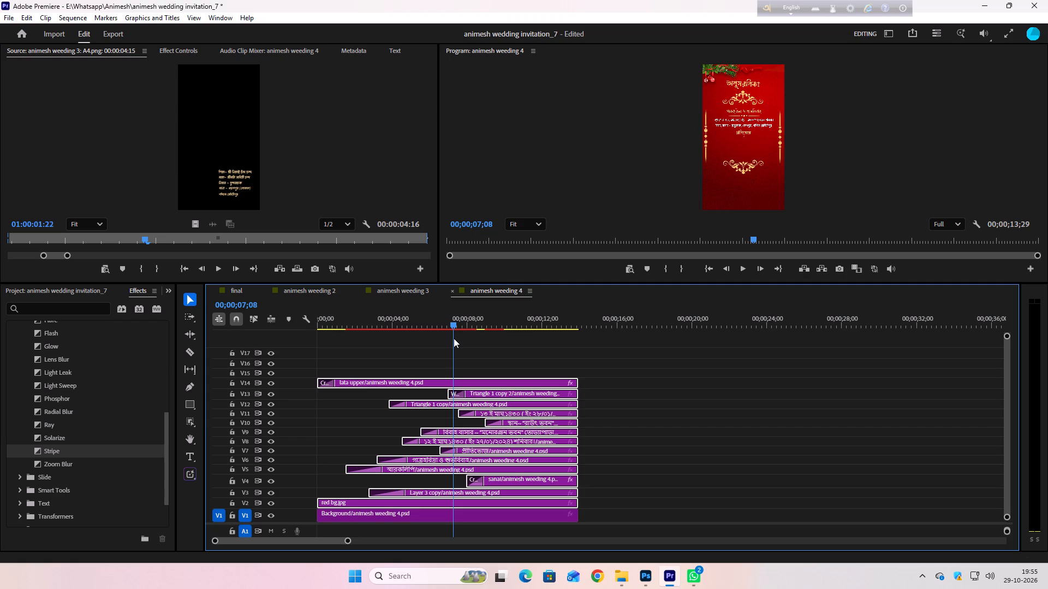
left_click_drag(454, 338, 443, 338)
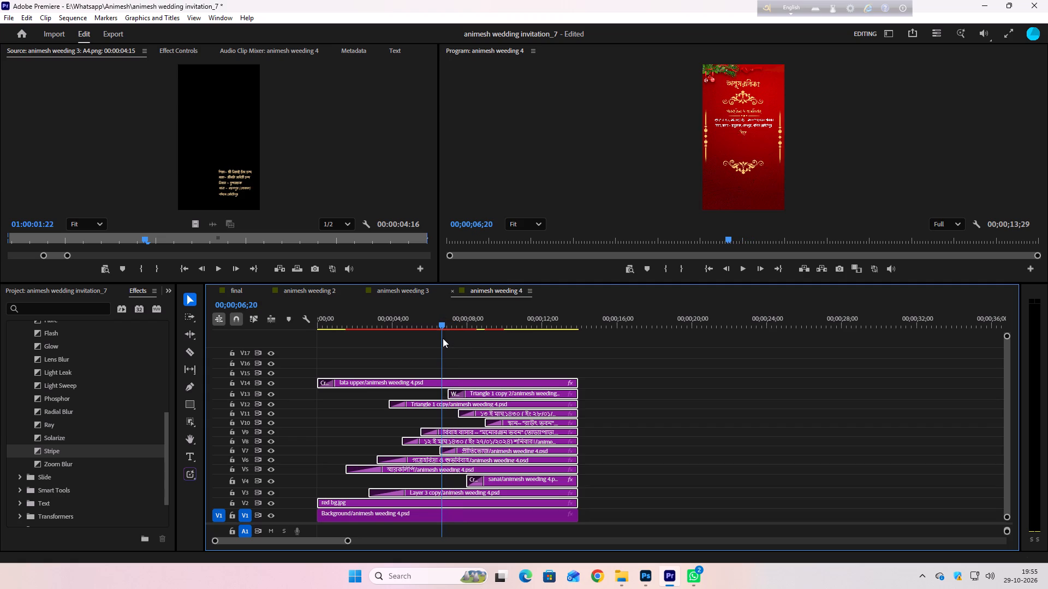
left_click_drag(443, 338, 440, 338)
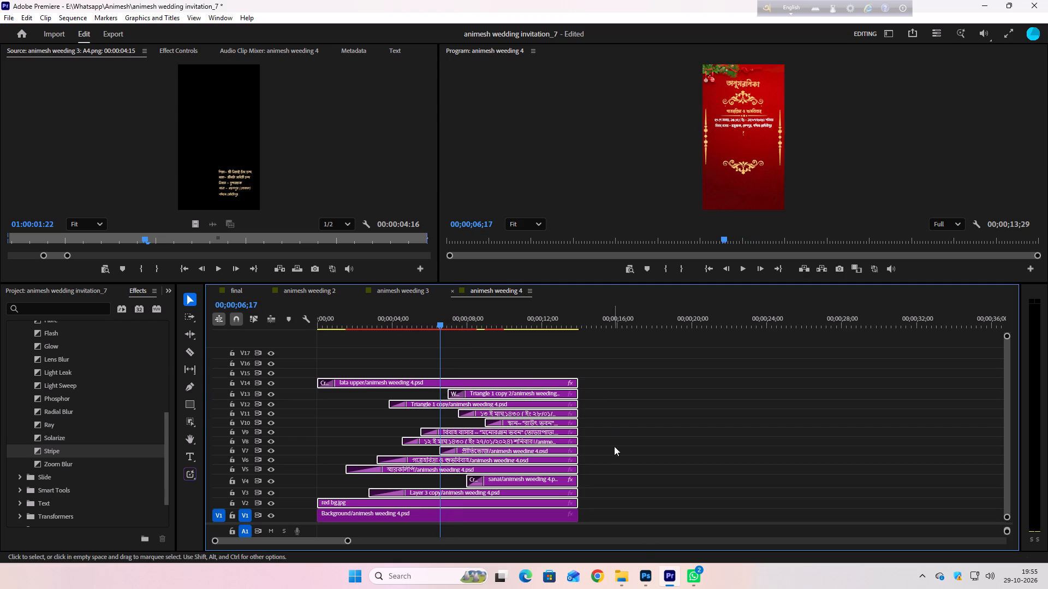
Find the animesh weeding 4 PSD in the Animesh folder and open it in Photoshop.
left_click(612, 586)
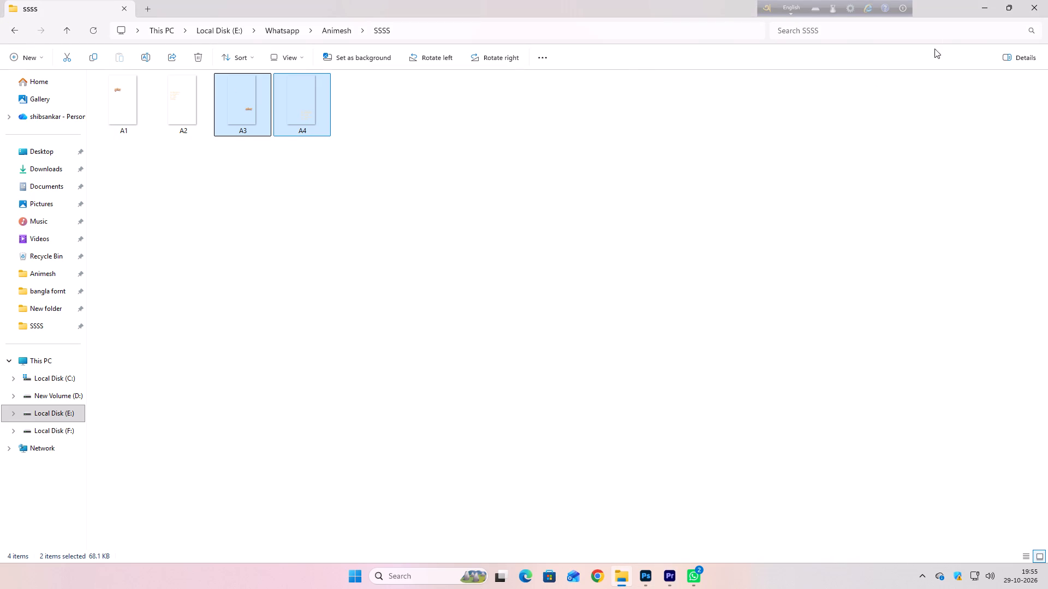
left_click(69, 32)
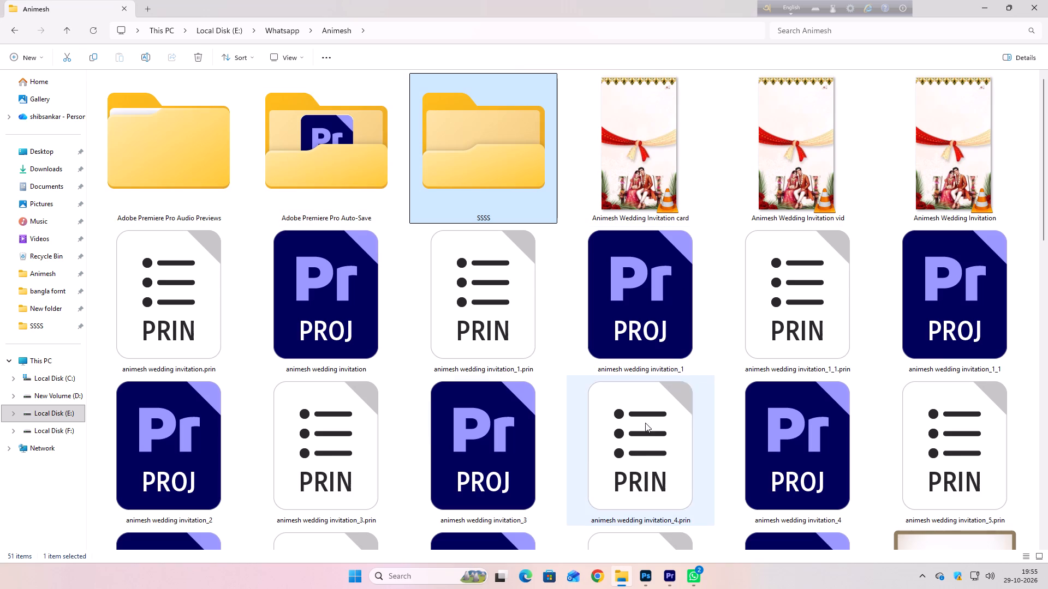
scroll(548, 385, "down", 2)
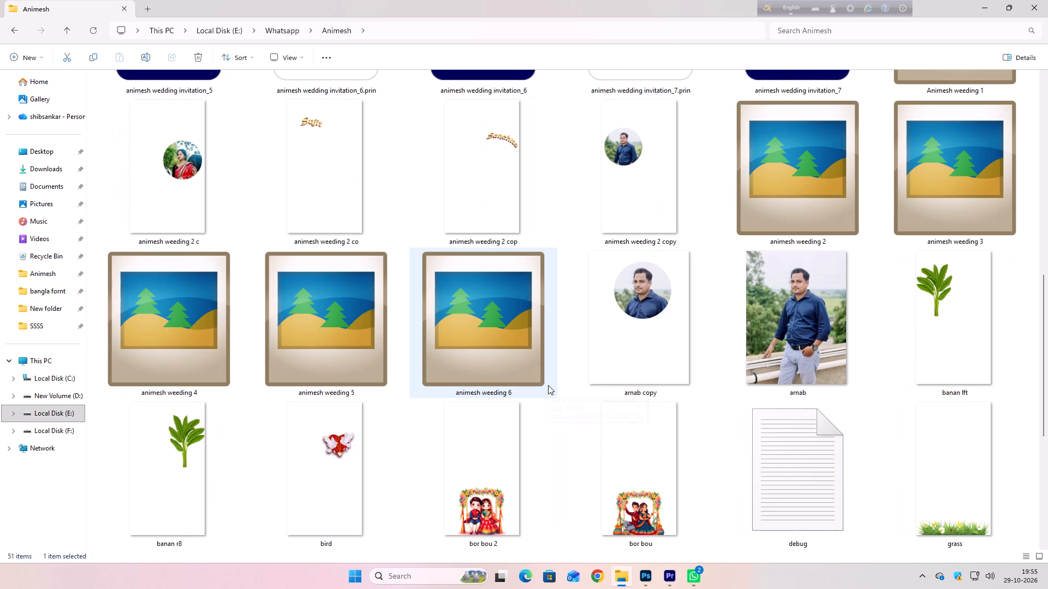
double_click(192, 334)
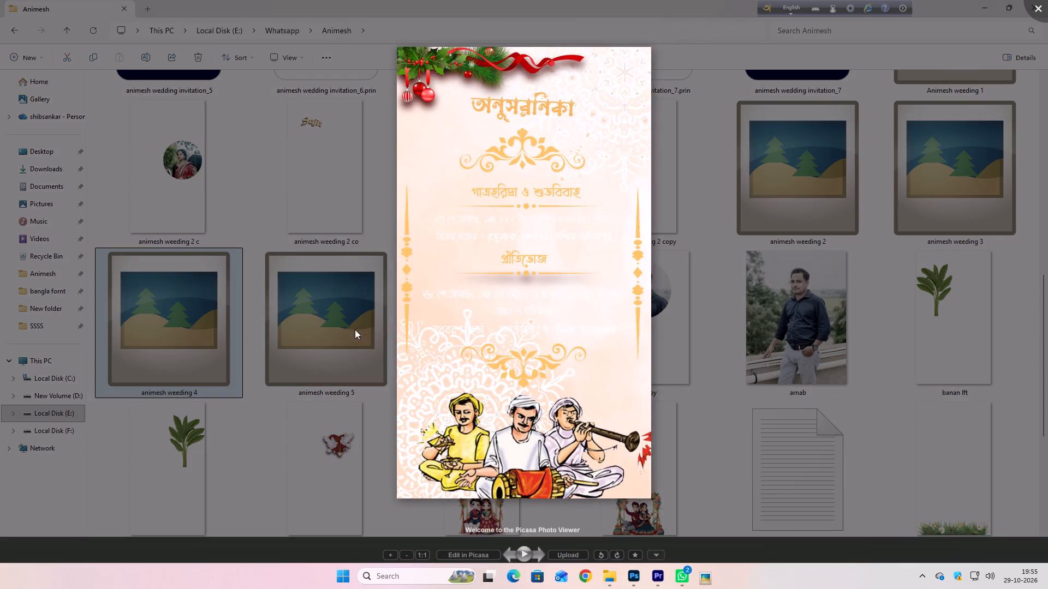
left_click(1045, 3)
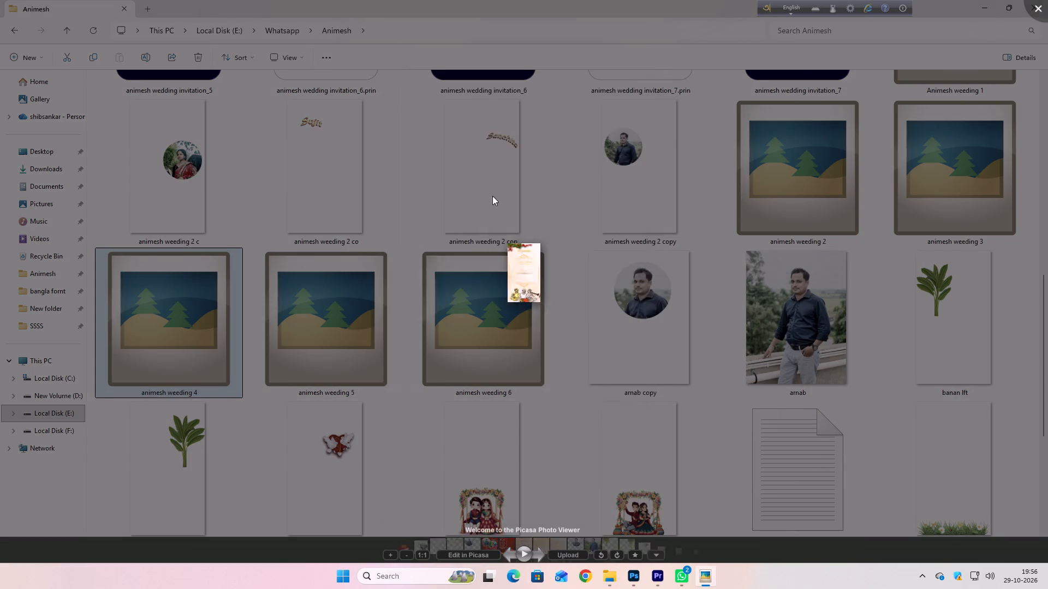
left_click_drag(144, 316, 647, 576)
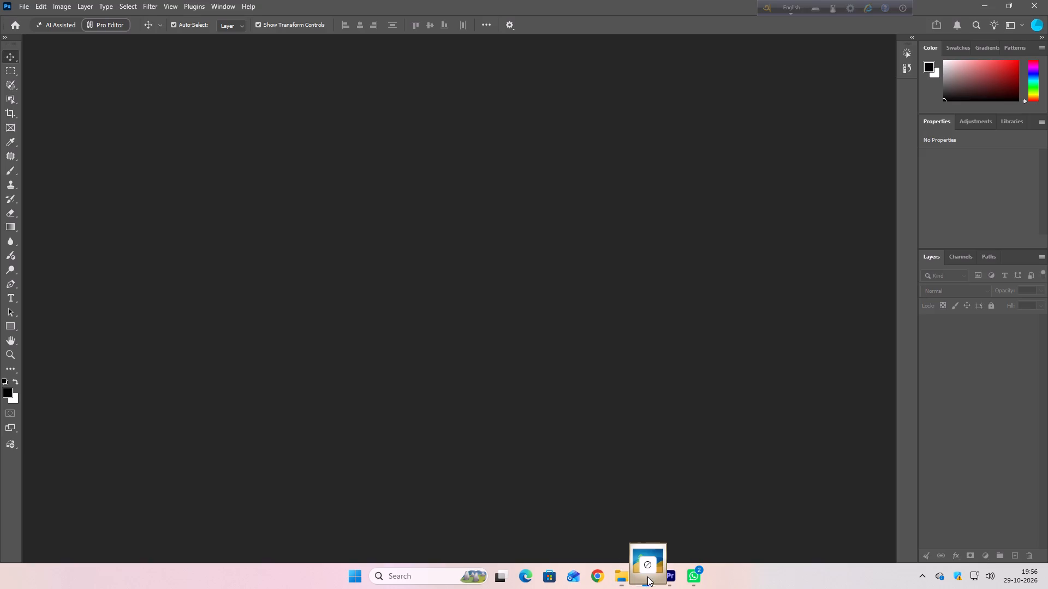
left_click_drag(647, 576, 437, 389)
Examine the date and venue text around the প্রীতিভোজ heading of the invitation page up close.
scroll(445, 265, "up", 3, "alt")
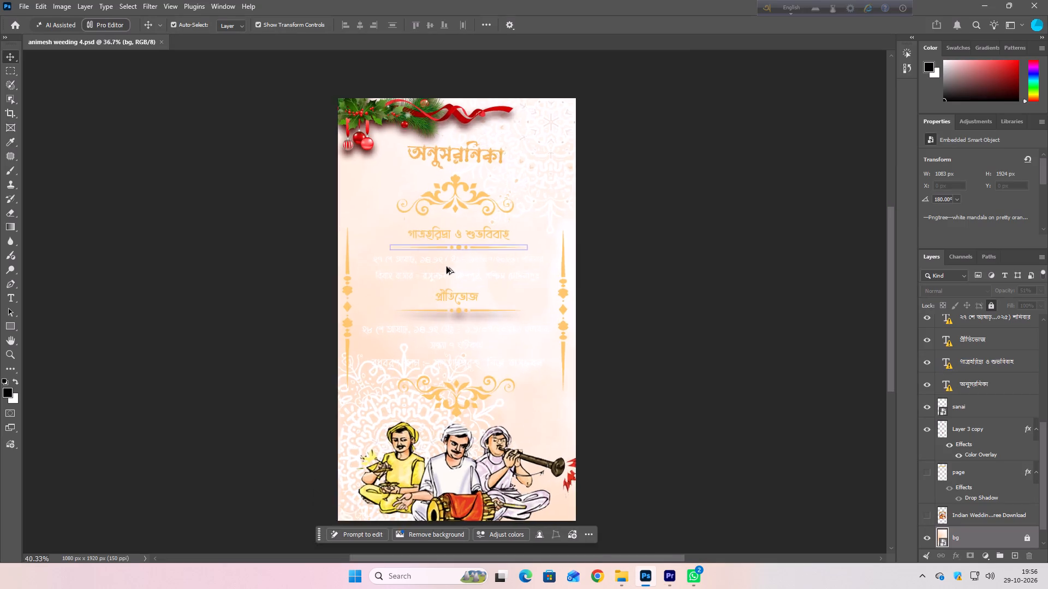
scroll(446, 267, "up", 6, "alt")
scroll(473, 303, "up", 3, "alt")
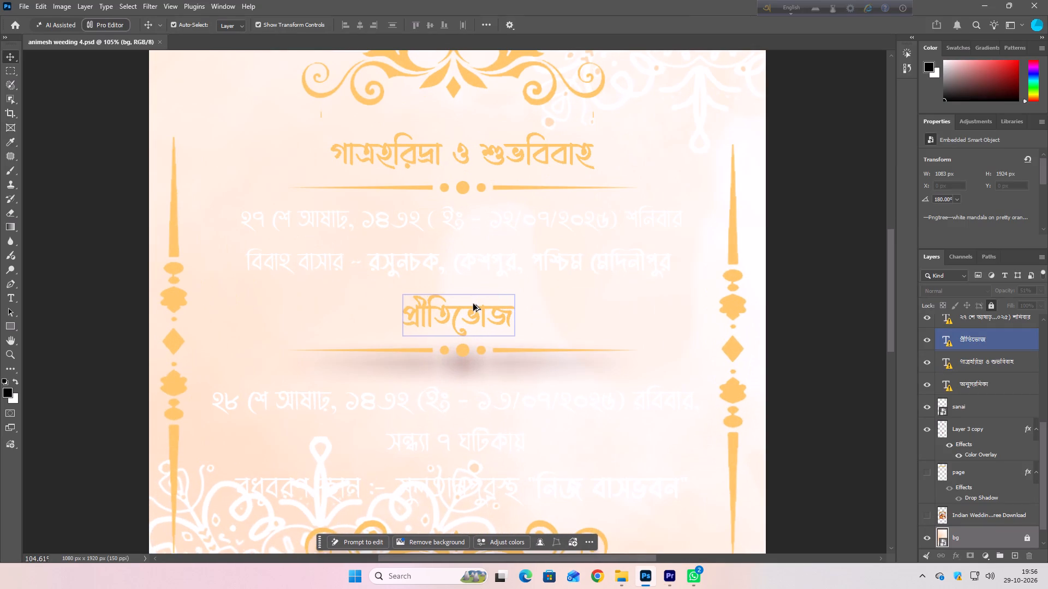
scroll(473, 305, "down", 3, "alt")
scroll(473, 305, "up", 2, "alt")
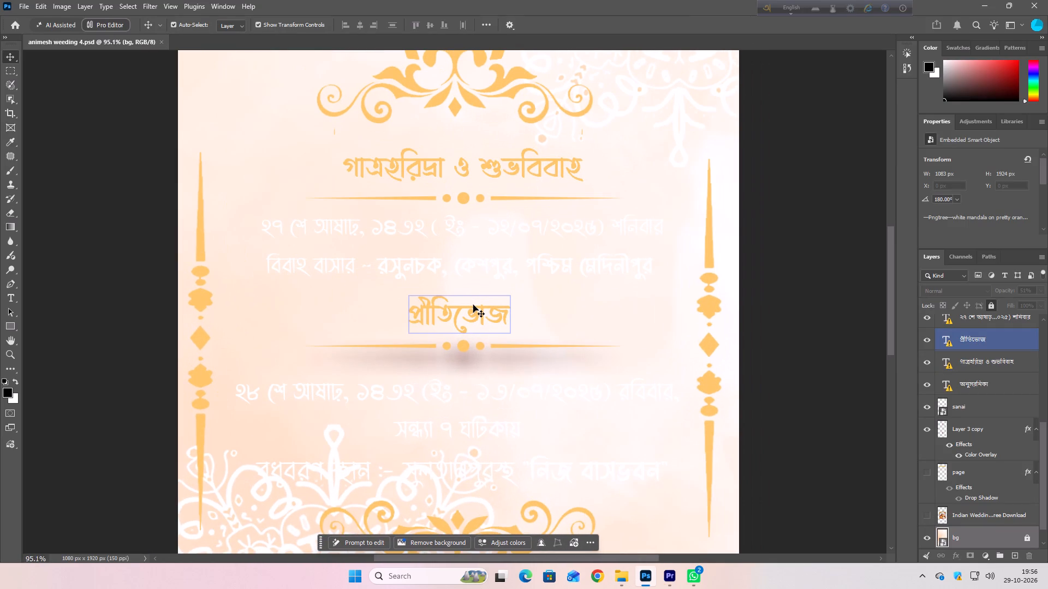
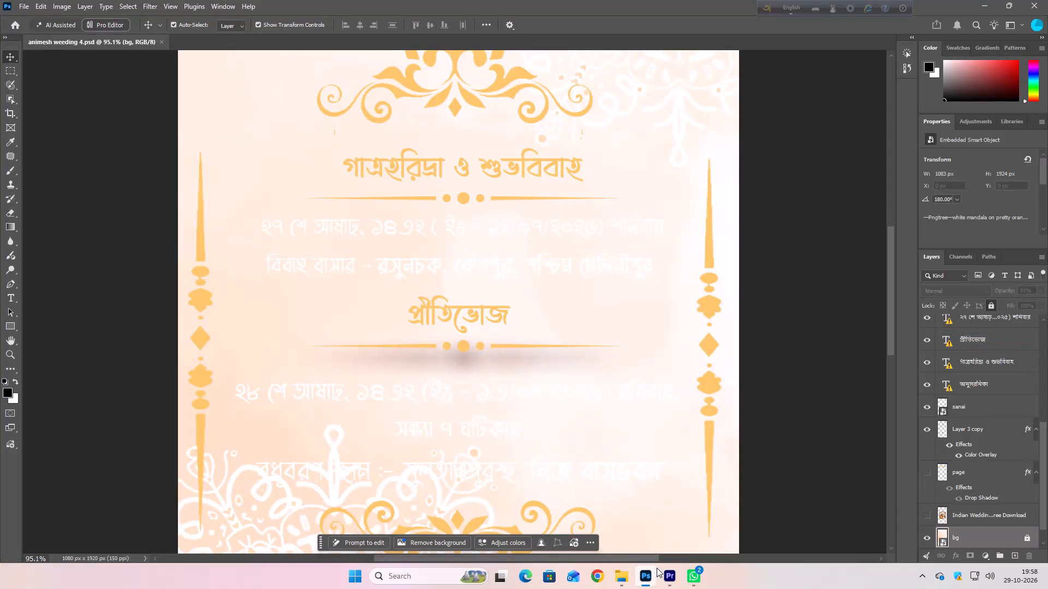
Switch to Premiere, bring up the final sequence, and save the animesh wedding invitation_7 project.
left_click(666, 578)
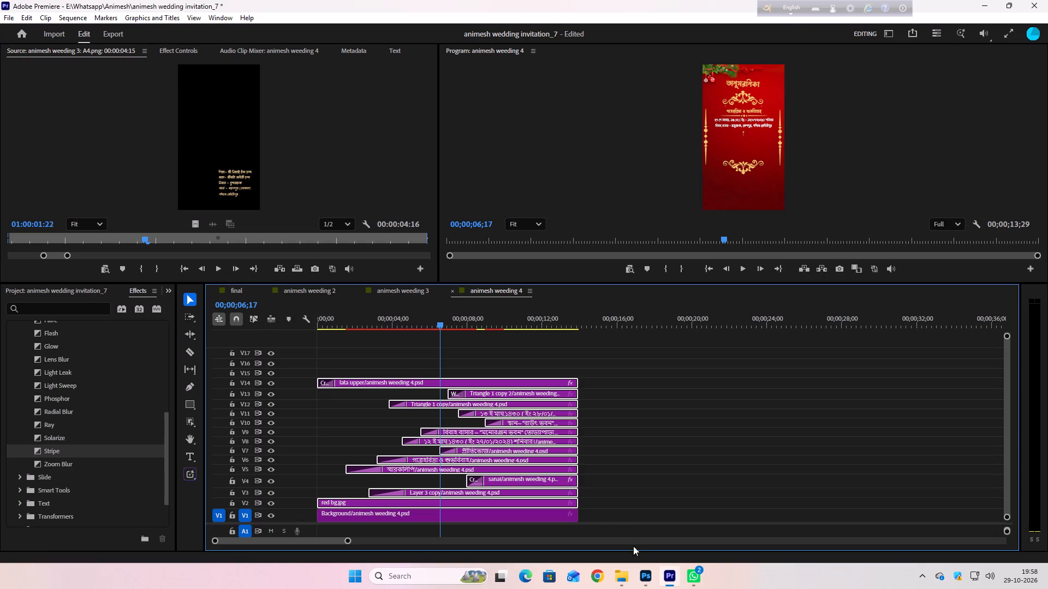
left_click(243, 292)
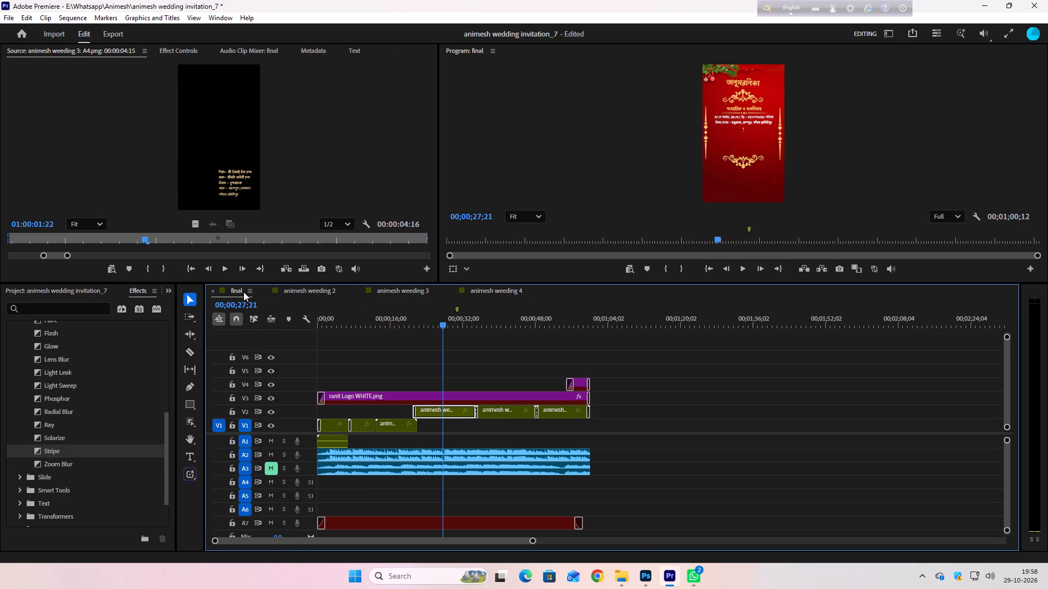
key("ctrl+s")
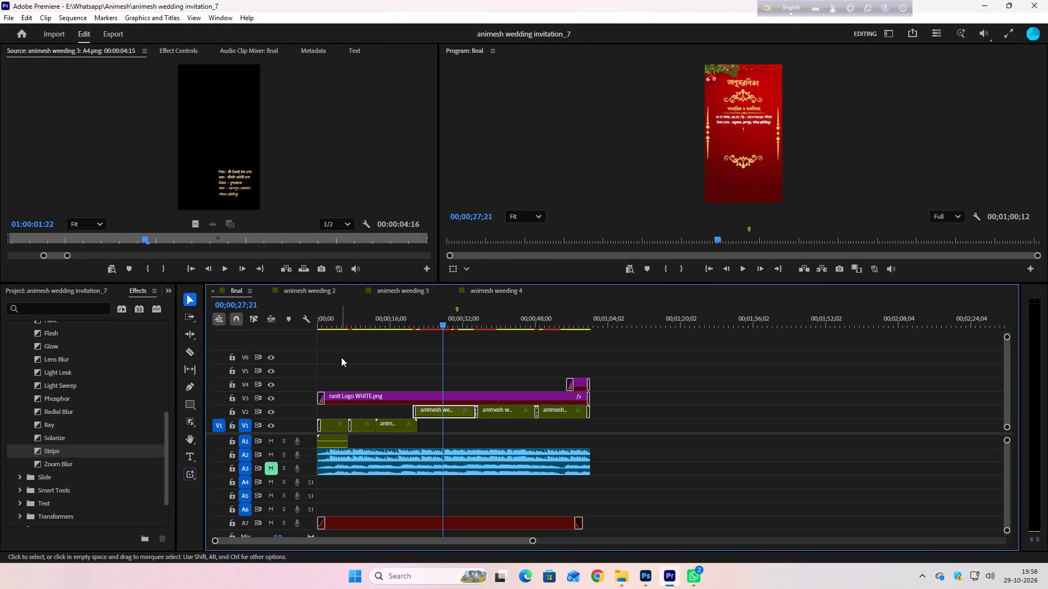
key("ctrl+s")
key("ctrl+s")
key("ctrl+s")
key("ctrl+s")
key("ctrl+s")
key("ctrl+s")
key("ctrl+s")
key("ctrl+s")
key("ctrl+s")
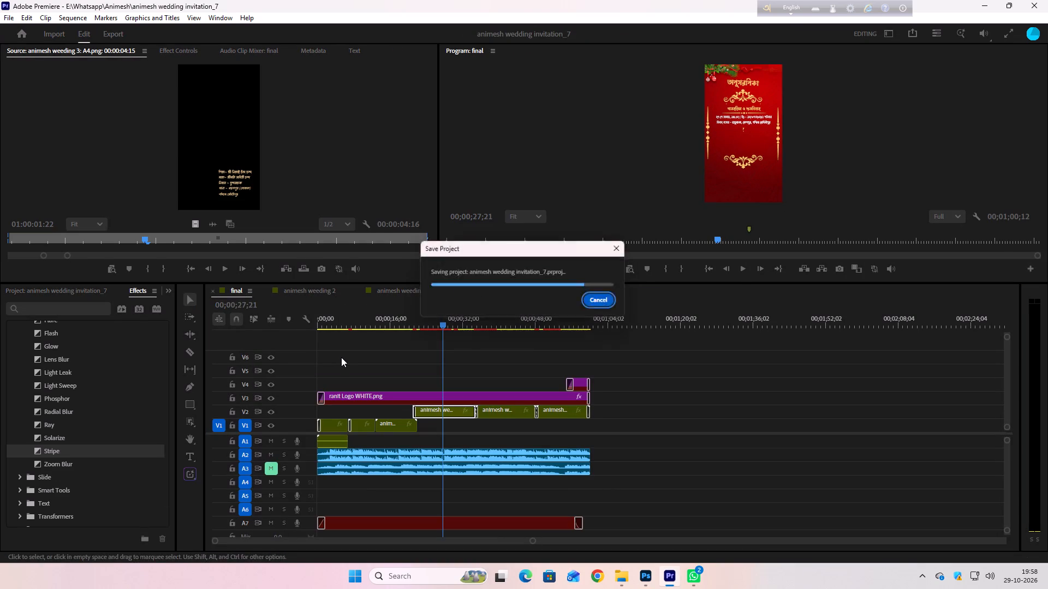
key("ctrl+s")
key("ctrl+s")
key("ctrl+s")
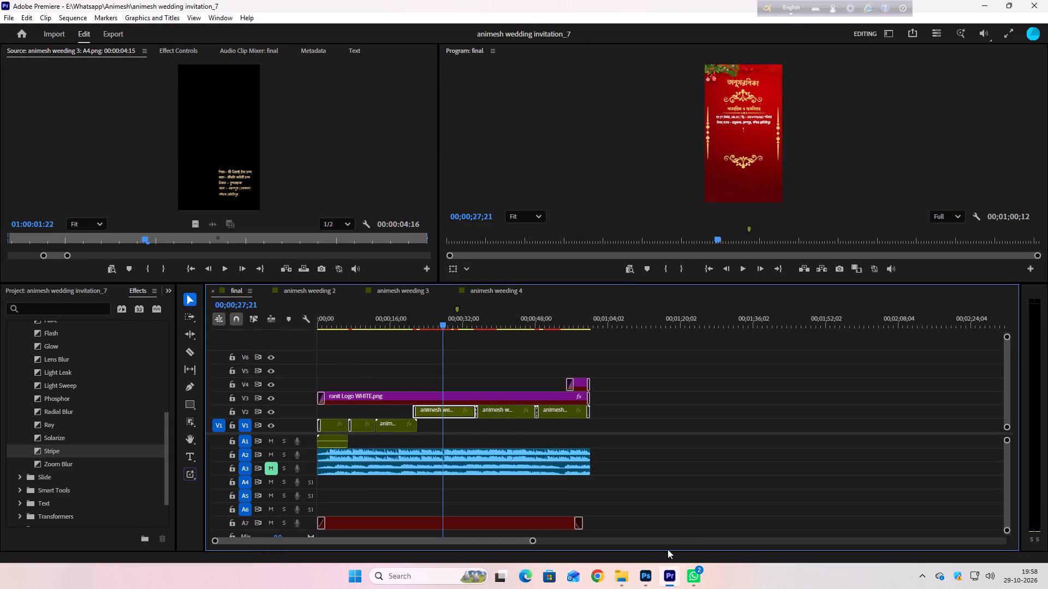
Return to the animesh weeding 4 sequence in the timeline.
left_click(501, 287)
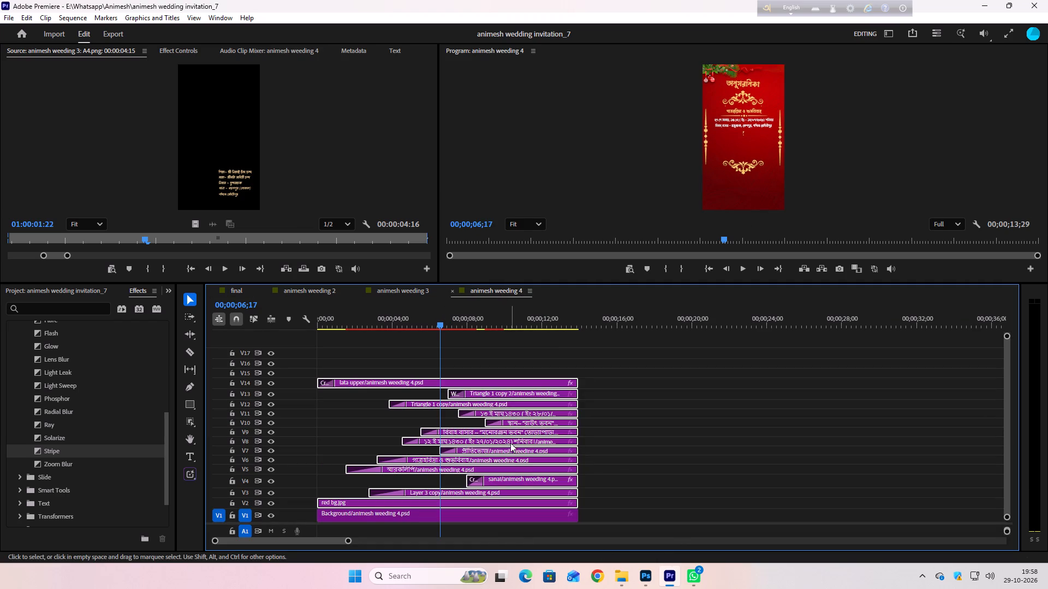
Switch to Photoshop and open the date line beneath the গাত্রহরিদ্রা ও শুভবিবাহ heading for text editing.
left_click(641, 578)
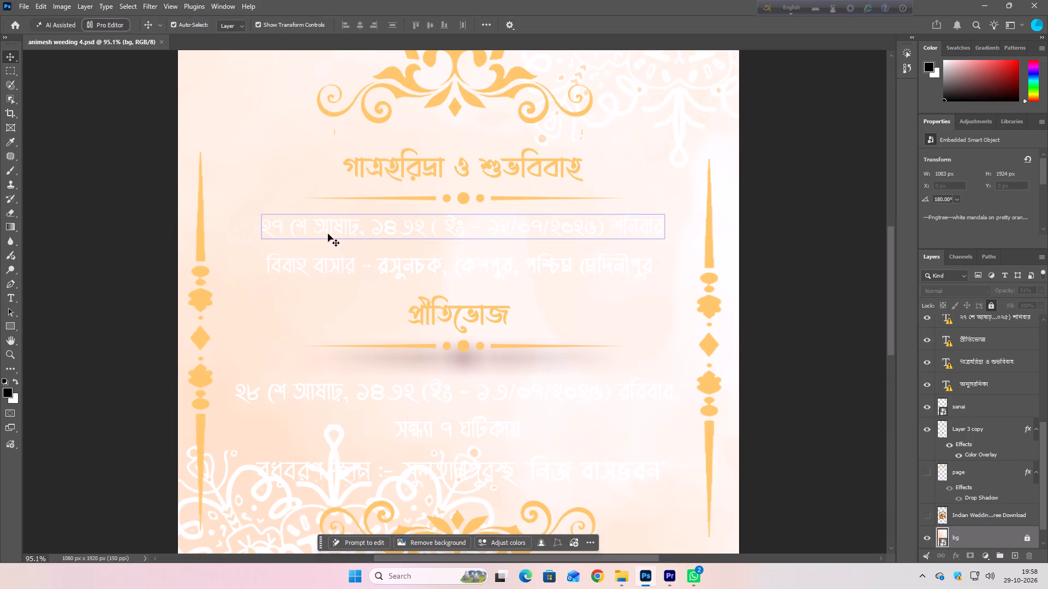
double_click(364, 229)
left_click(598, 258)
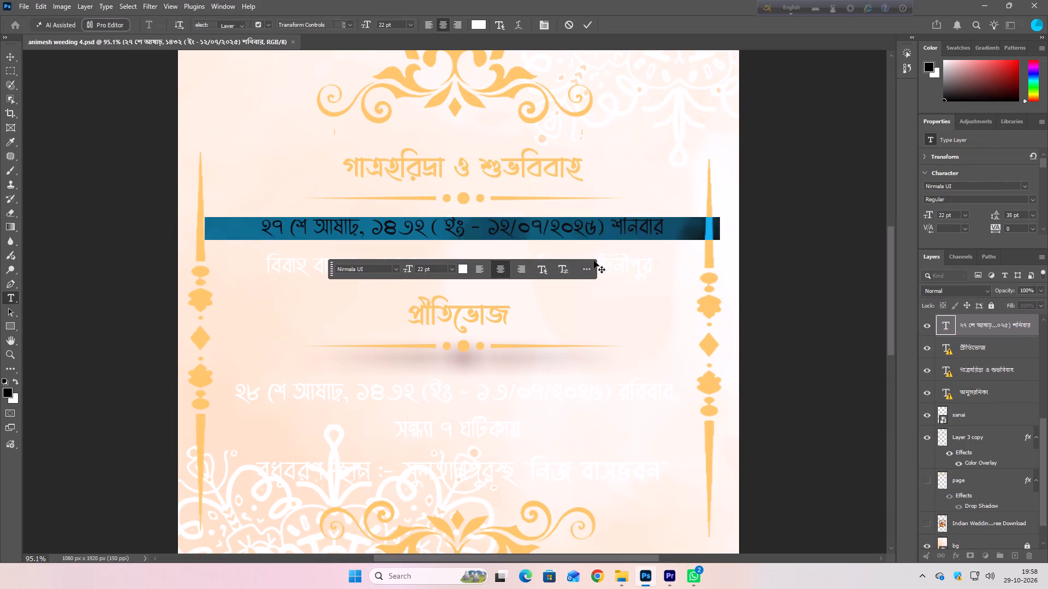
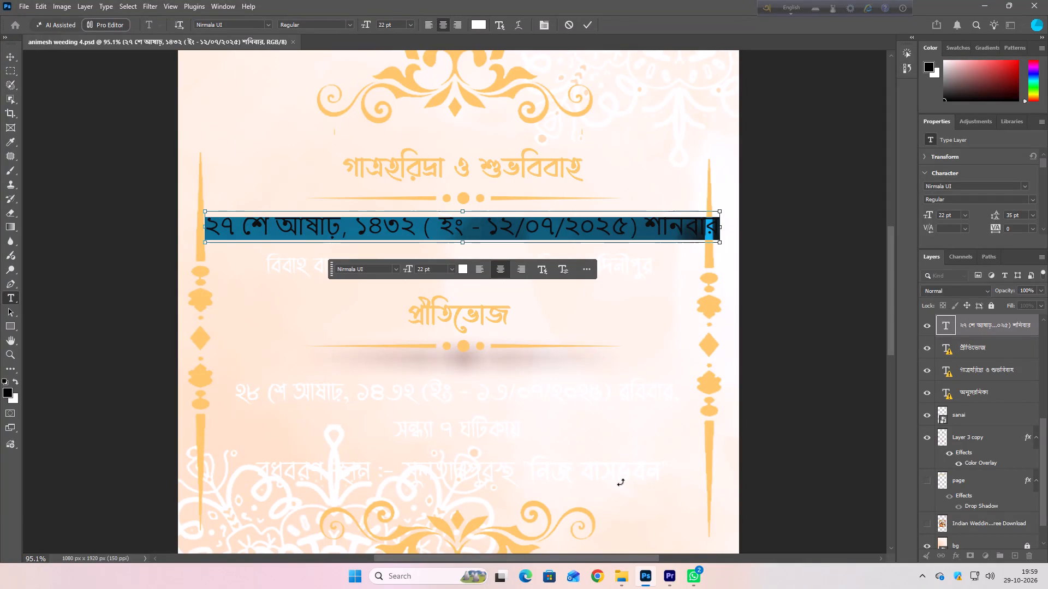
Replace the selected date line with the copied text ৮ ই অগ্রহায়ণ ১৪৩৩ (ইংরেজি ২৫ শে নভেম্বর ২০২৬), বুধবার.
key("ctrl+v")
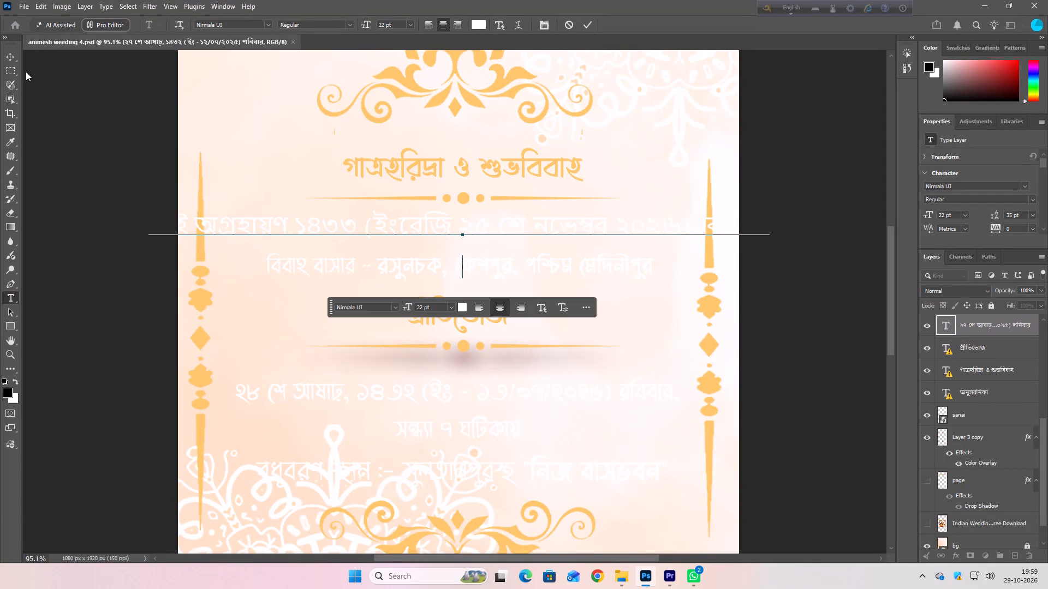
Scale the new date line down to about 16.91 pt and place it between the side ornaments under the heading.
left_click(10, 57)
left_click_drag(150, 249, 259, 241)
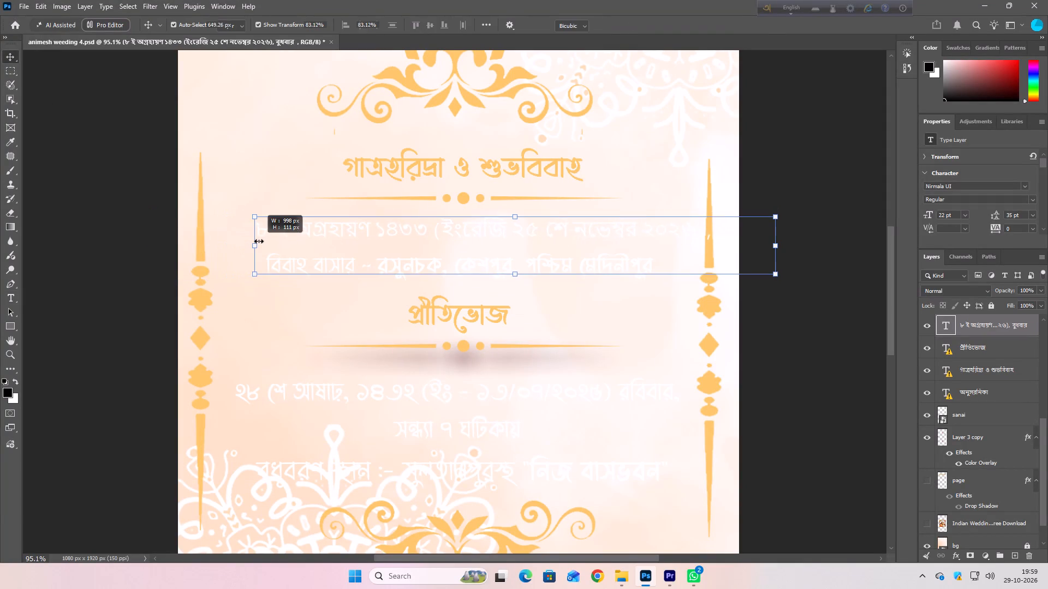
left_click_drag(259, 241, 279, 241)
left_click_drag(433, 240, 361, 233)
double_click(380, 232)
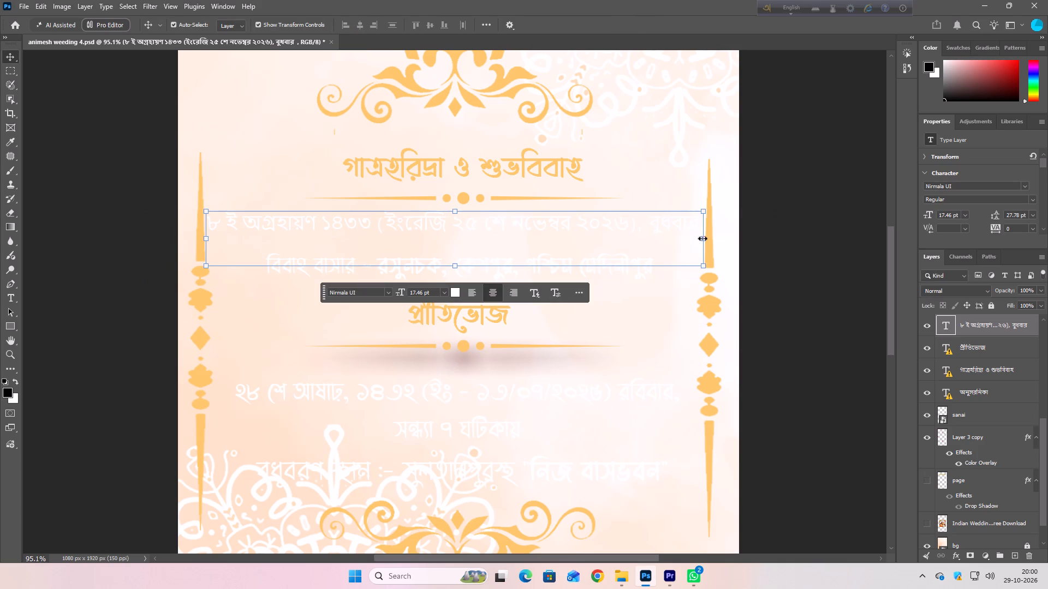
left_click_drag(705, 238, 689, 241)
left_click_drag(586, 238, 593, 238)
double_click(593, 238)
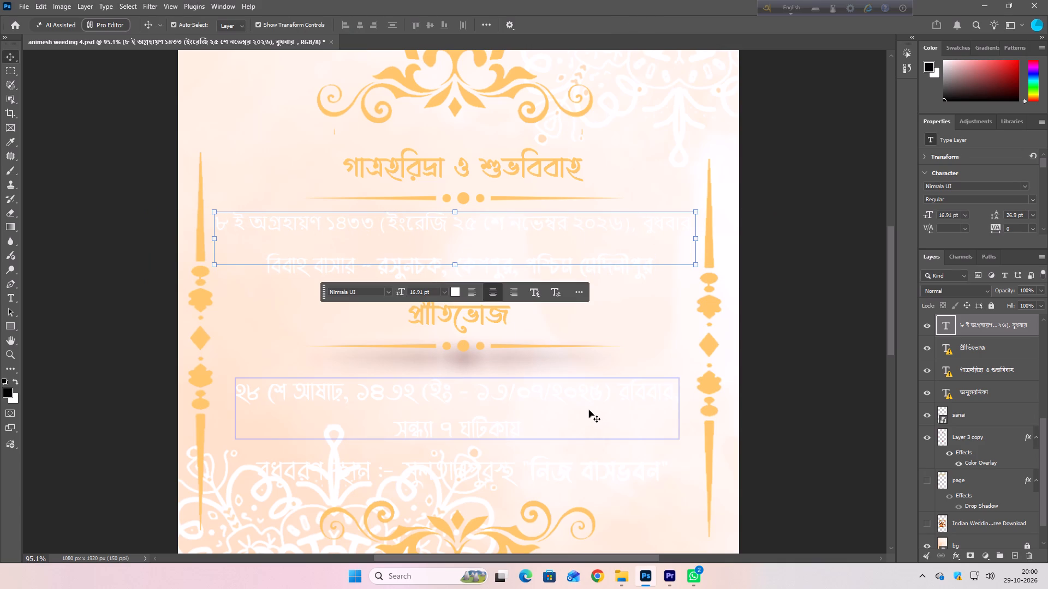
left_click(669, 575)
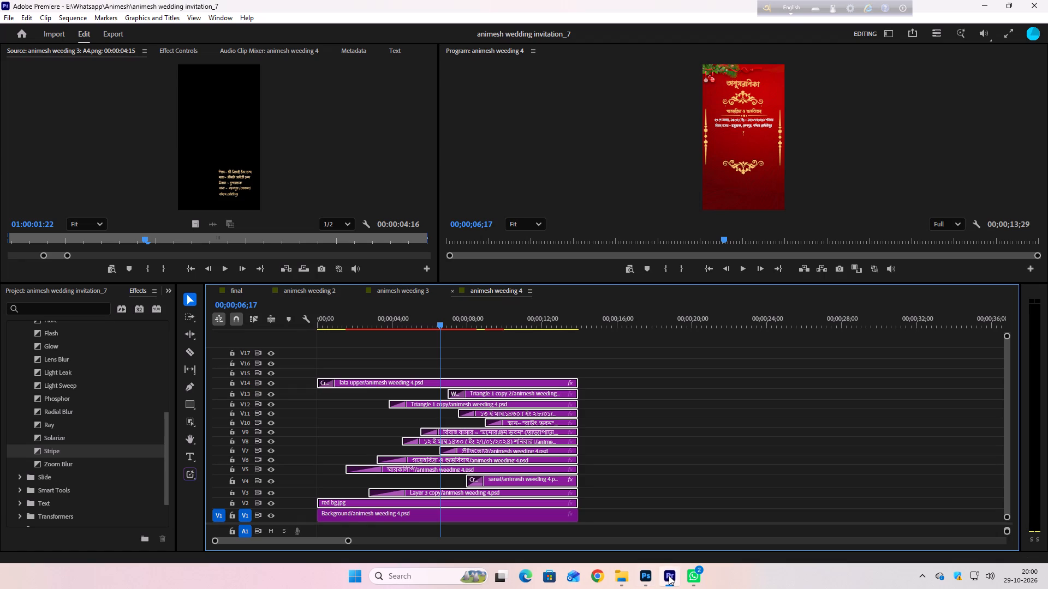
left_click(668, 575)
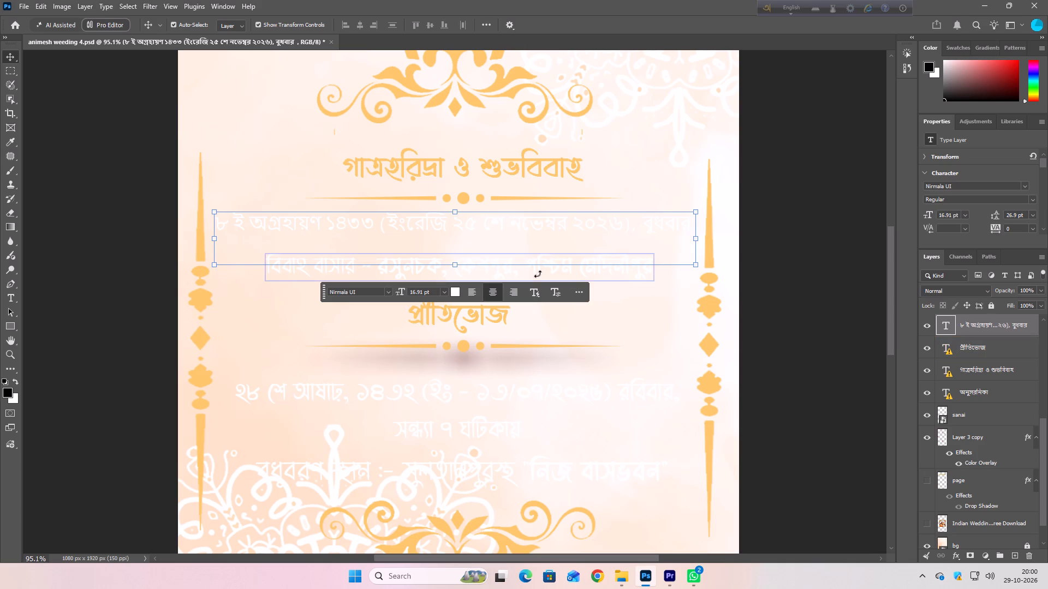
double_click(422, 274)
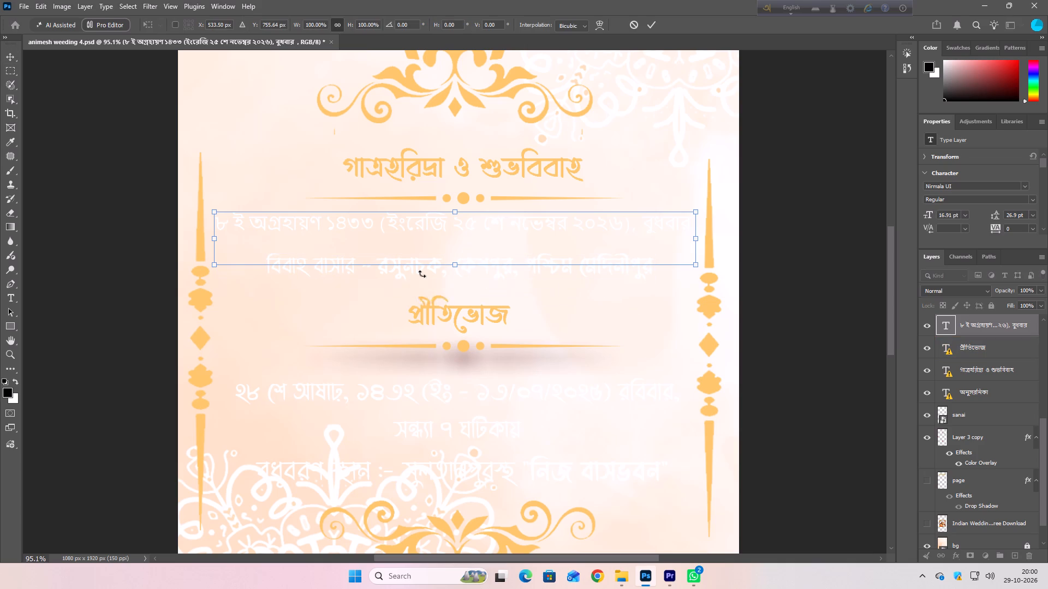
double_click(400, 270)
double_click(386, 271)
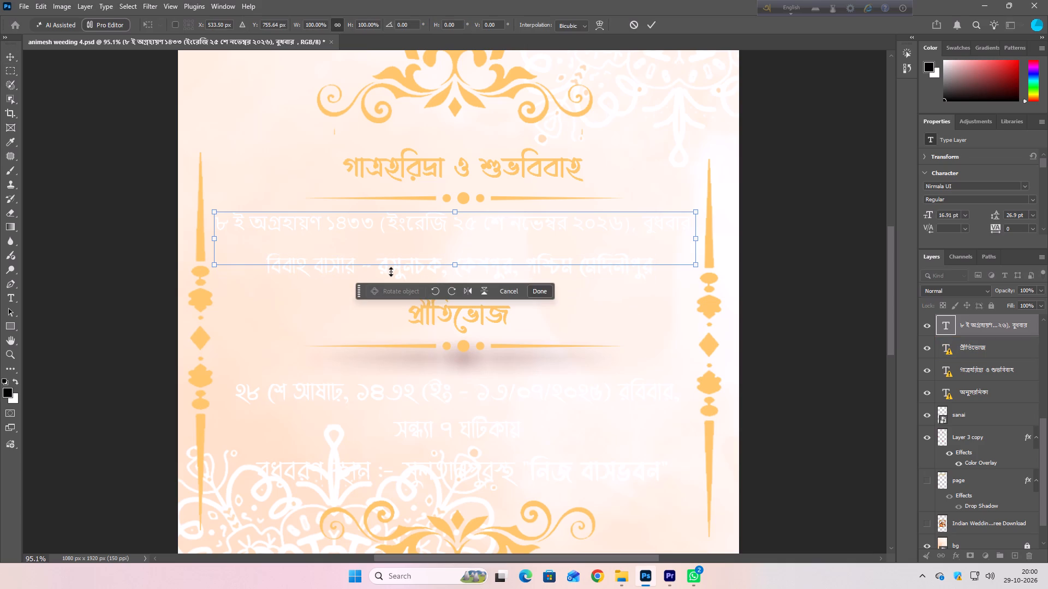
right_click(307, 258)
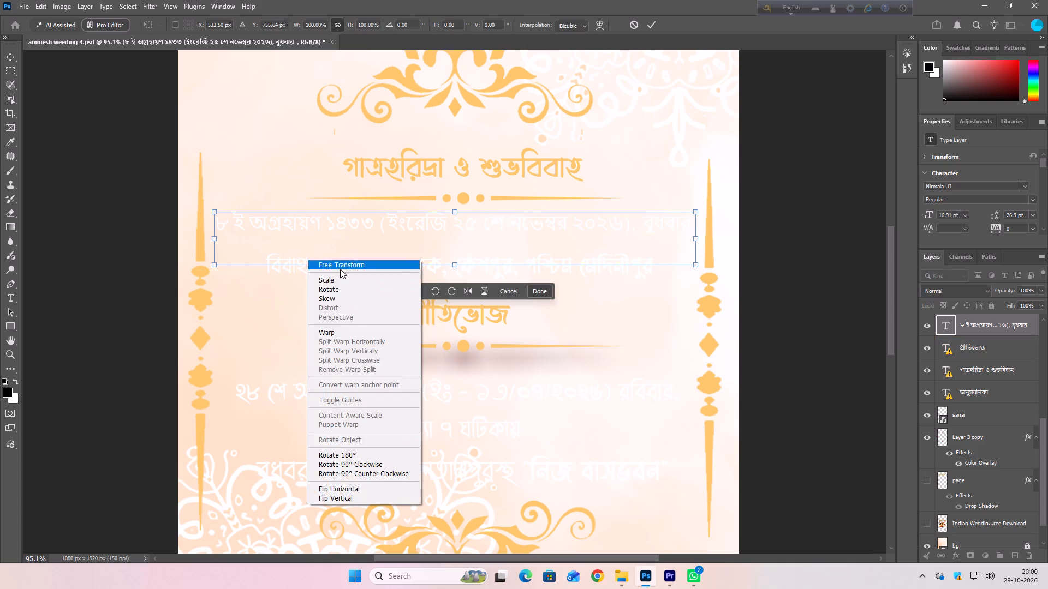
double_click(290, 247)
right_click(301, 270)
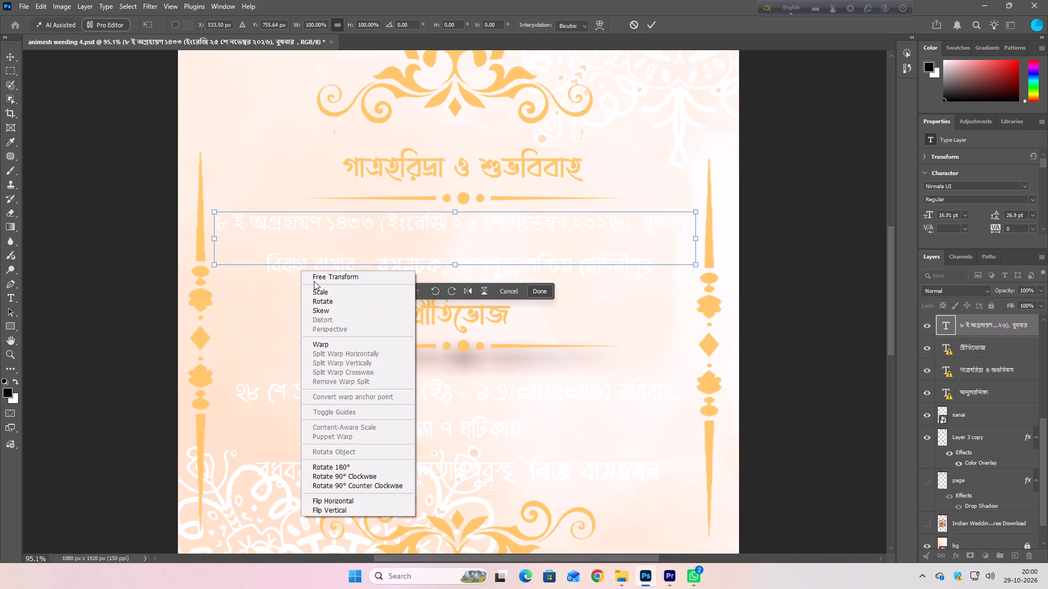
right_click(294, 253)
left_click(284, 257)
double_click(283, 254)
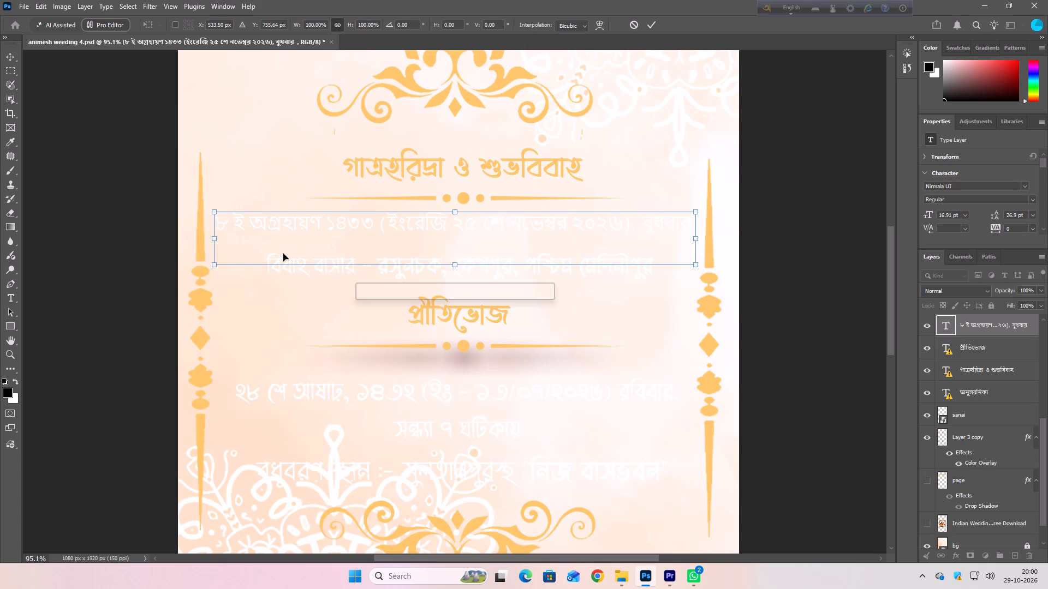
Select the বিবাহ বাসার venue layer below the date, open it for text editing and highlight its first two place names.
right_click(293, 262)
left_click(313, 266)
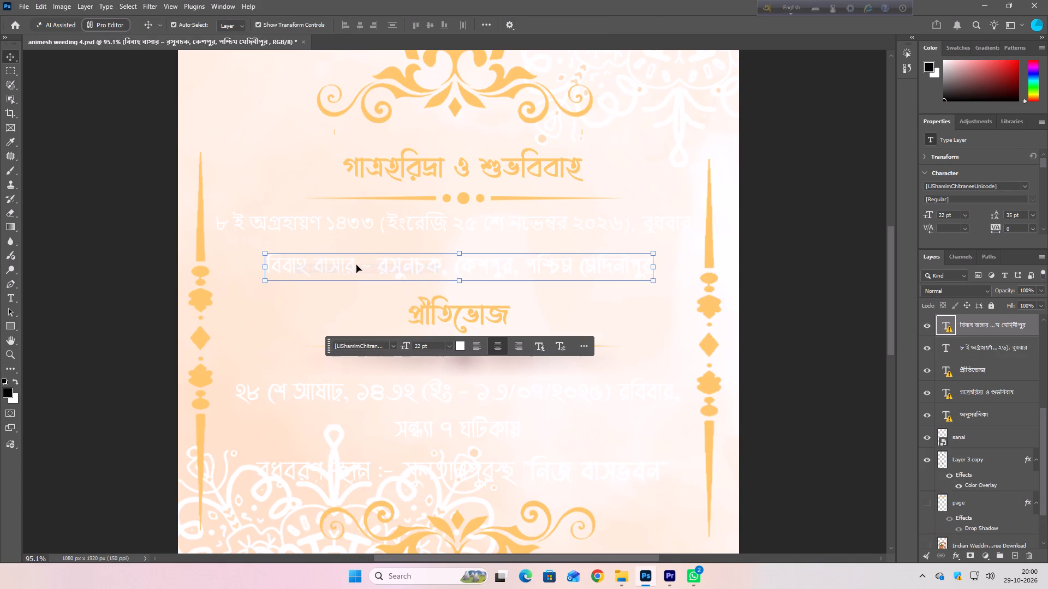
double_click(356, 265)
left_click(611, 251)
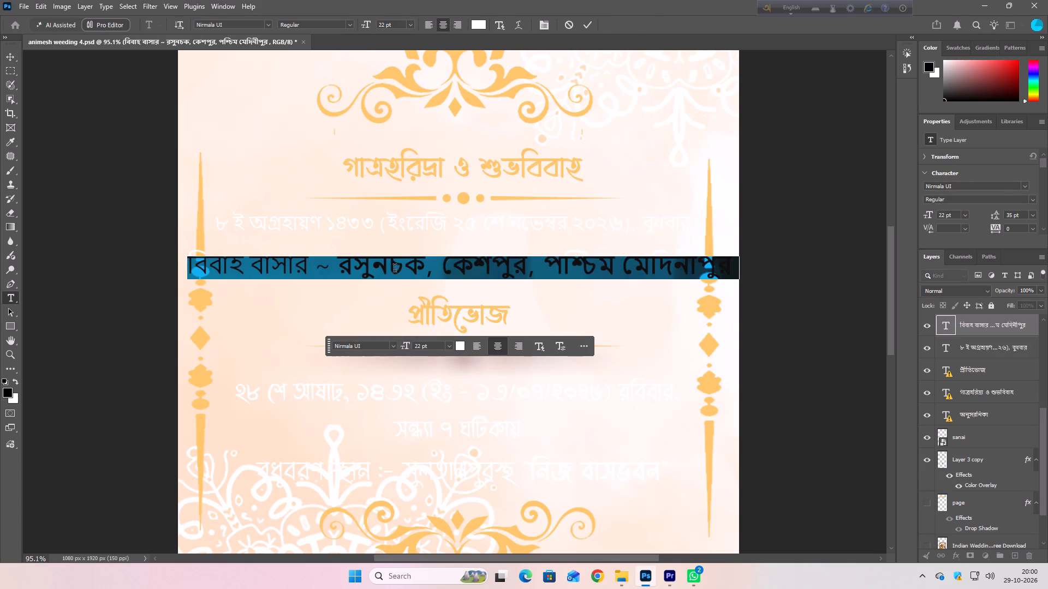
left_click_drag(339, 266, 727, 268)
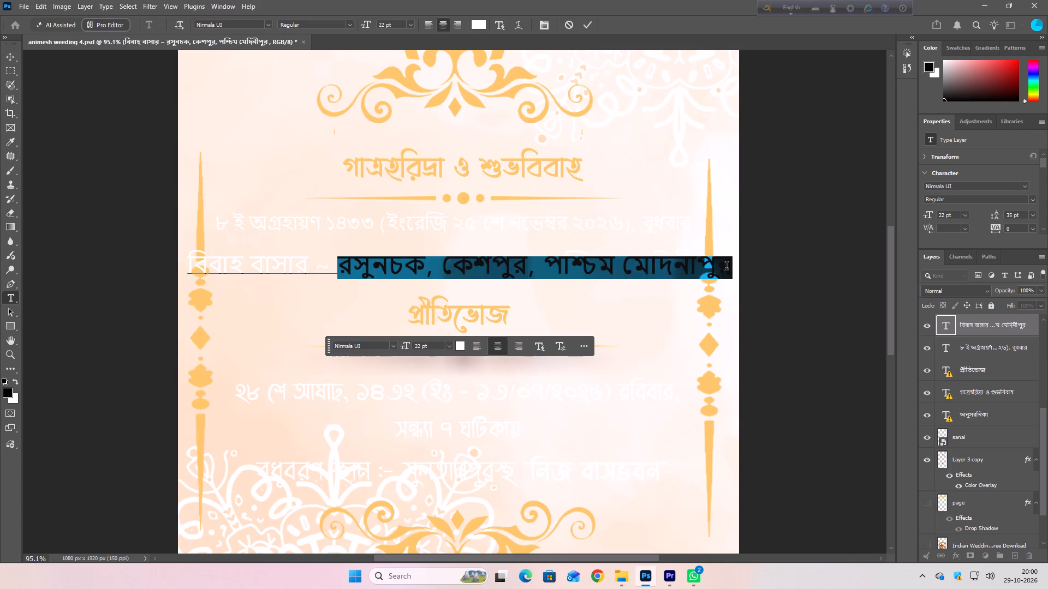
left_click_drag(727, 268, 534, 264)
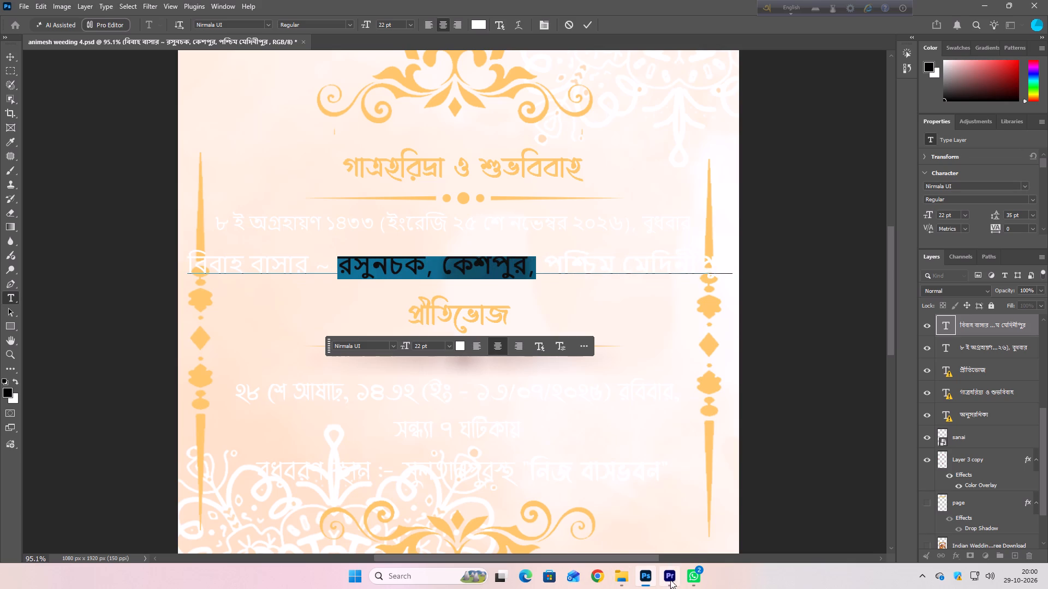
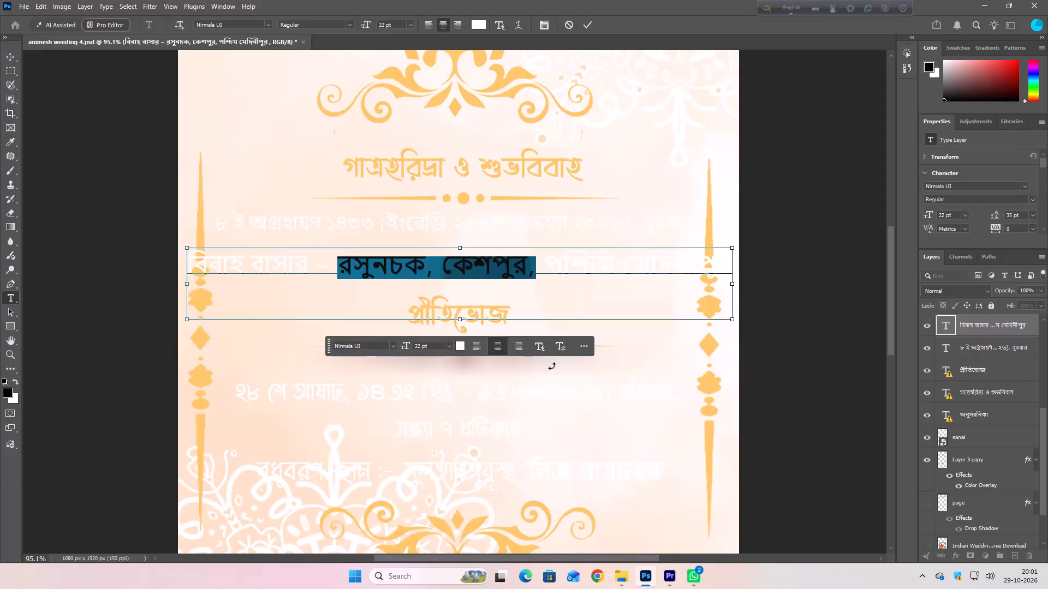
Replace the highlighted place names in the বিবাহ বাসার line with the copied new venue text and leave text editing.
key("ctrl+v")
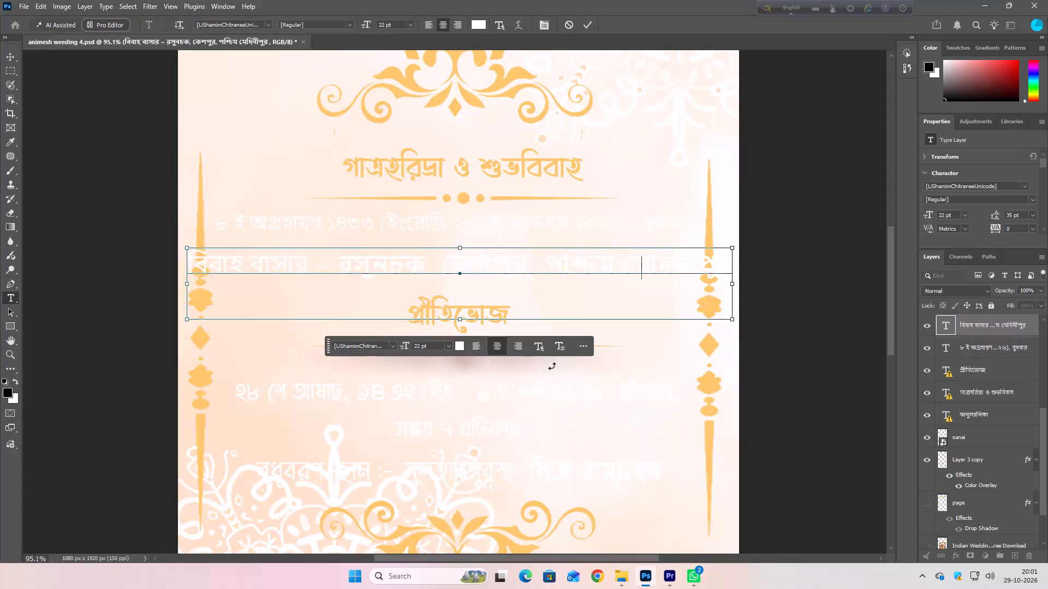
left_click(5, 56)
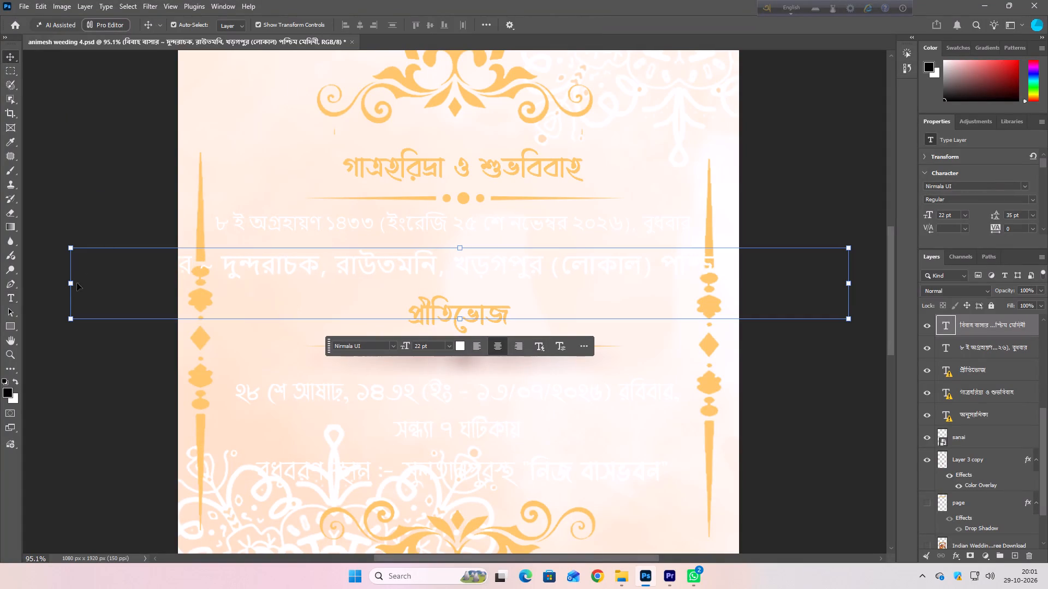
Scale the new venue line down proportionally to about 13.31 pt and place it between the side ornaments under the date.
left_click_drag(69, 285, 277, 277)
left_click_drag(391, 290, 349, 285)
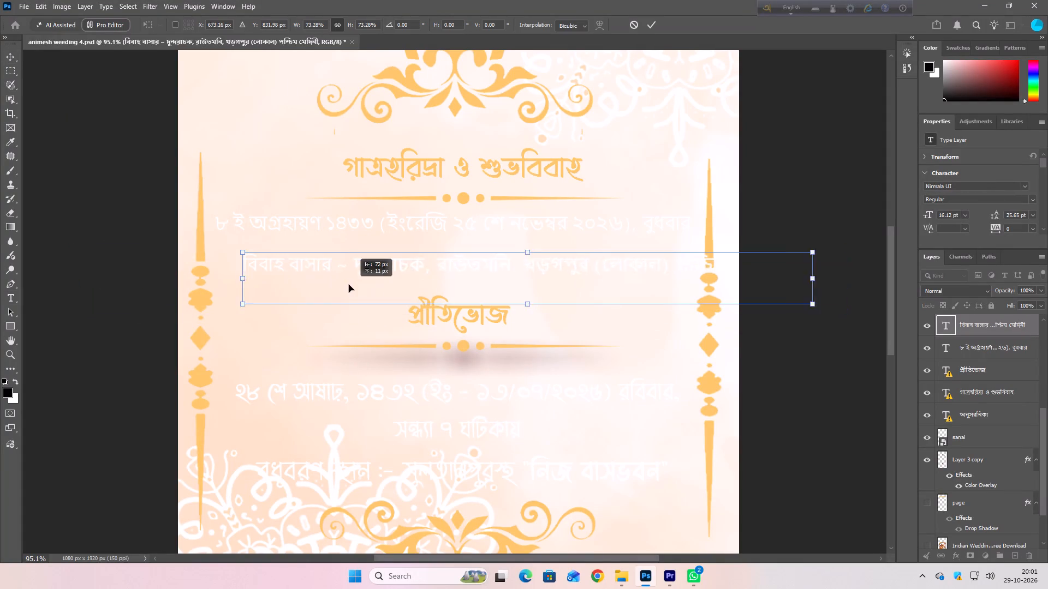
left_click_drag(349, 285, 332, 287)
left_click_drag(794, 285, 784, 284)
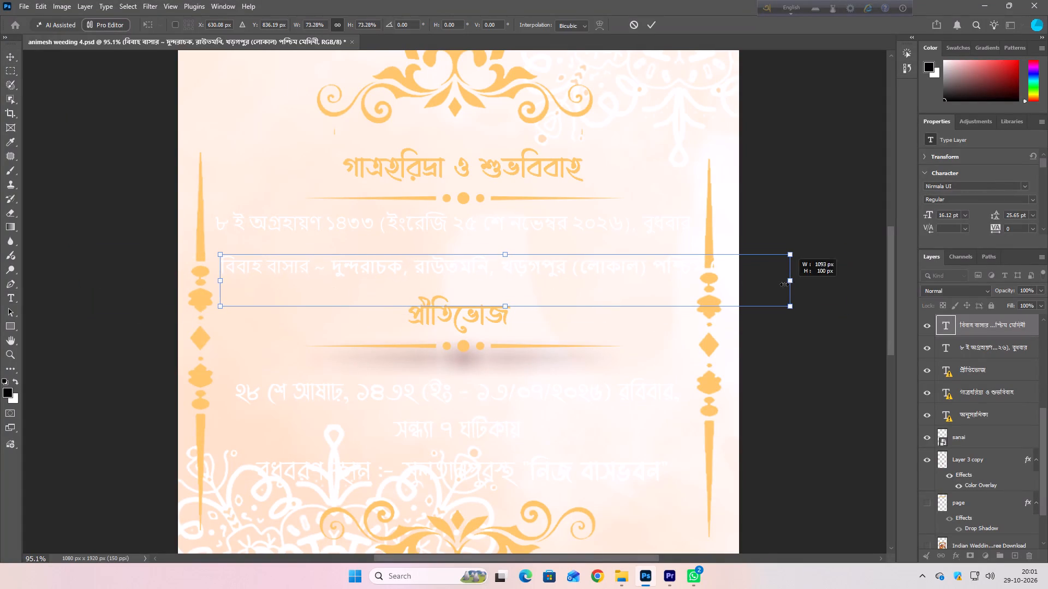
left_click_drag(784, 284, 694, 269)
left_click_drag(589, 275, 595, 269)
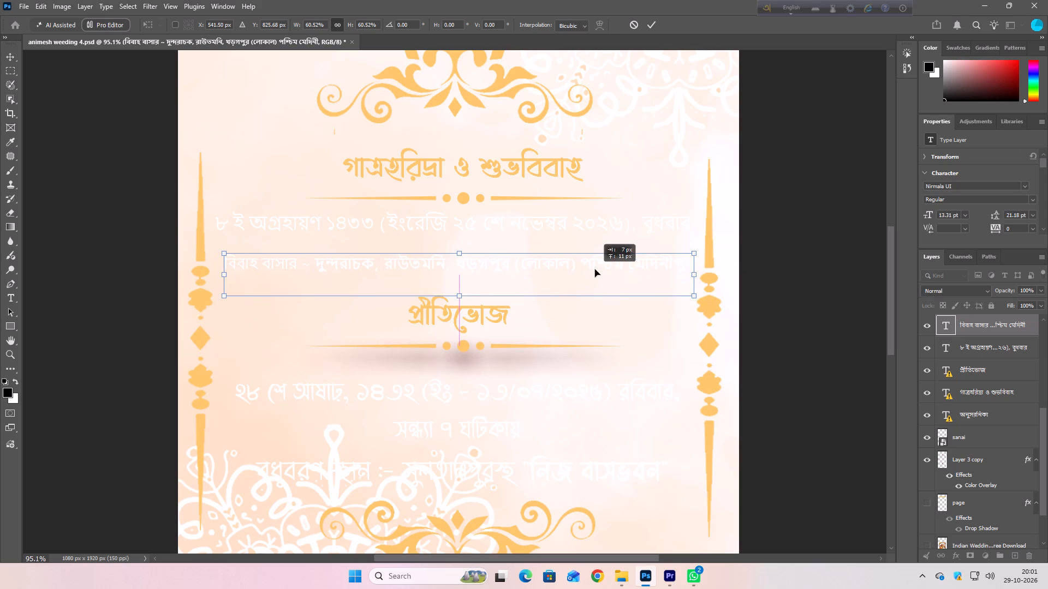
left_click_drag(595, 269, 589, 268)
double_click(589, 268)
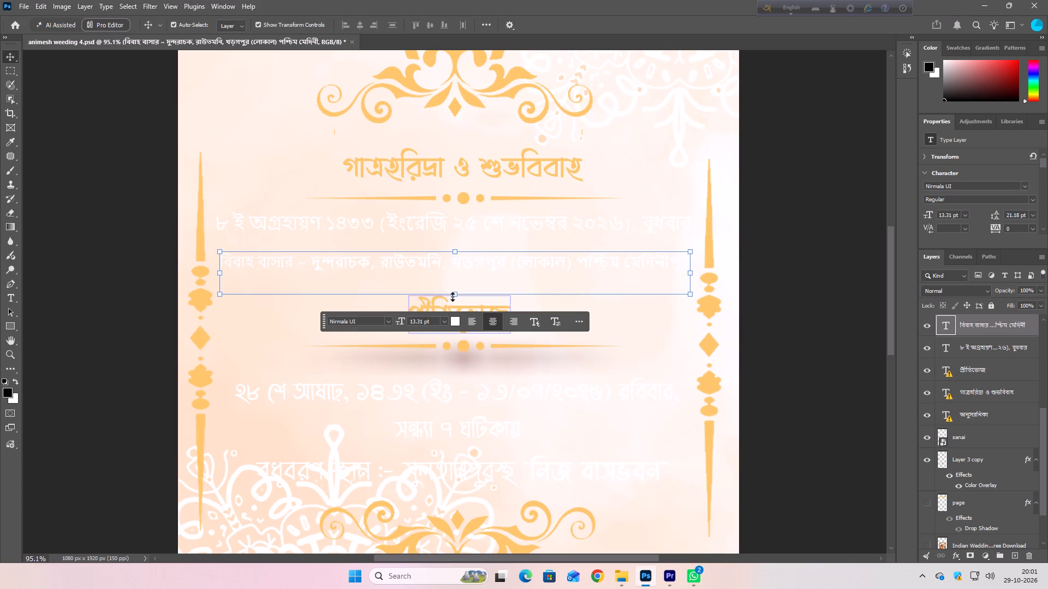
Stretch the venue line vertically, keeping its width, to a text size of about 21.9 pt.
left_click_drag(452, 296, 456, 325, "shift")
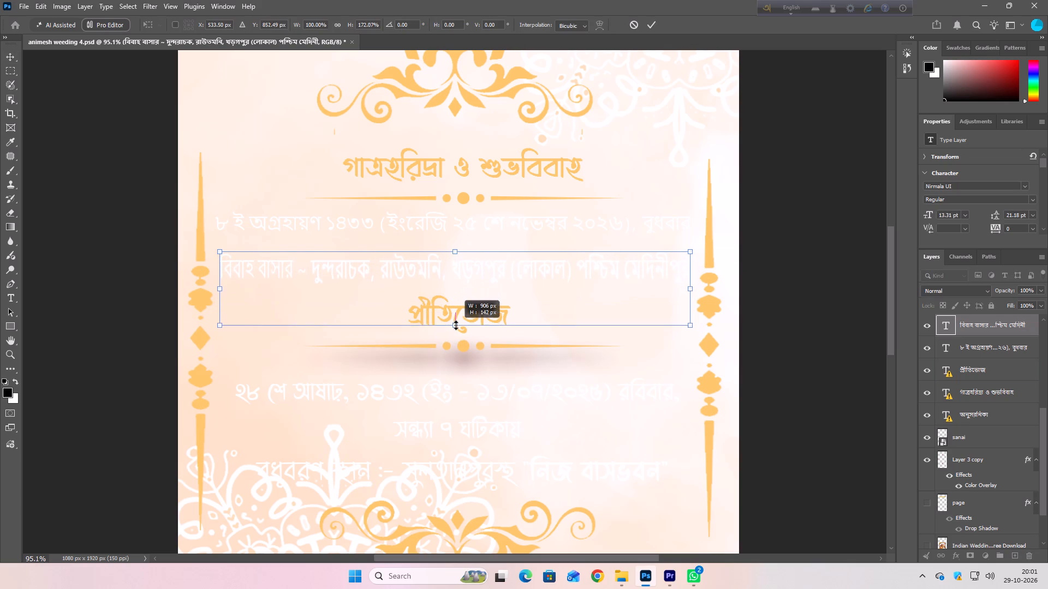
left_click_drag(456, 325, 456, 323, "shift")
double_click(468, 276)
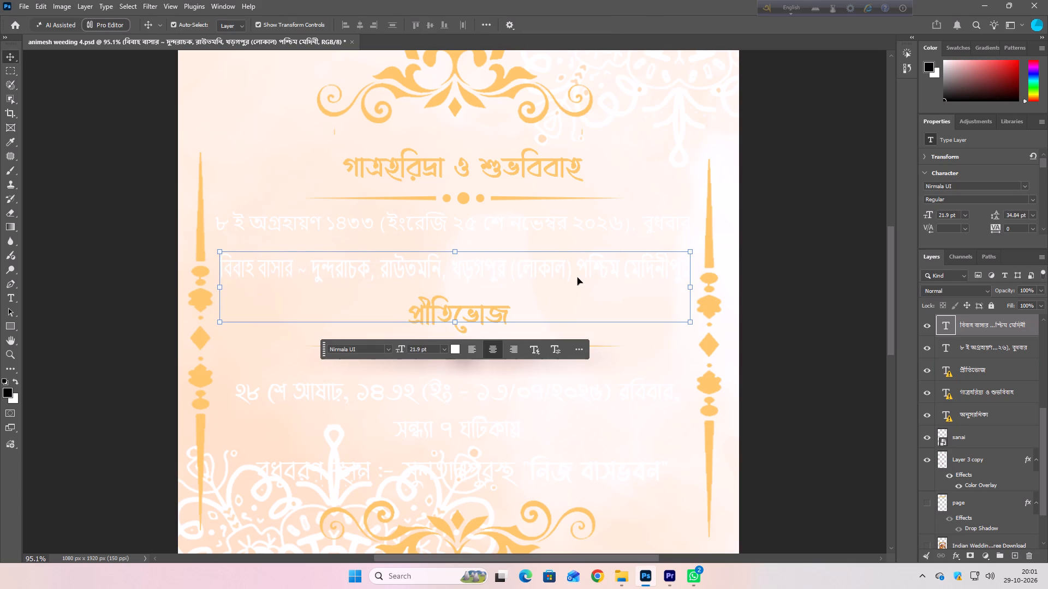
Open the date and time text under প্রীতিভোজ for editing, replacing its missing font with the default.
scroll(502, 323, "down", 10)
right_click(409, 311)
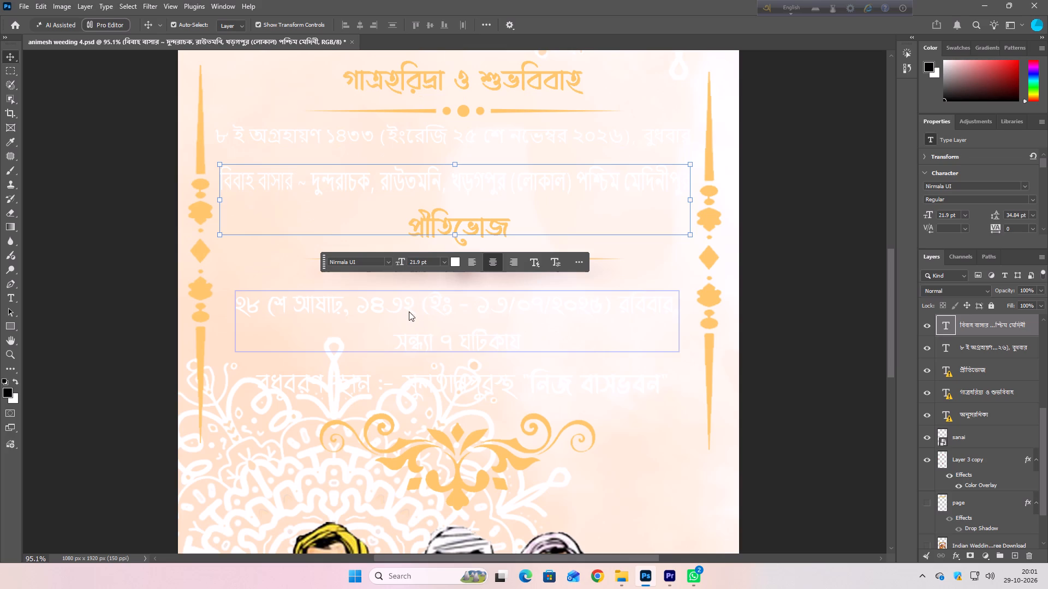
left_click(426, 293)
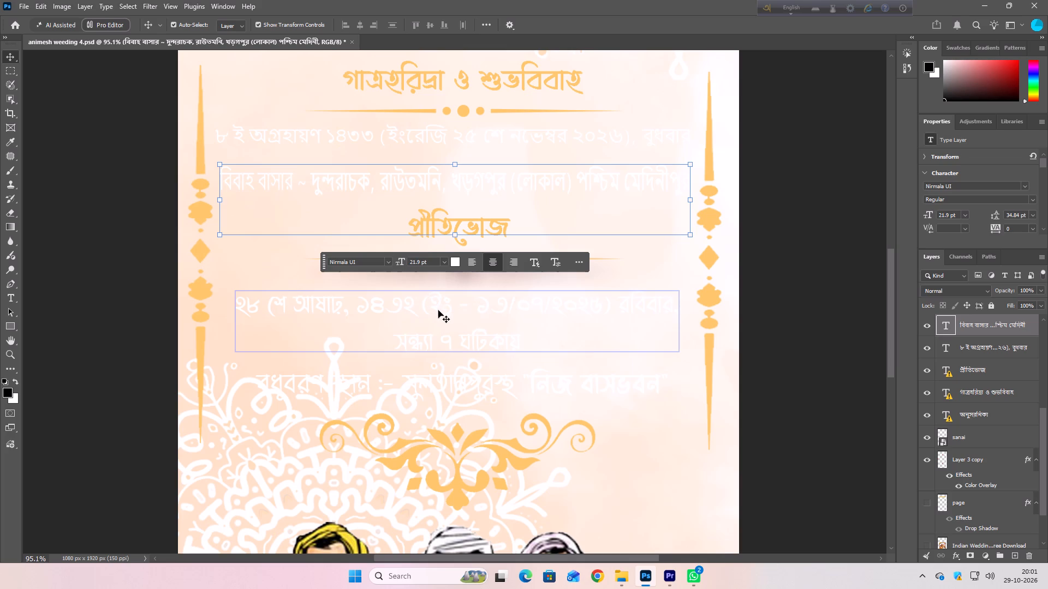
right_click(438, 309)
double_click(457, 314)
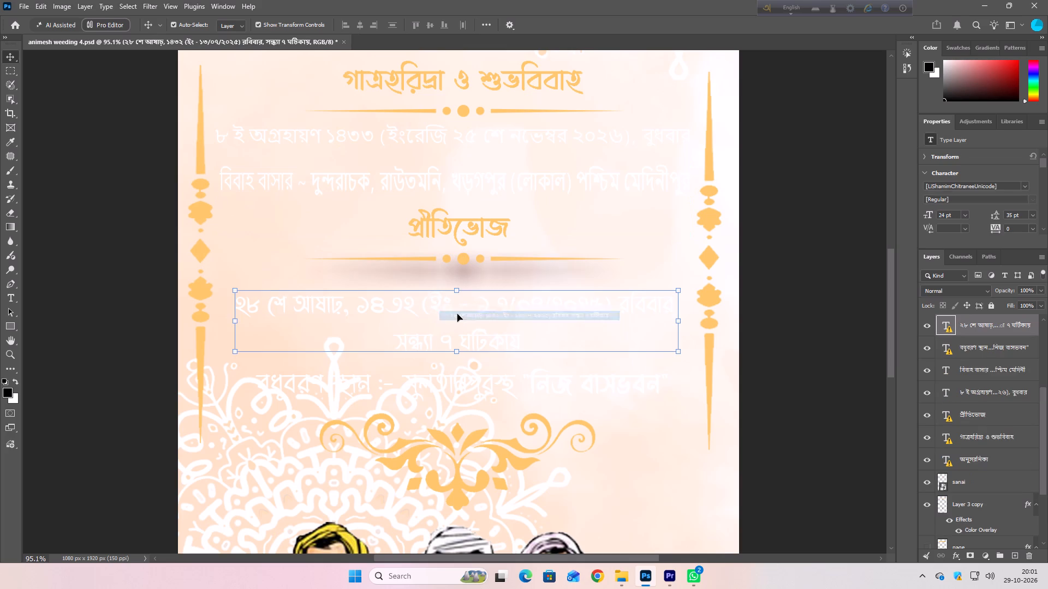
double_click(455, 308)
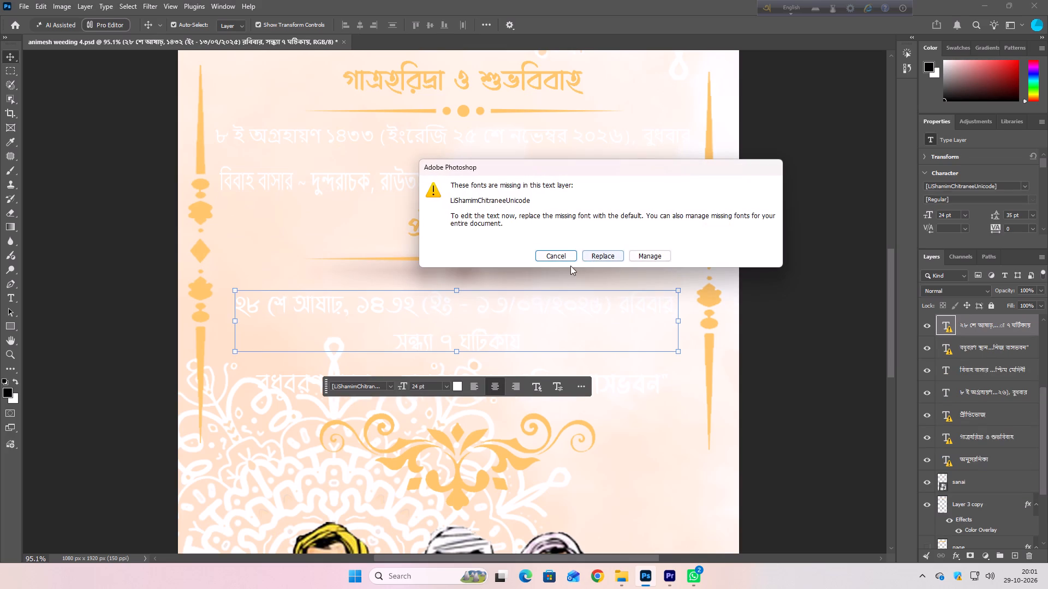
left_click(611, 251)
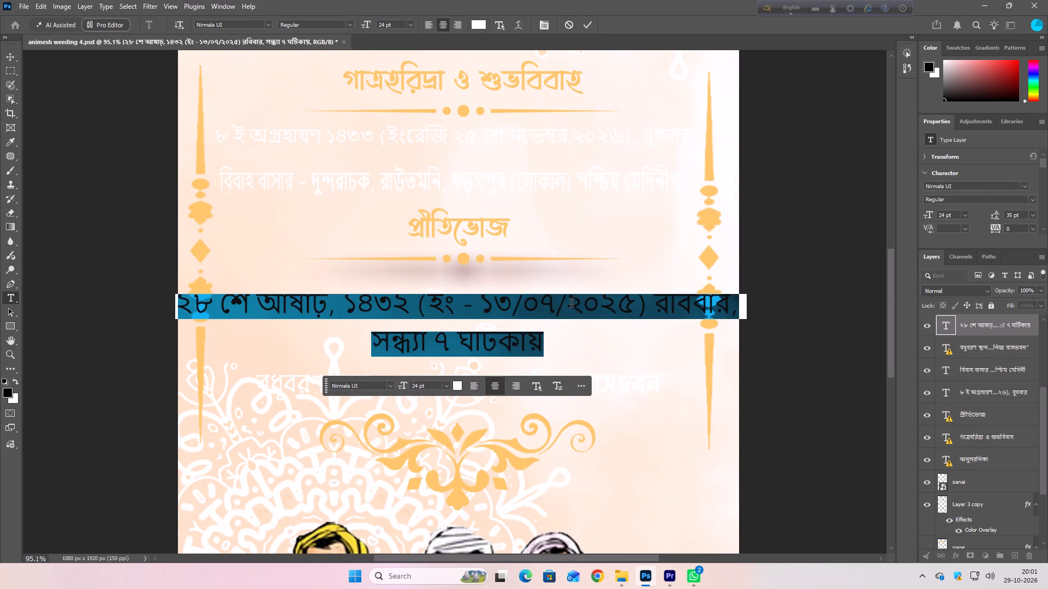
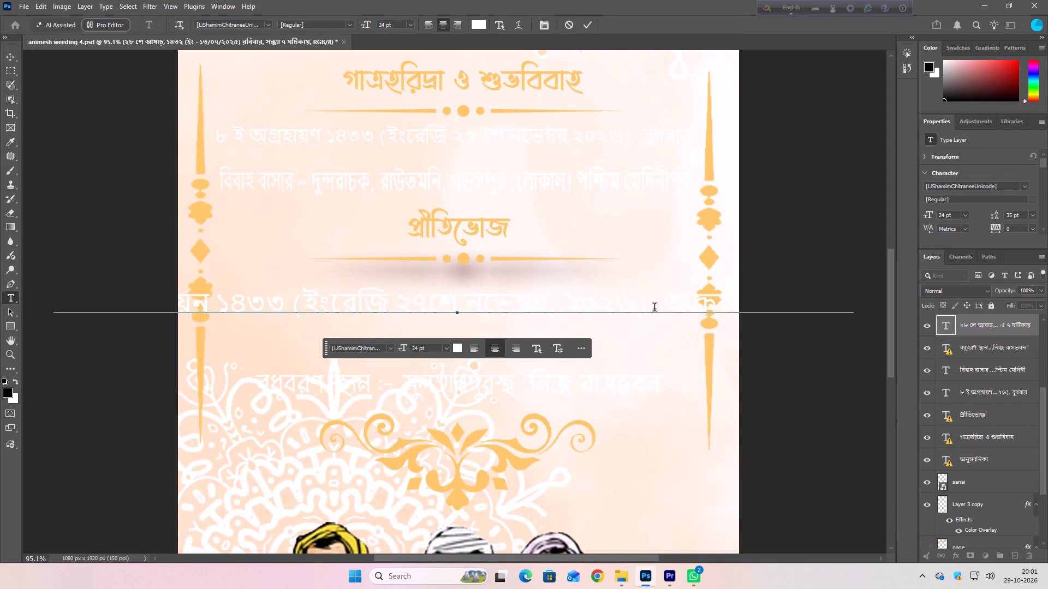
Break the reception date text under প্রীতিভোজ before শুক্রবার so the weekday and time form a second line, and leave text editing.
left_click(654, 309)
key("Return")
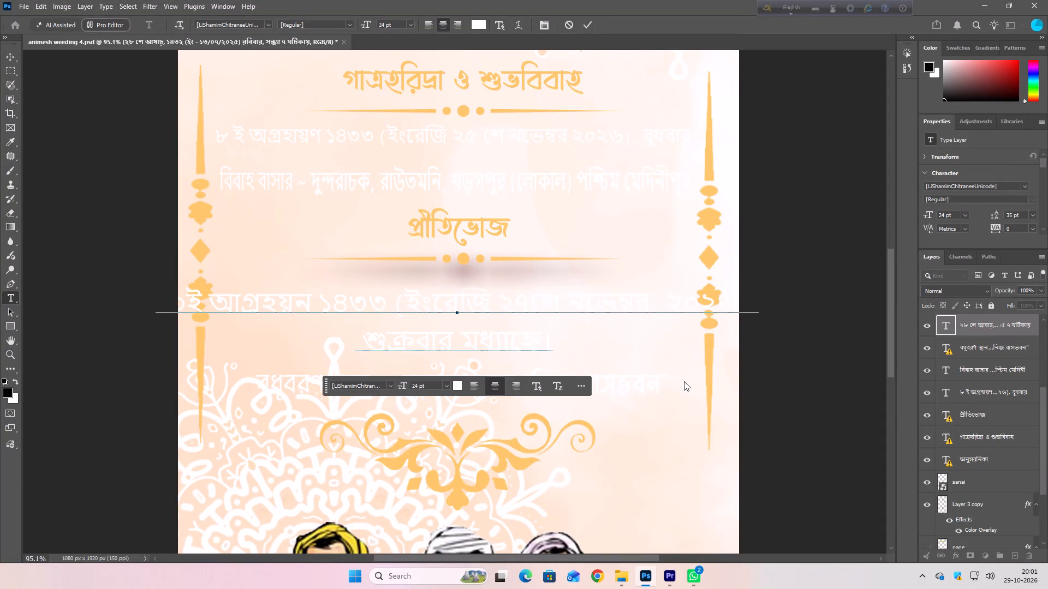
left_click(12, 59)
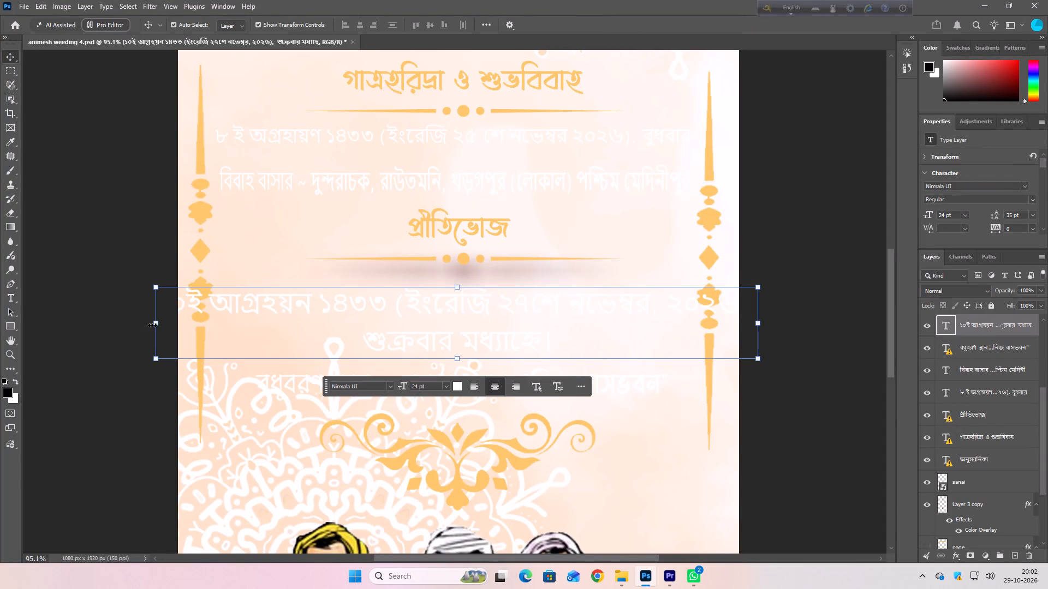
Scale the two-line reception date down proportionally to about 18.73 pt so it fits between the side ornaments.
left_click_drag(152, 325, 216, 324)
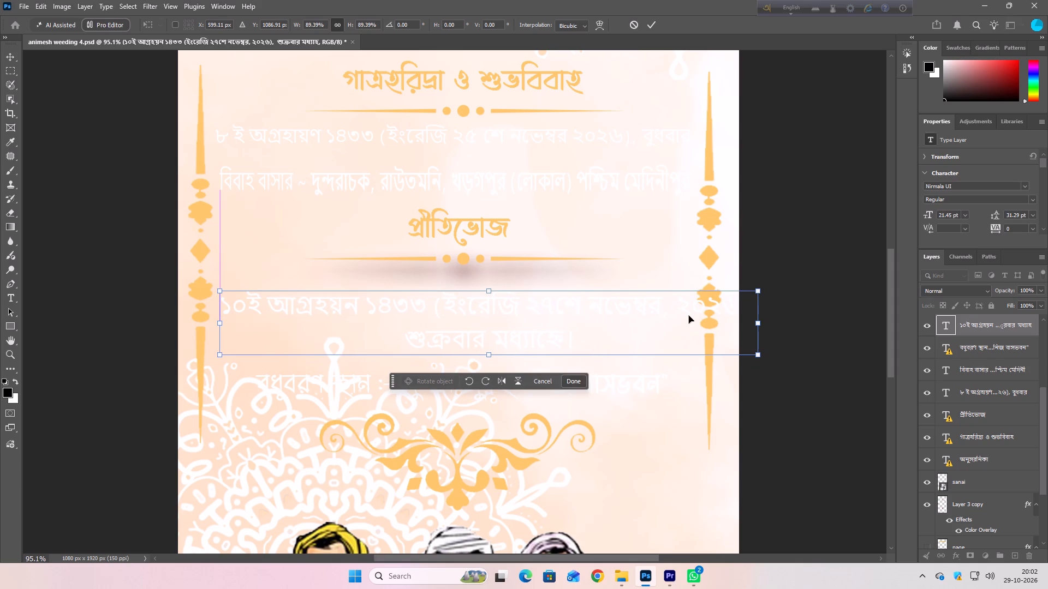
left_click_drag(757, 324, 686, 317)
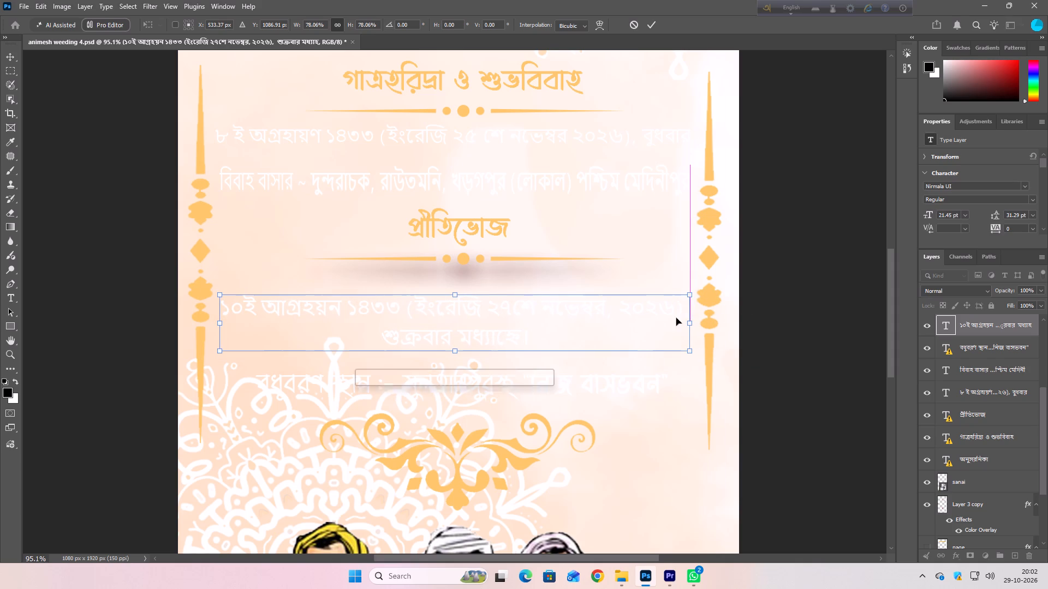
left_click(608, 321)
double_click(609, 318)
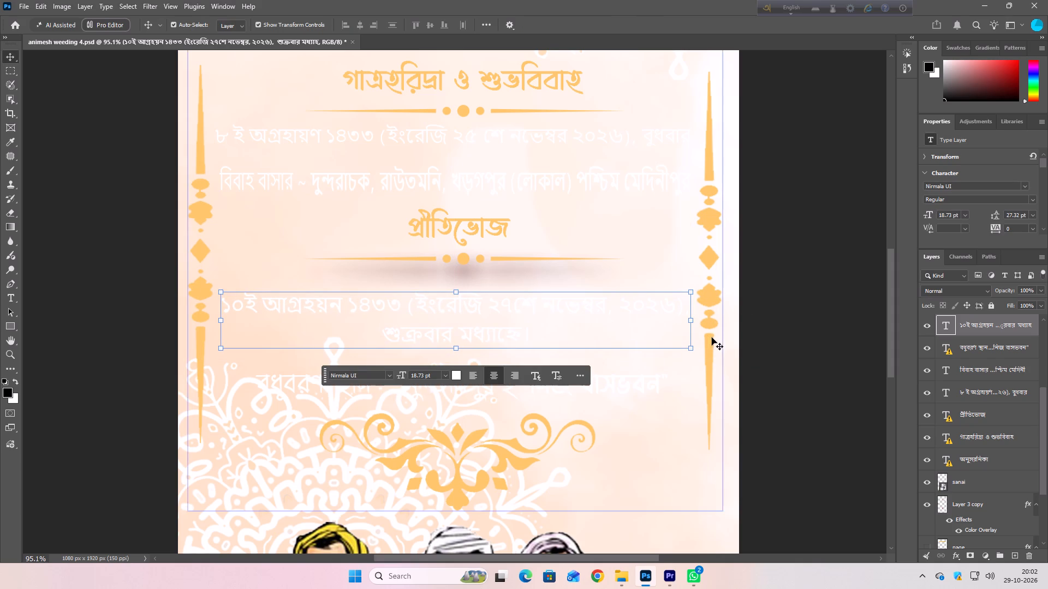
Review the invitation layout and identify the বধুবরণ স্থান text layer by hiding and showing it.
scroll(511, 490, "down", 4)
scroll(503, 487, "up", 8)
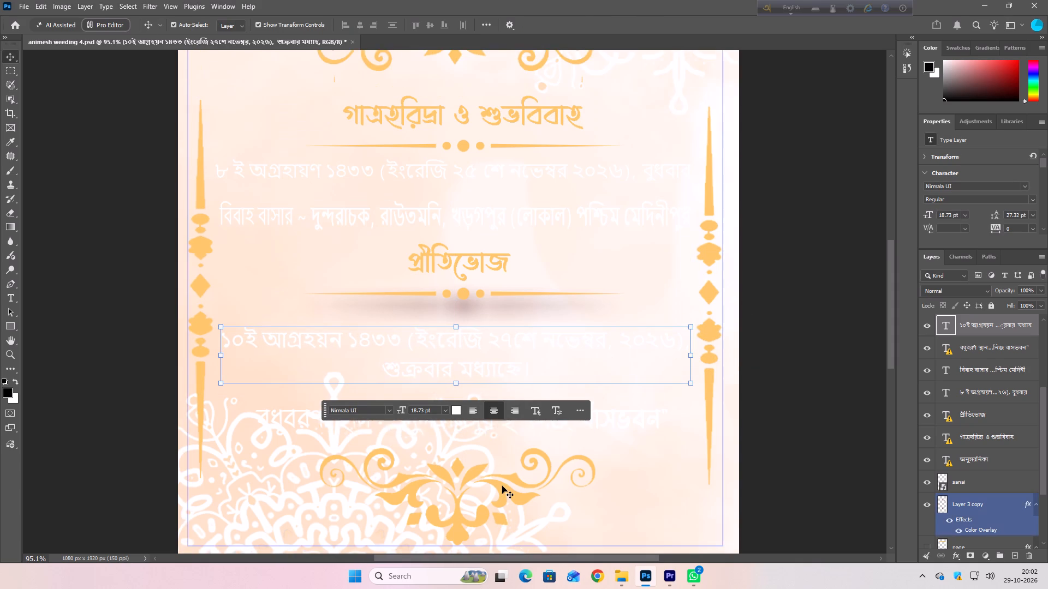
scroll(502, 486, "up", 16)
scroll(515, 474, "down", 12)
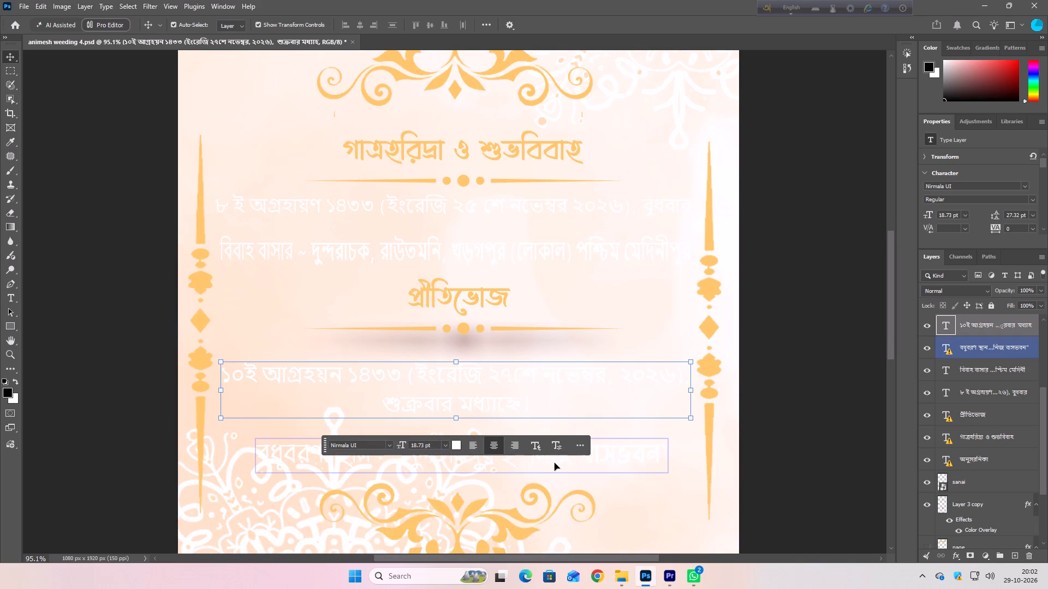
left_click(924, 351)
left_click(924, 351)
scroll(473, 456, "down", 8)
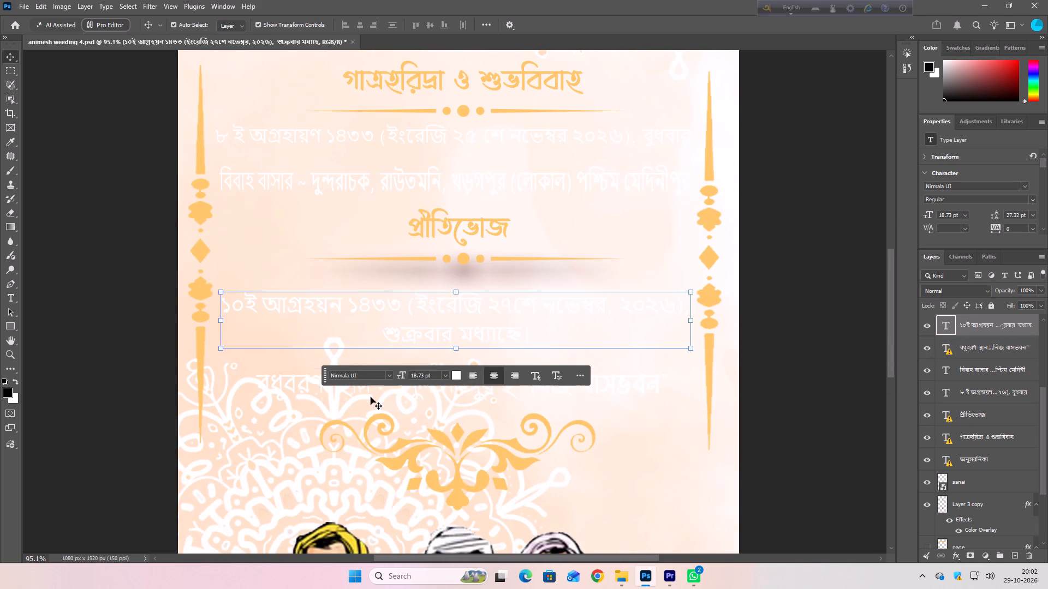
Open the বধুবরণ স্থান line for editing with its missing font replaced by the default, and highlight the venue text after the label.
left_click(379, 429)
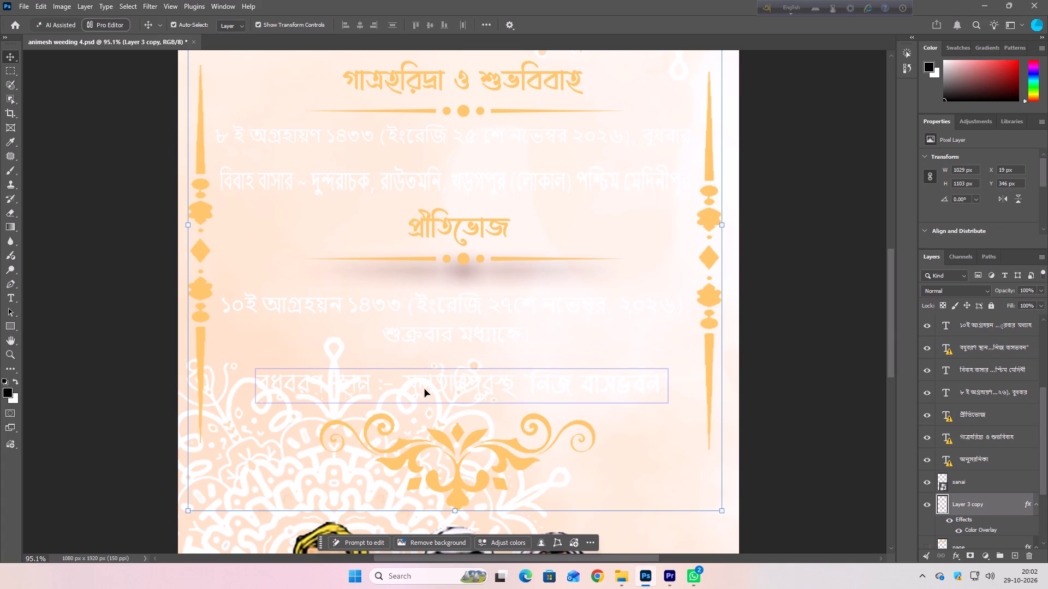
double_click(425, 389)
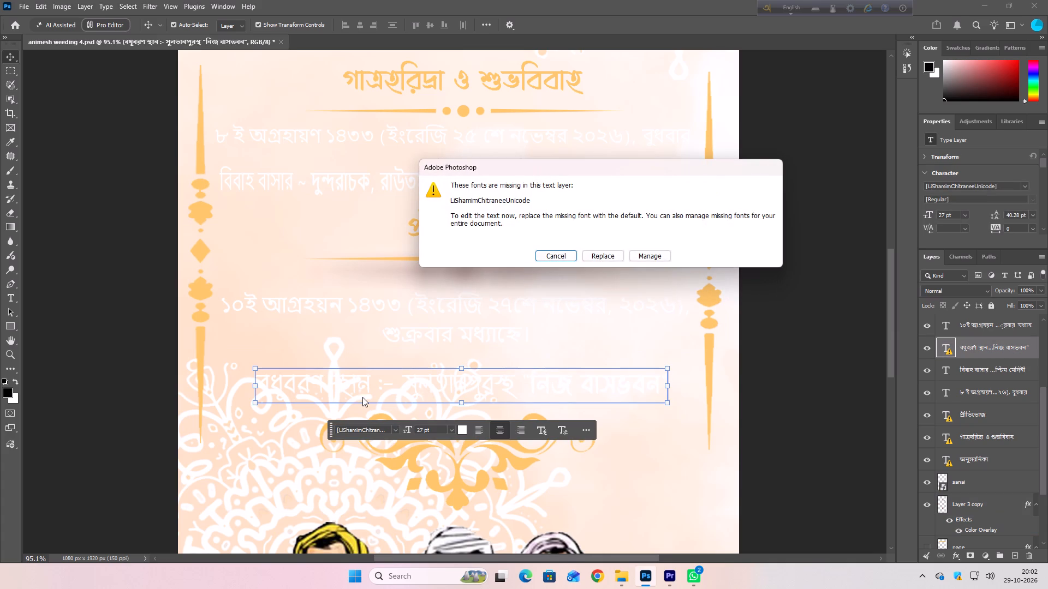
left_click(340, 380)
left_click(604, 256)
left_click(405, 392)
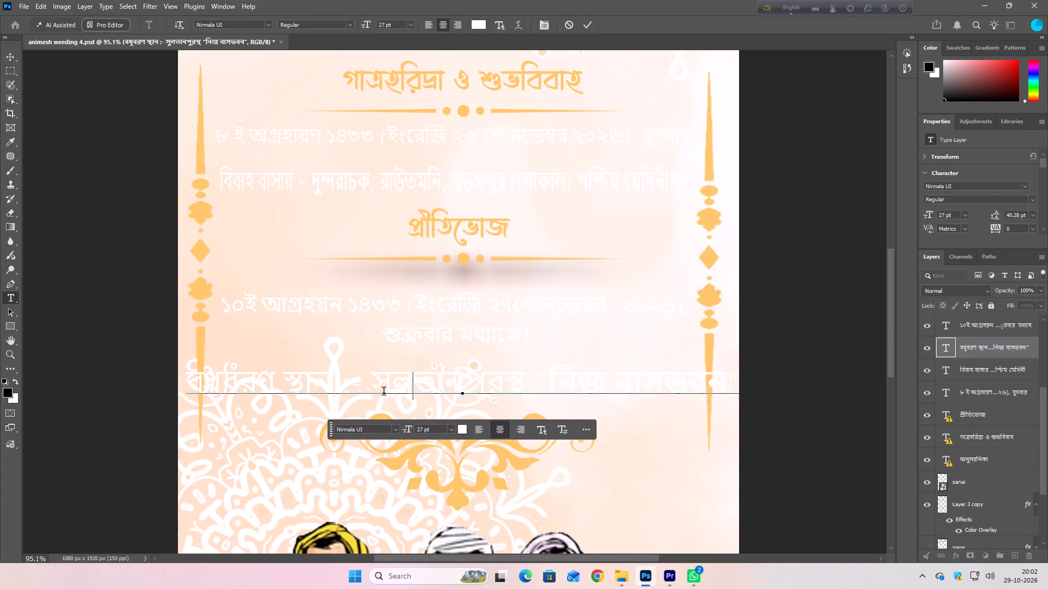
left_click_drag(373, 377, 775, 382)
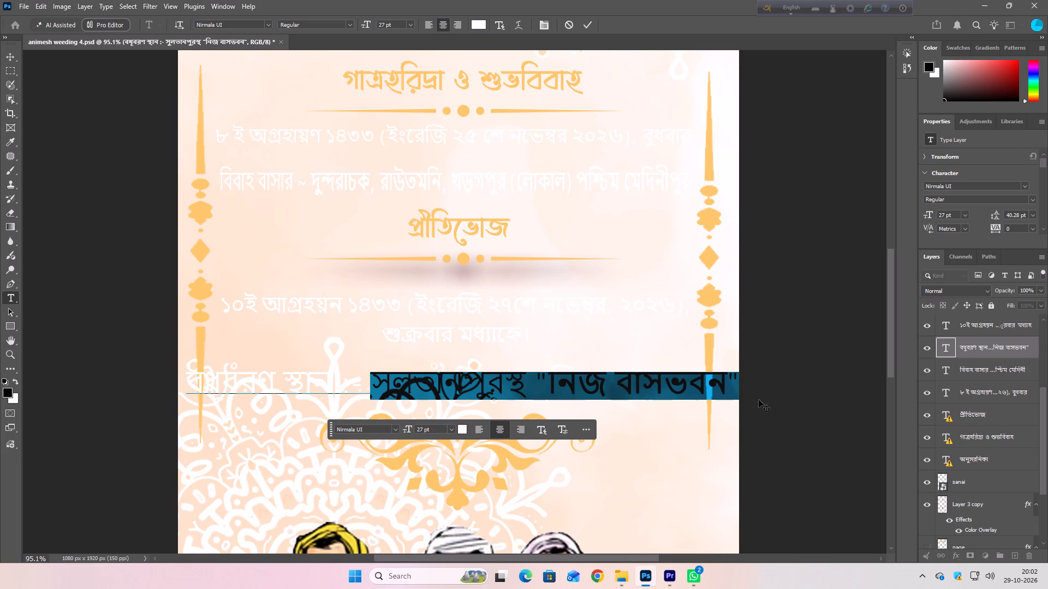
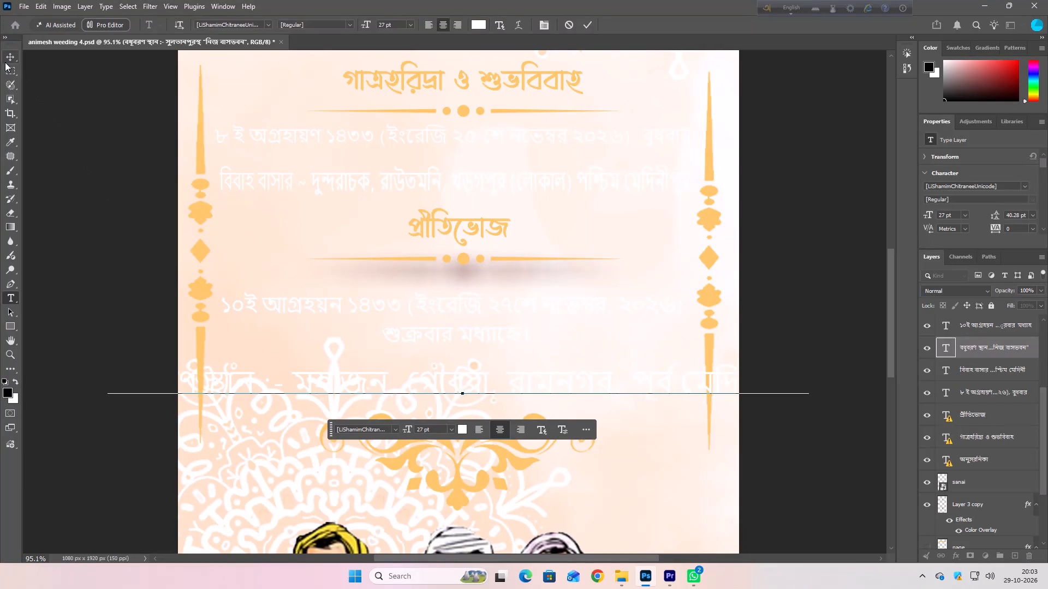
Scale the বধুবরণ স্থান venue line down proportionally to about 17.96 pt and center it between the side ornaments.
left_click(7, 61)
left_click_drag(109, 385, 150, 384)
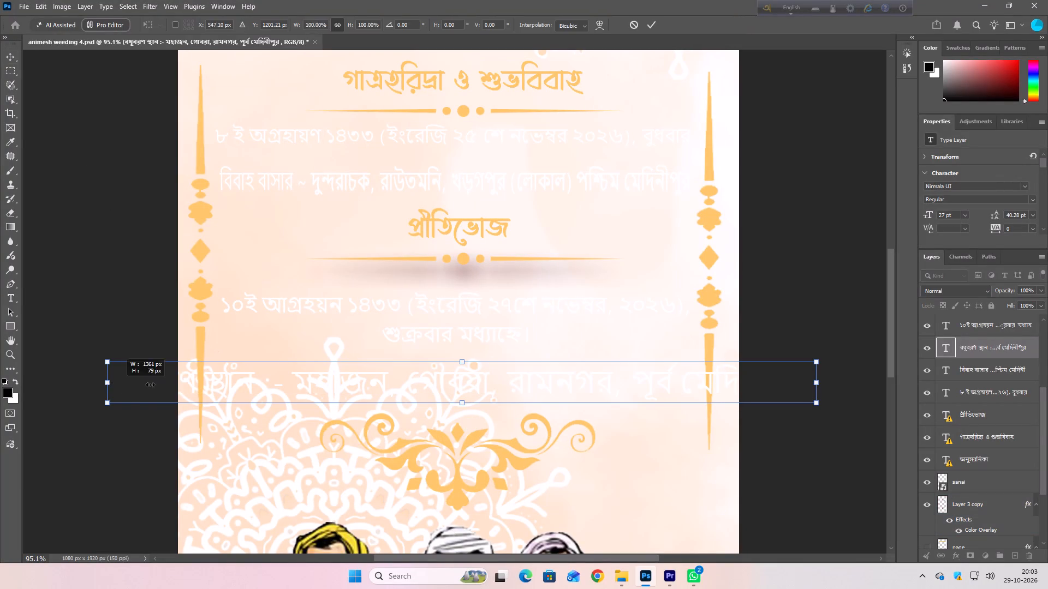
left_click_drag(150, 384, 288, 384)
left_click_drag(478, 390, 403, 387)
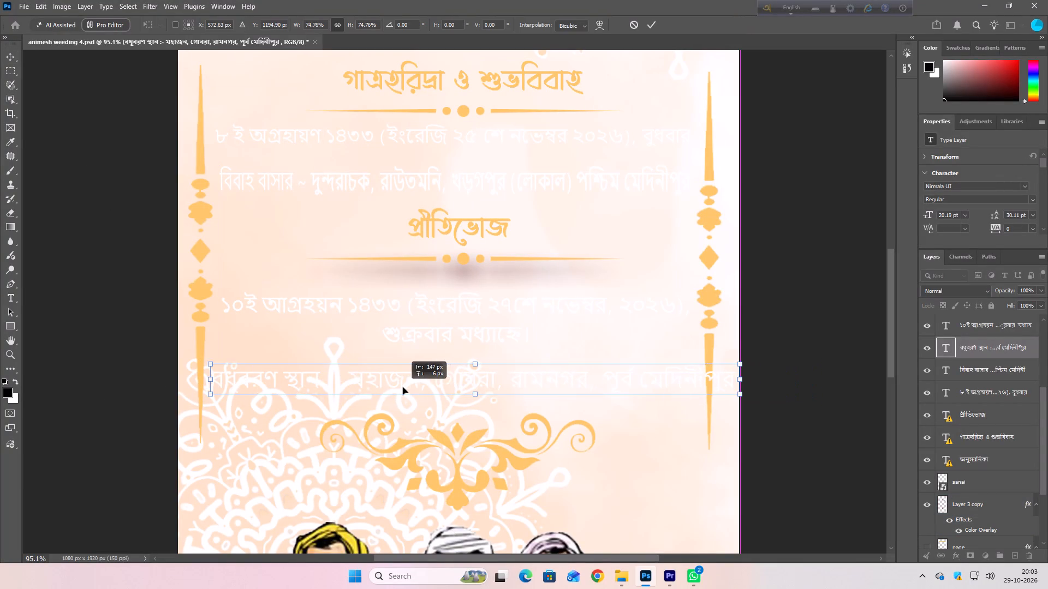
left_click_drag(403, 387, 410, 389)
left_click_drag(748, 383, 679, 381)
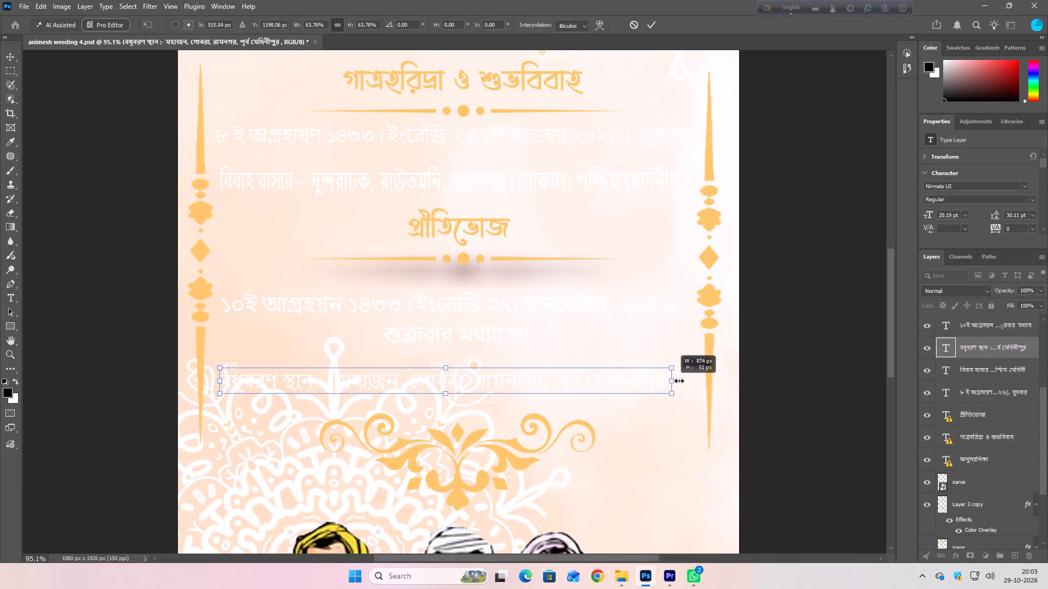
left_click_drag(679, 381, 693, 380)
left_click_drag(544, 387, 549, 384)
double_click(549, 384)
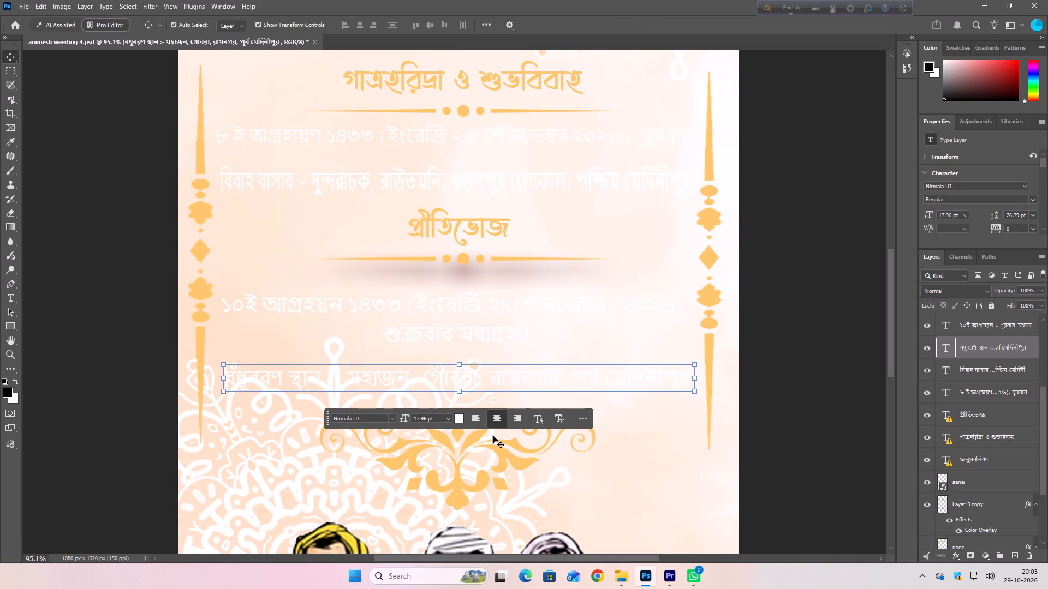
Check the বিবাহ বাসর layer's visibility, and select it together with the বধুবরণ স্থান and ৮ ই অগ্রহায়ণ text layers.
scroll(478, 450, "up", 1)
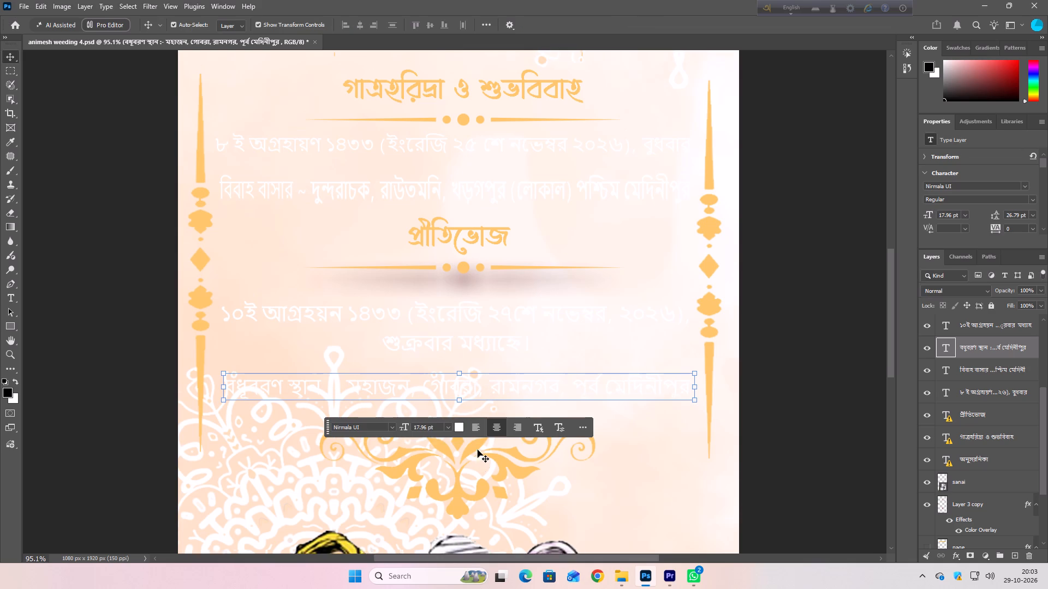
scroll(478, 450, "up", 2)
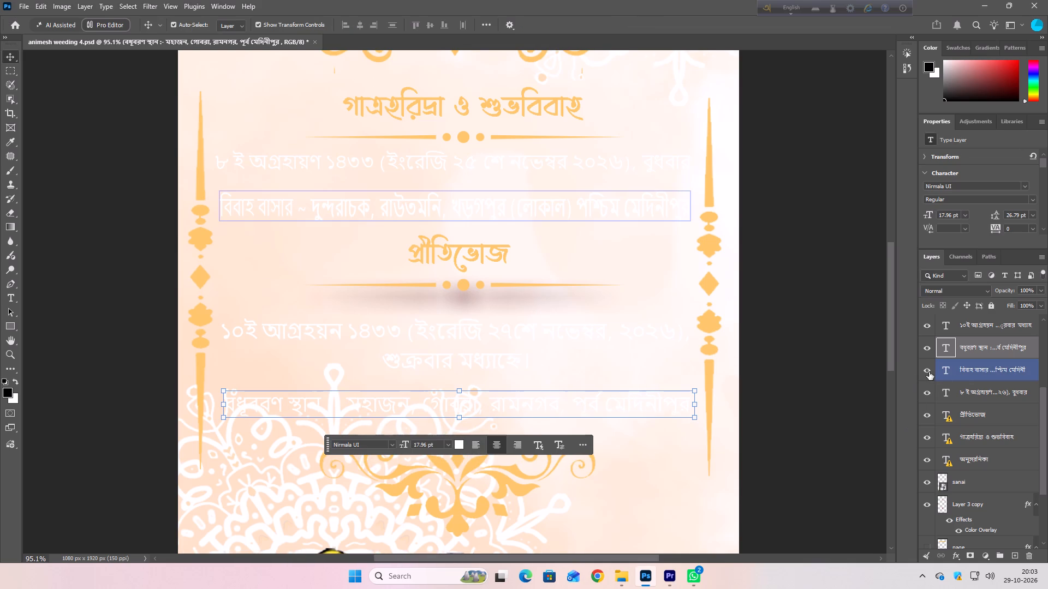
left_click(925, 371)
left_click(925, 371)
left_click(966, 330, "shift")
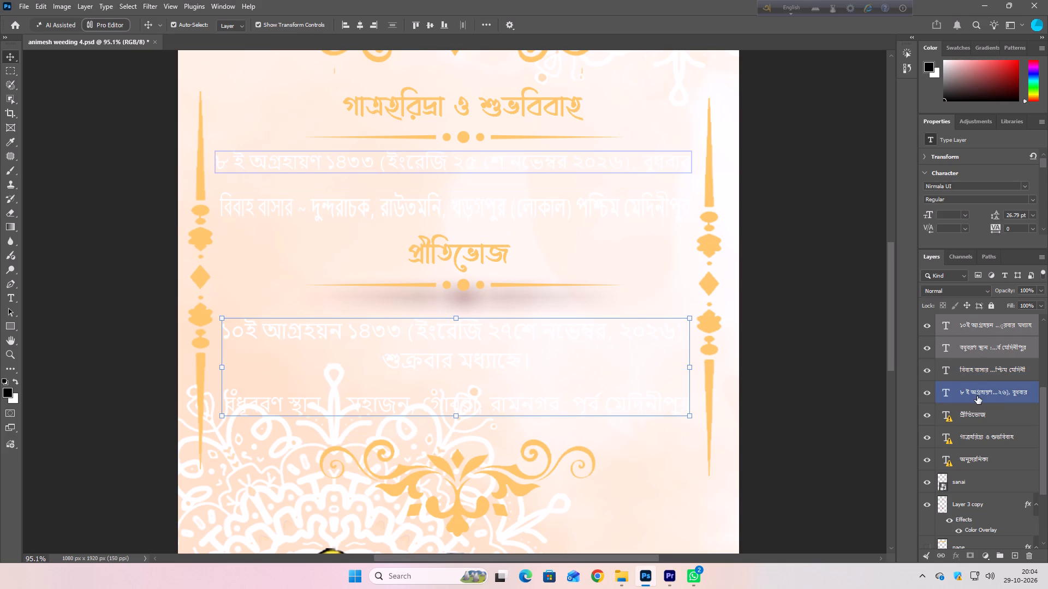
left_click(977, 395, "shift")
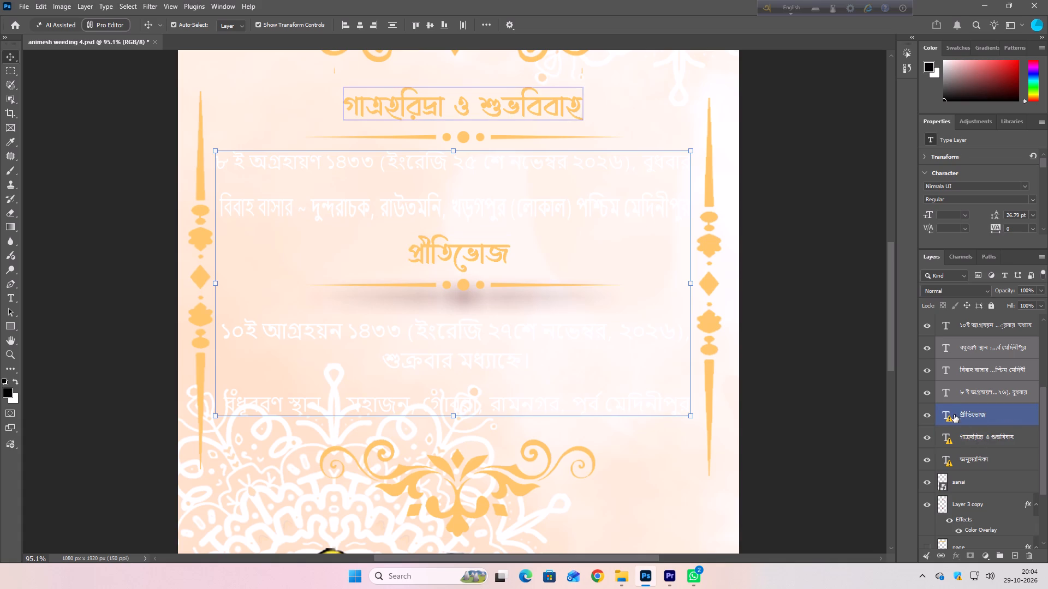
Hide the Triangle 1 copy, Triangle 1 copy 2 and lata upper layers.
scroll(952, 401, "up", 2)
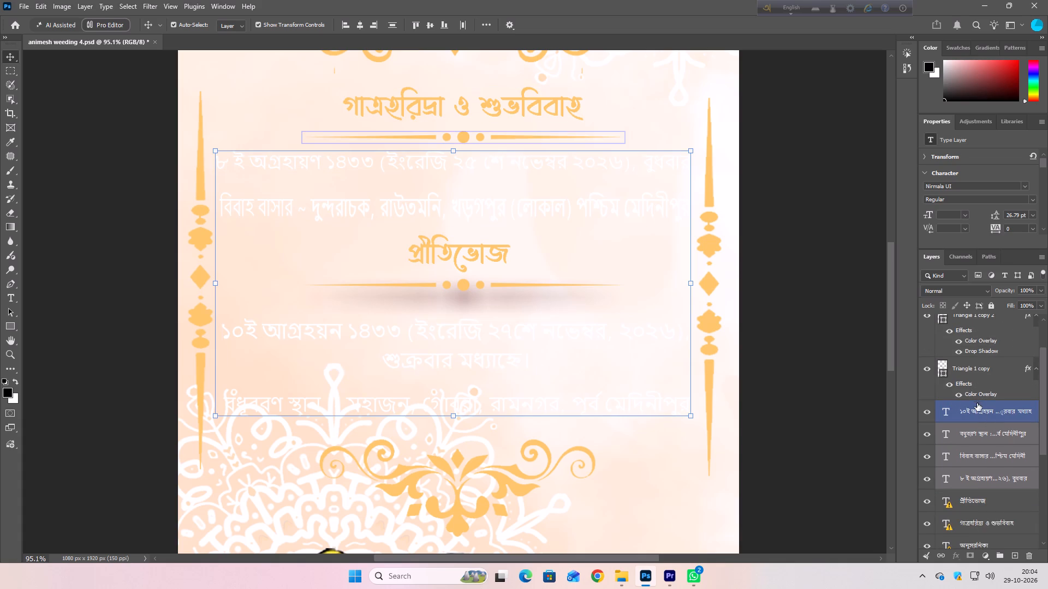
left_click(927, 370)
scroll(926, 371, "up", 4)
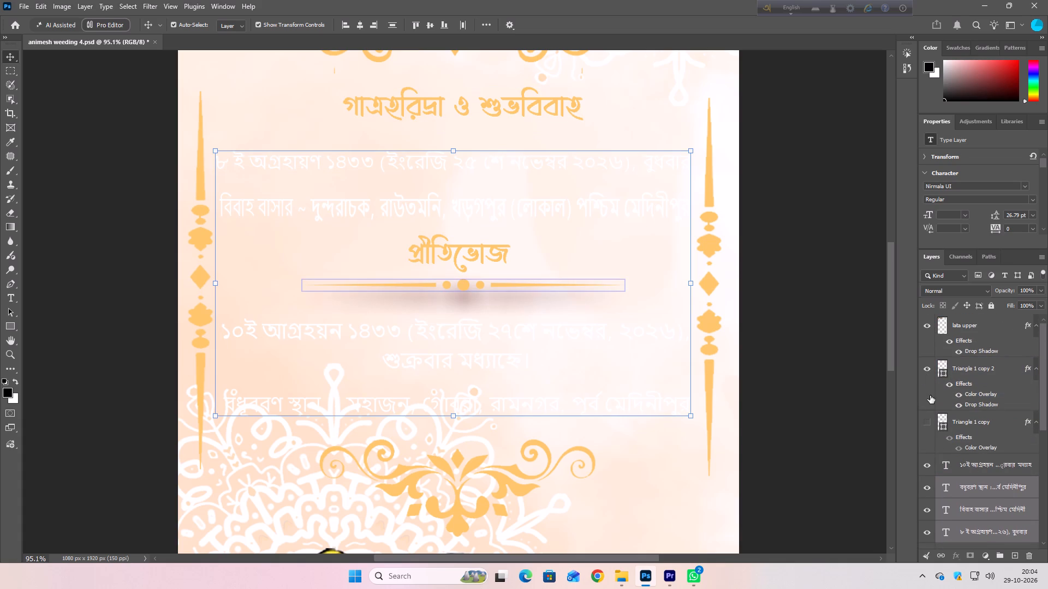
left_click(928, 368)
scroll(928, 375, "up", 4)
left_click(924, 327)
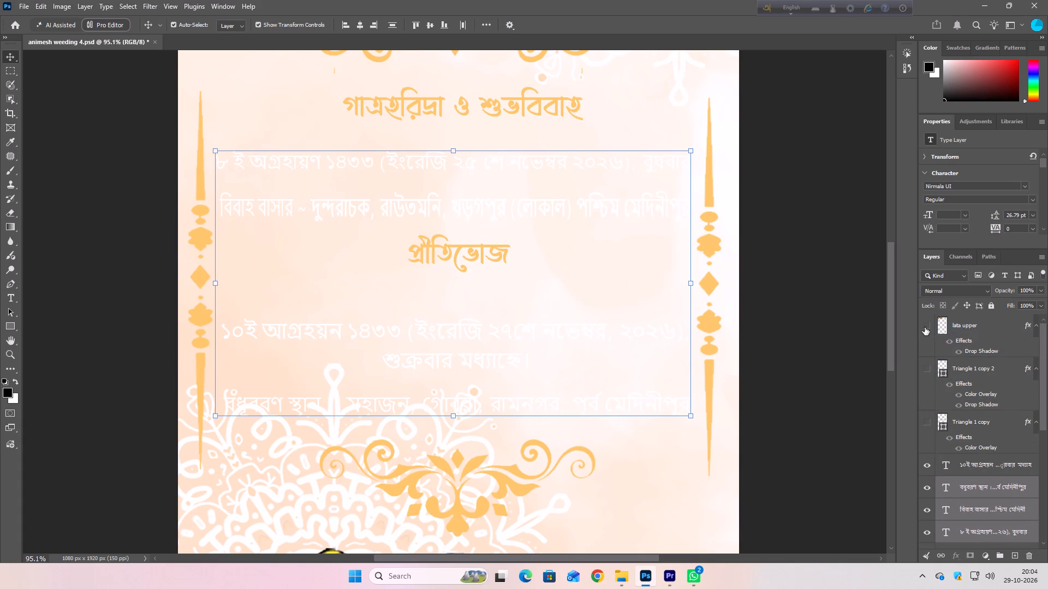
scroll(943, 400, "up", 4)
Hide the sanai, Layer 3 copy, bg and Background layers to leave the invitation text on transparency.
scroll(943, 400, "down", 4)
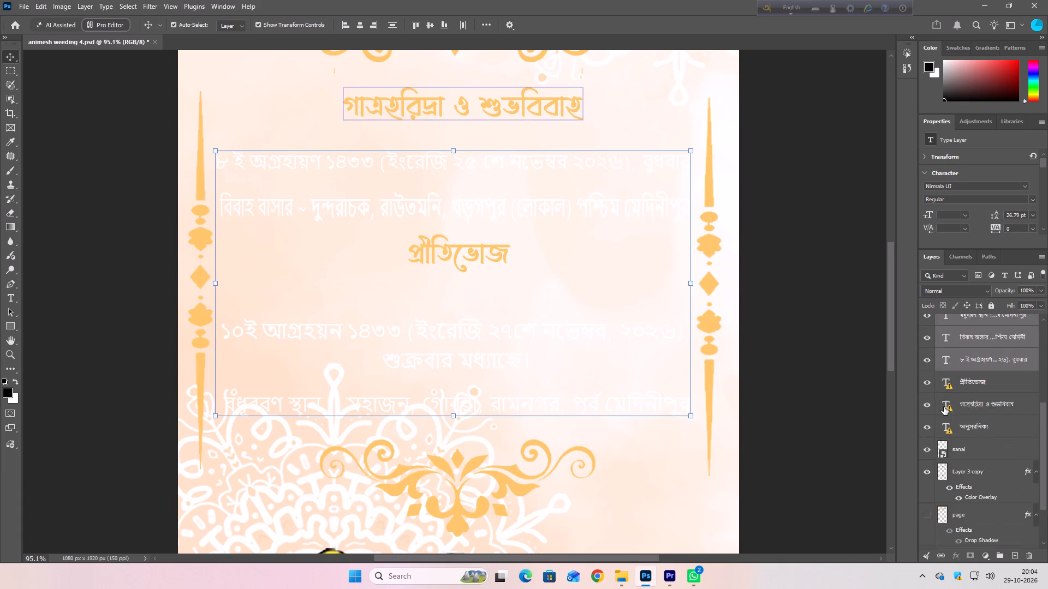
scroll(944, 407, "down", 4)
left_click(926, 386)
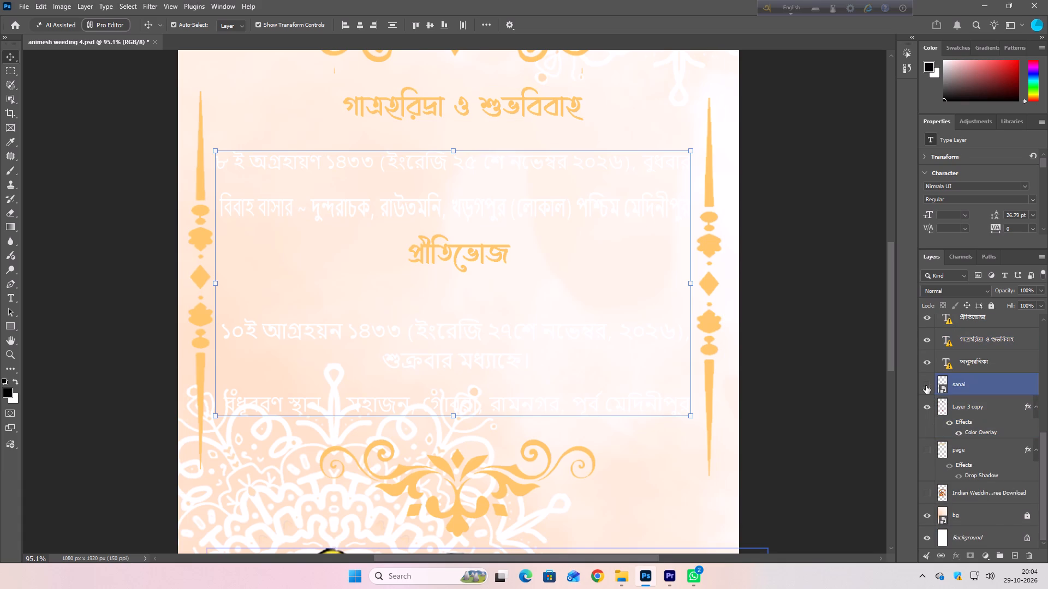
left_click(927, 408)
left_click(933, 450)
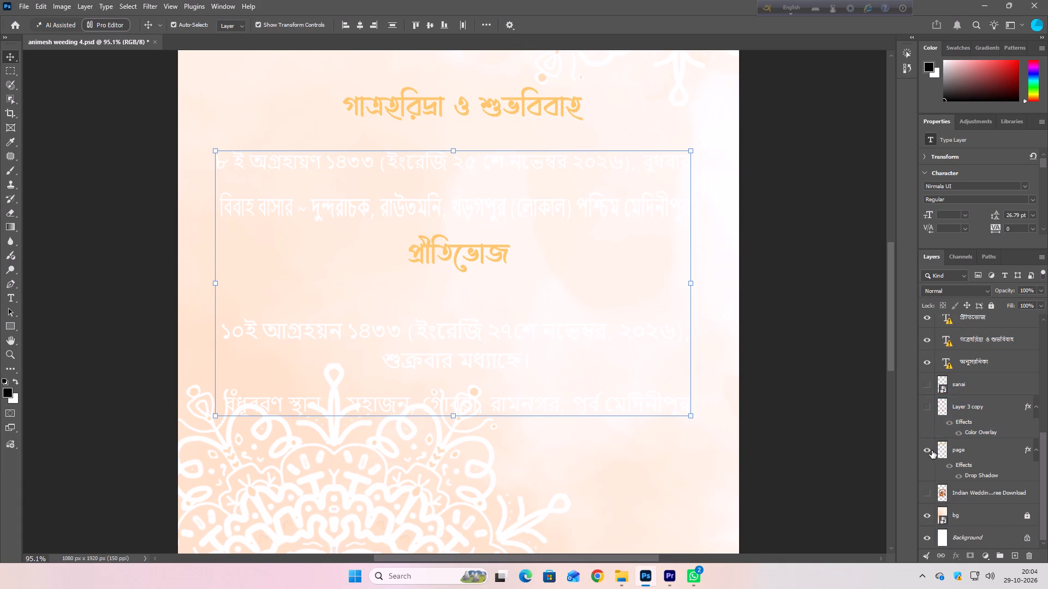
left_click(926, 518)
left_click(926, 542)
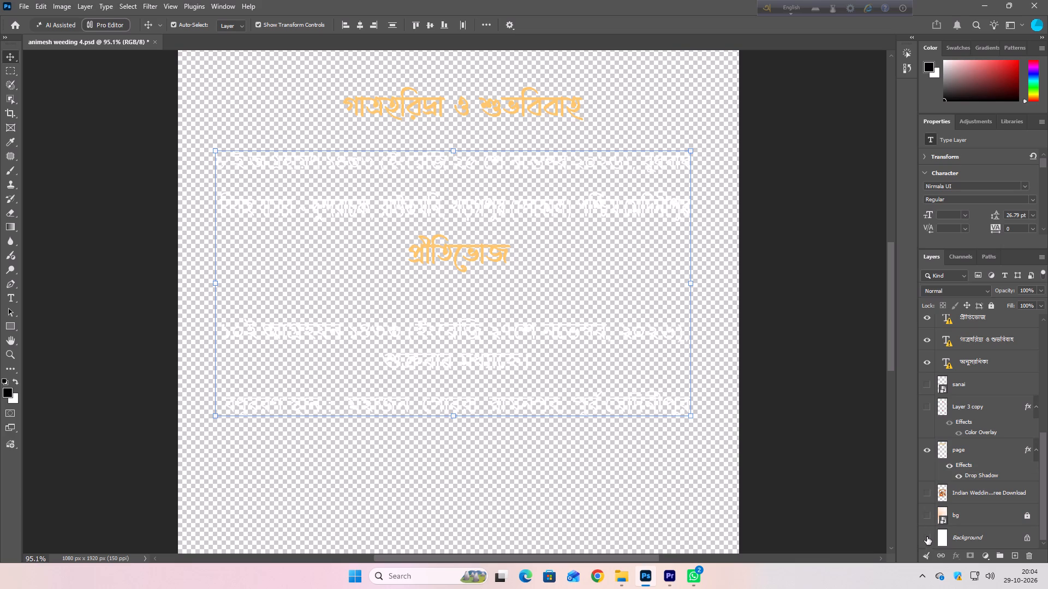
Go through the layer stack for remaining artwork and hide the page layer.
scroll(939, 482, "down", 4)
scroll(939, 482, "up", 7)
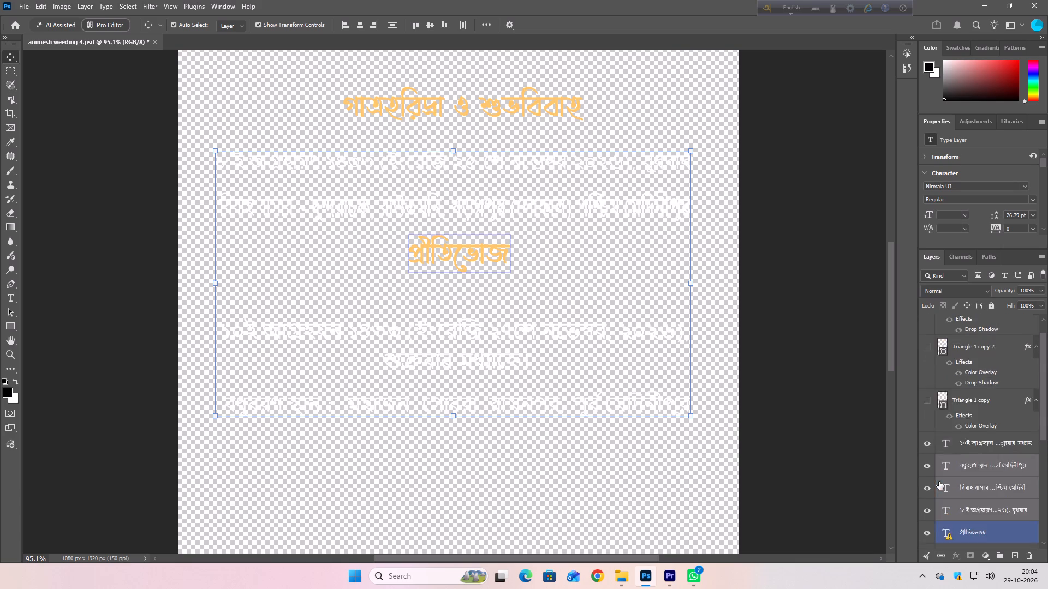
scroll(939, 482, "up", 2)
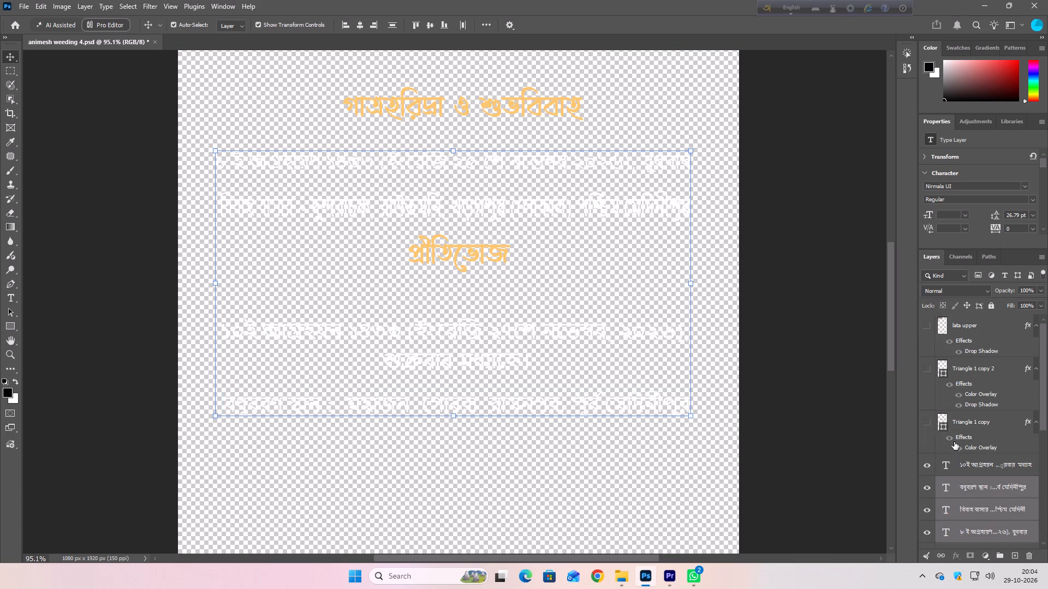
scroll(948, 440, "up", 4)
scroll(948, 440, "down", 9)
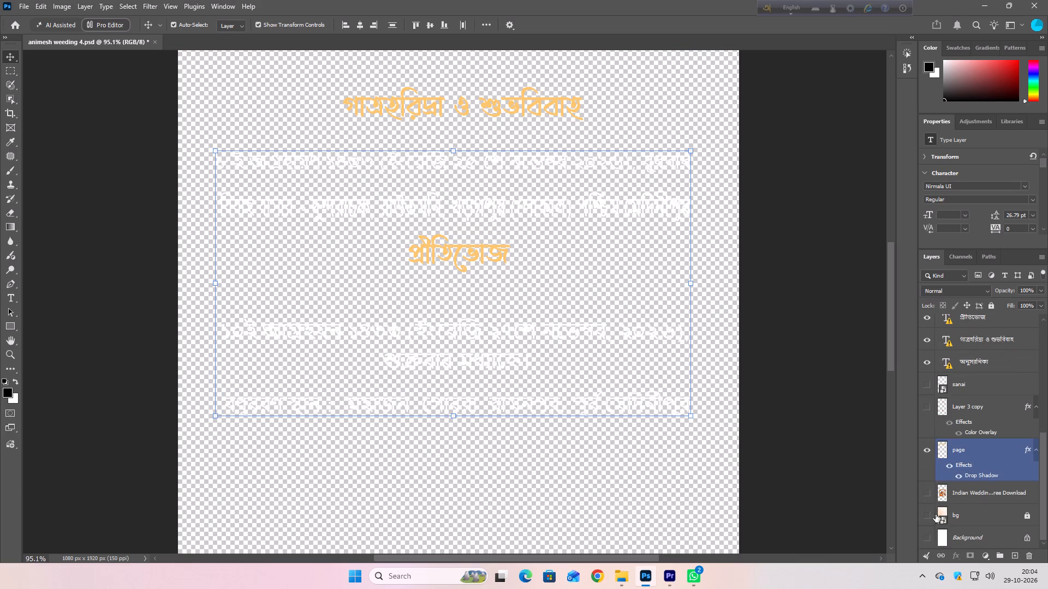
left_click(925, 450)
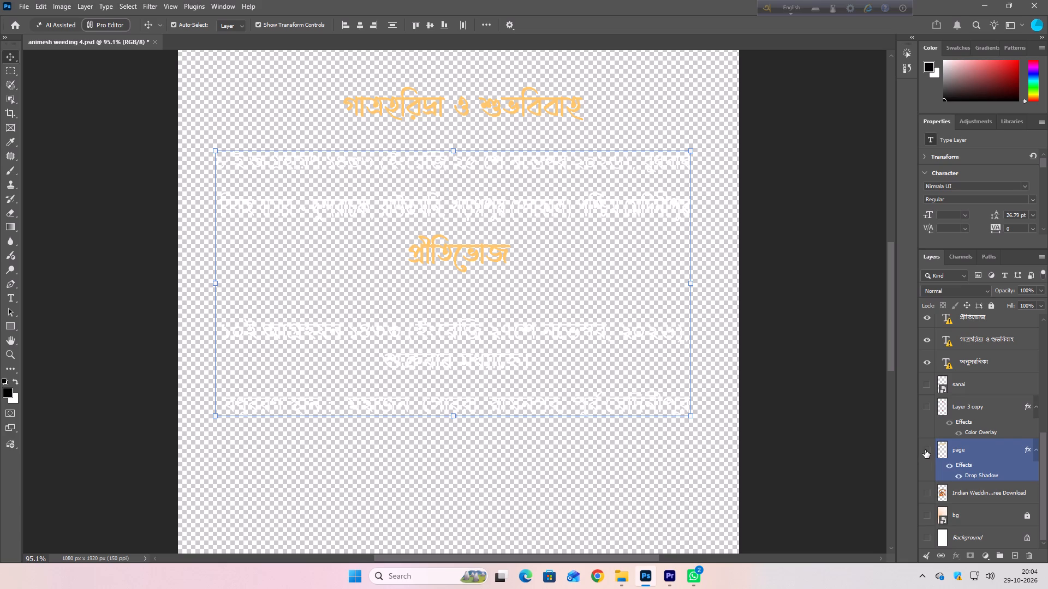
left_click(925, 450)
left_click(926, 453)
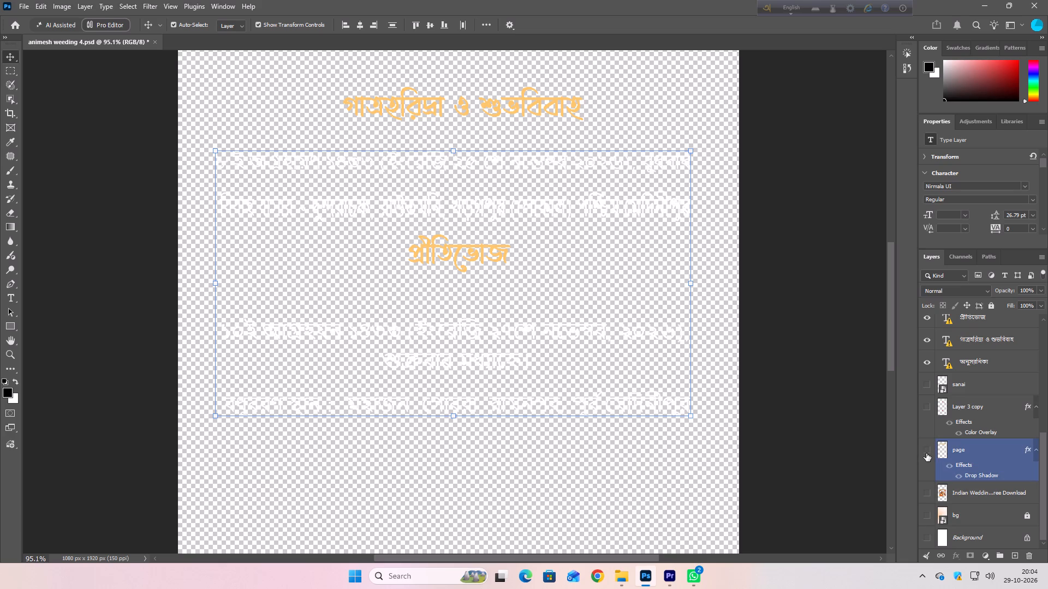
left_click(926, 453)
left_click(926, 453)
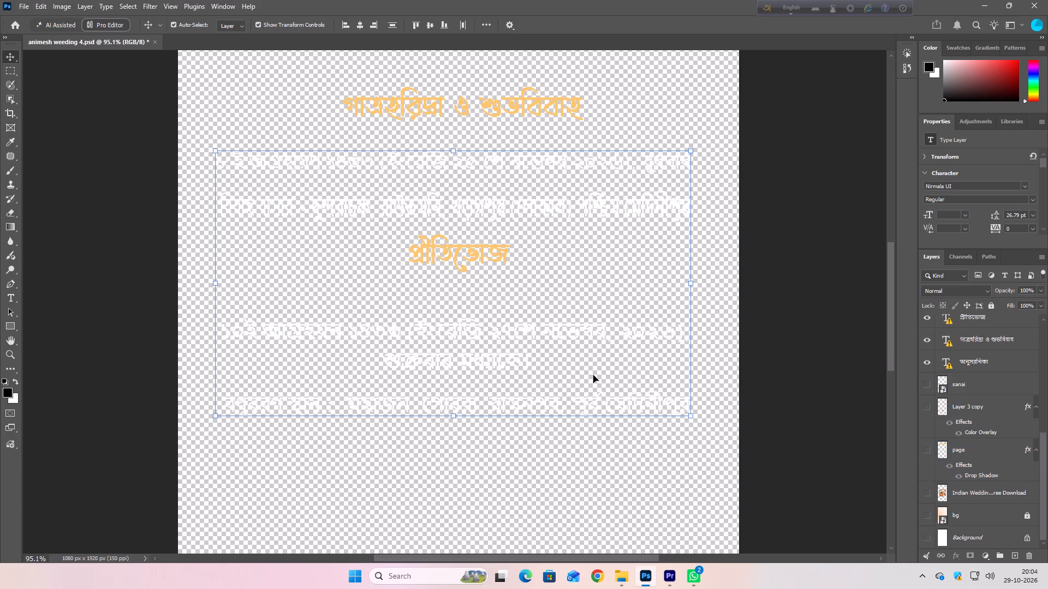
Examine which line each date and venue text layer holds by hiding and showing them one at a time.
scroll(557, 350, "down", 8, "alt")
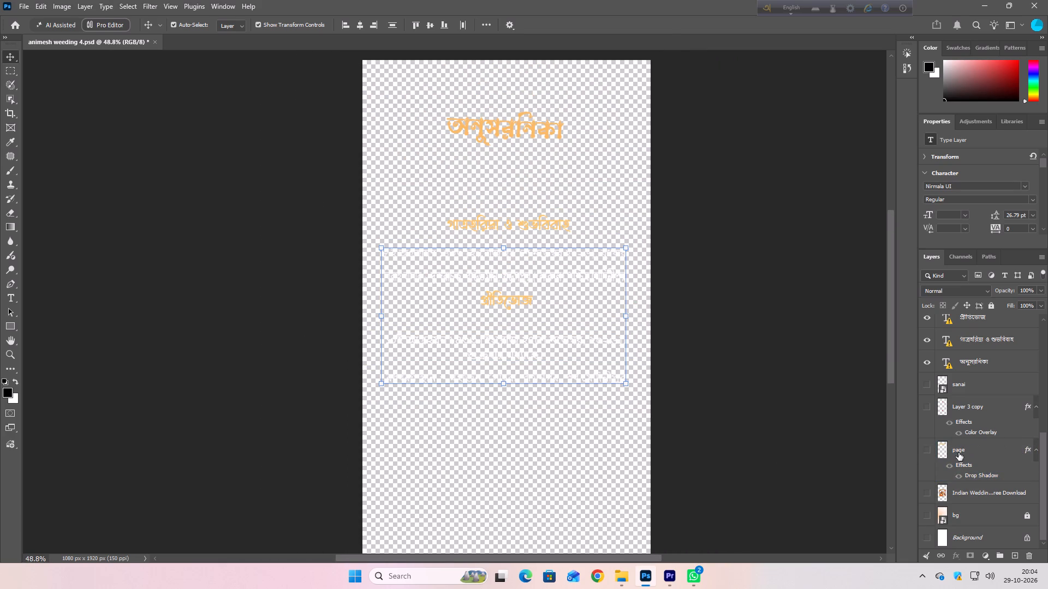
scroll(949, 450, "up", 14)
scroll(963, 430, "down", 3)
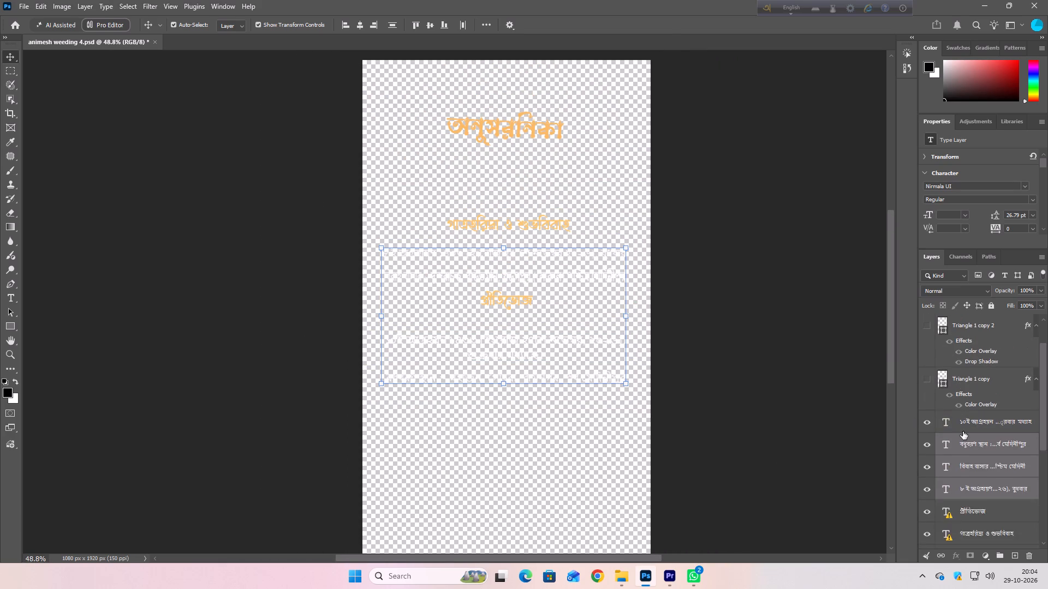
scroll(963, 431, "down", 17)
scroll(938, 506, "up", 5)
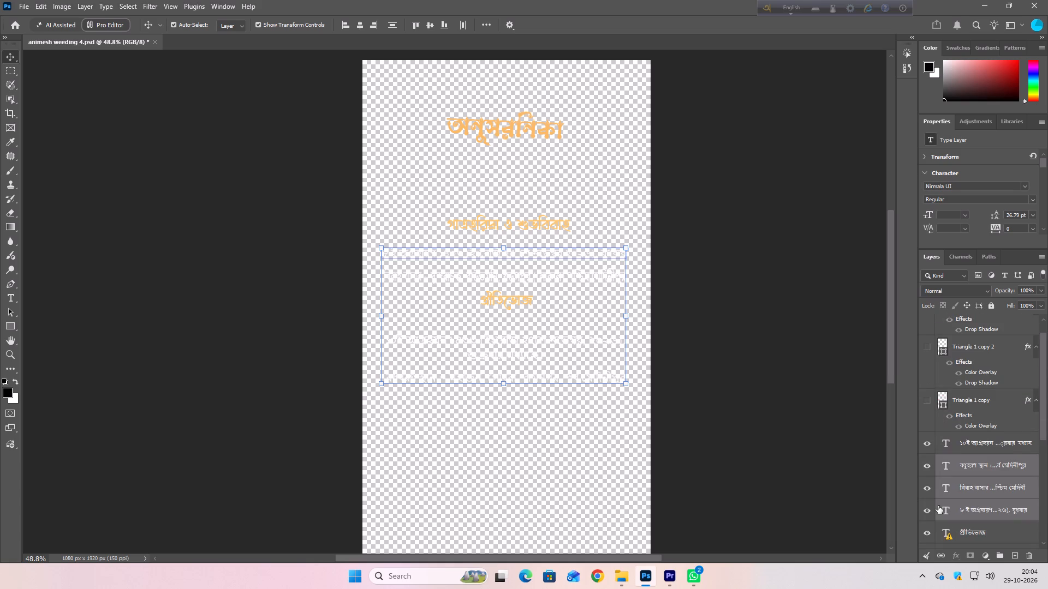
left_click(927, 444)
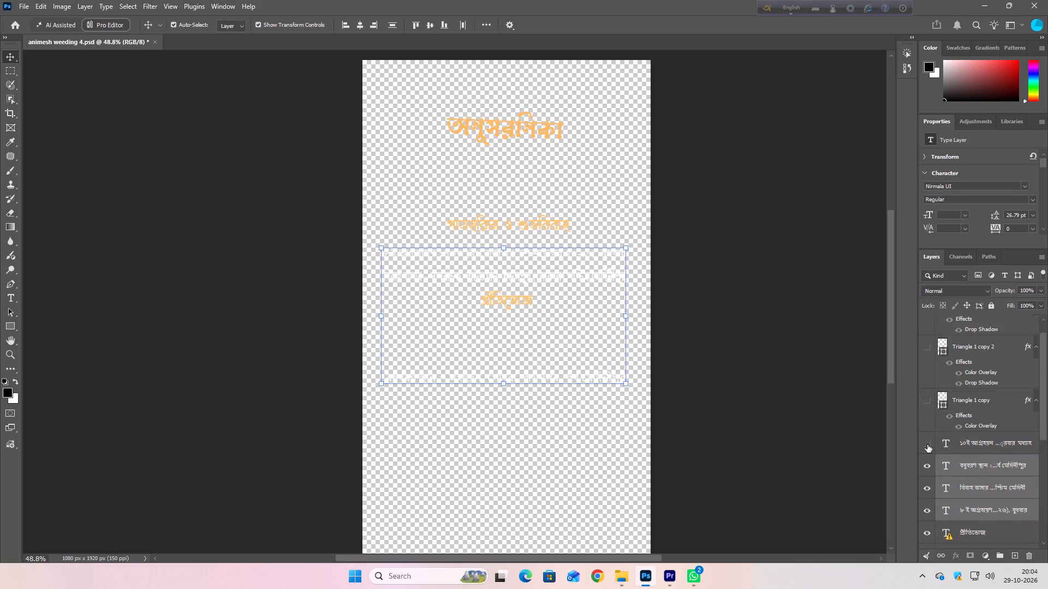
left_click(927, 444)
left_click(927, 470)
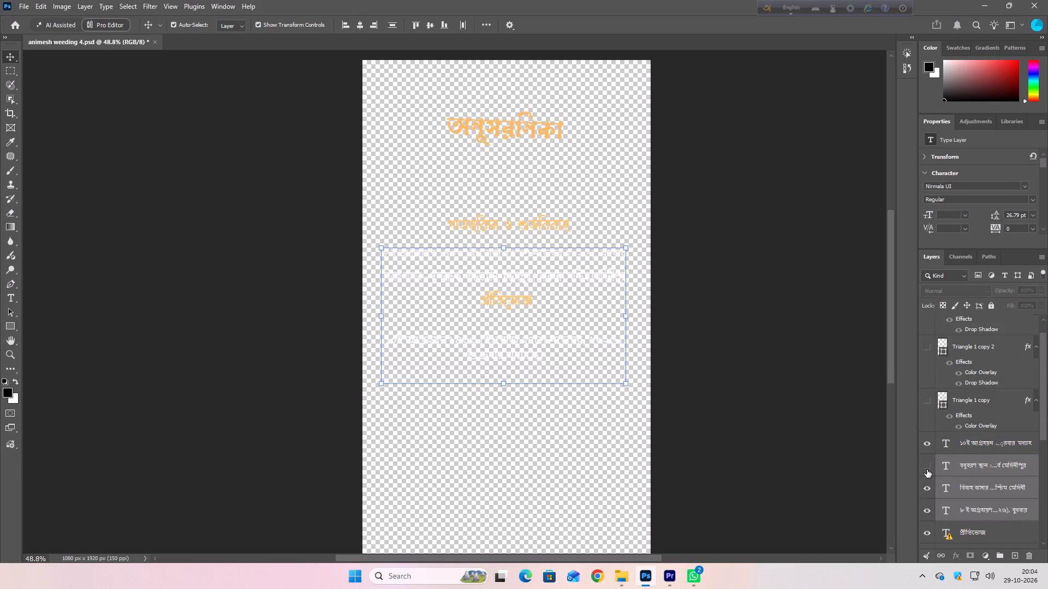
left_click(927, 470)
left_click(928, 489)
left_click(928, 489)
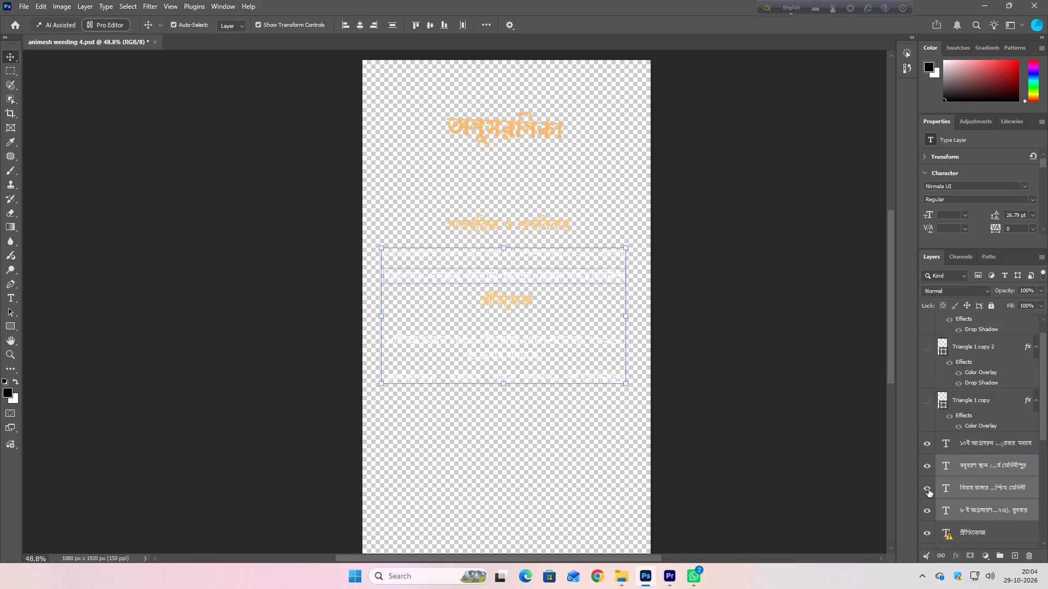
left_click(930, 511)
left_click(930, 511)
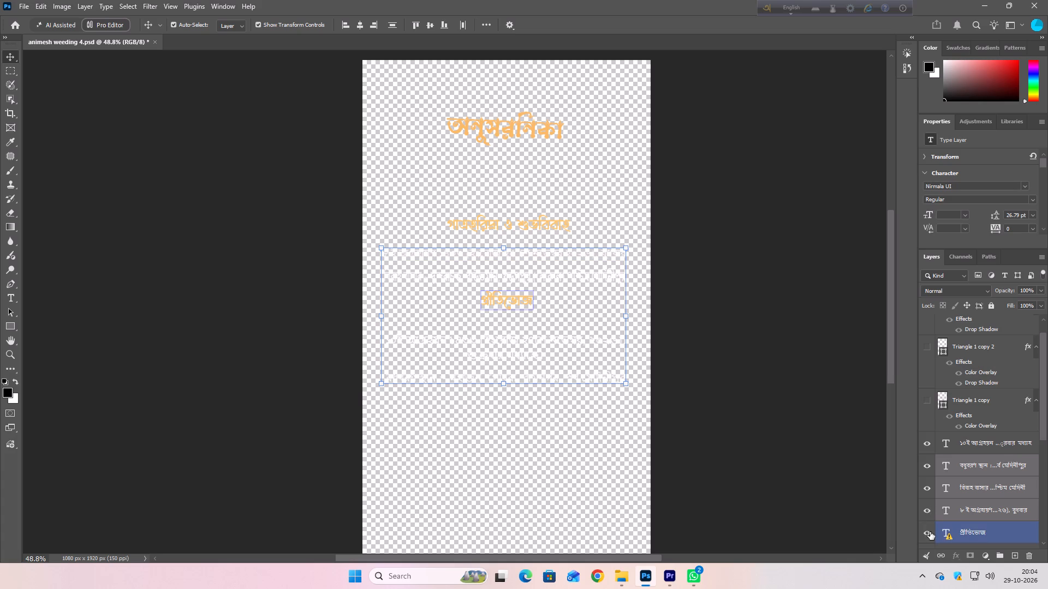
Hide the three heading text layers: প্রীতিভোজ, অনুসরণিকা, and গাত্রহরিদ্রা ও শুভবিবাহ.
left_click(928, 533)
scroll(956, 528, "down", 4)
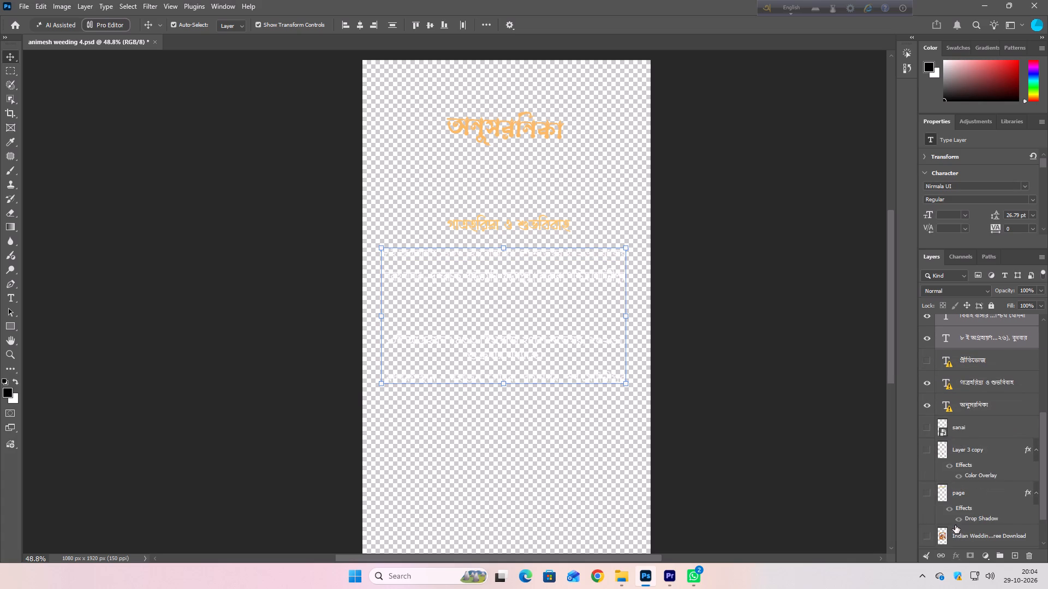
left_click(927, 406)
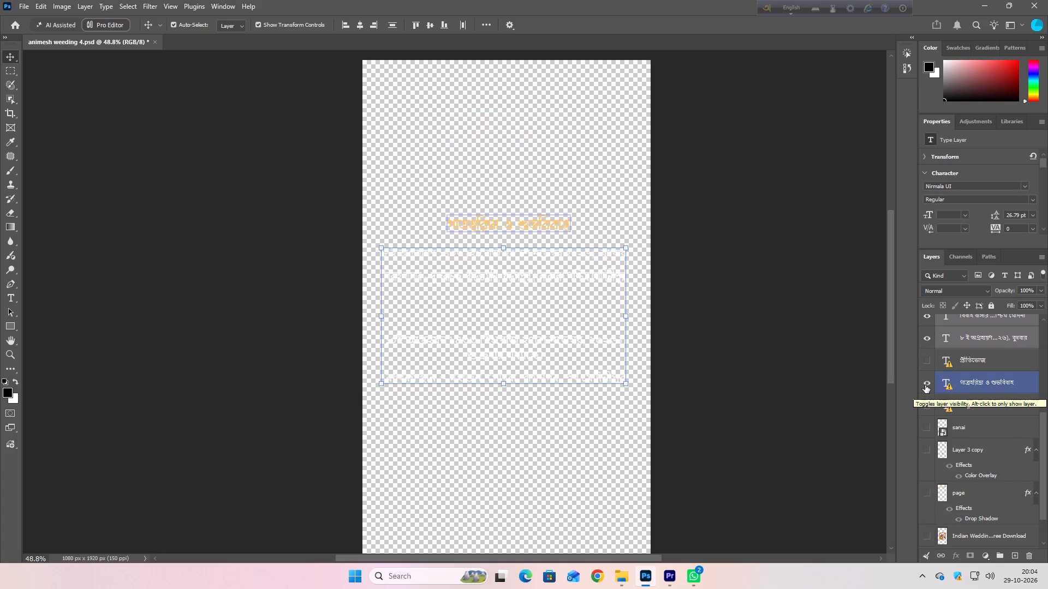
left_click(925, 385)
Select the two-line reception date text layer and hide it.
scroll(983, 465, "up", 3)
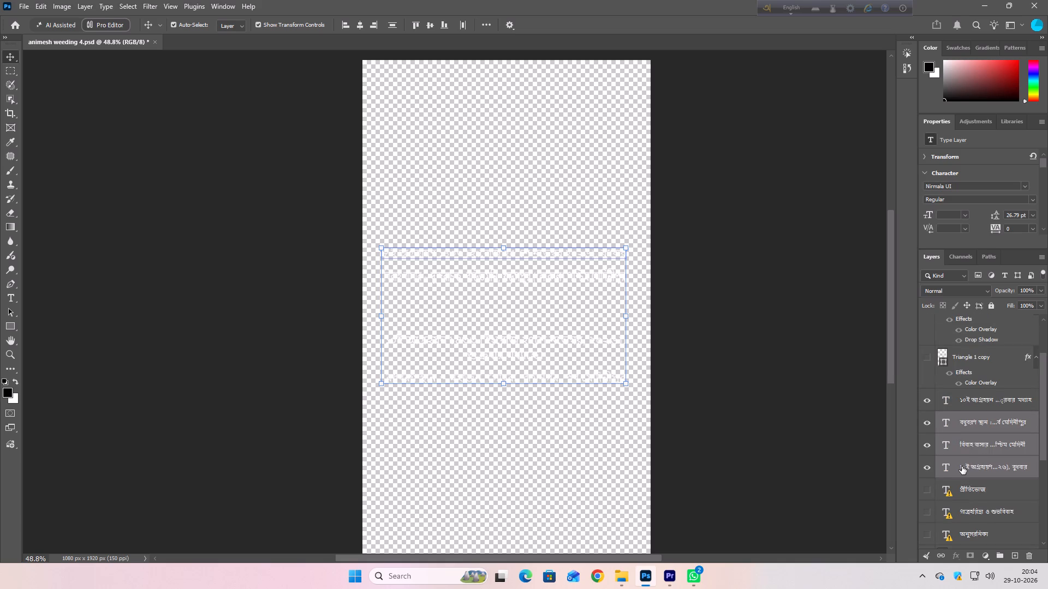
left_click(982, 402)
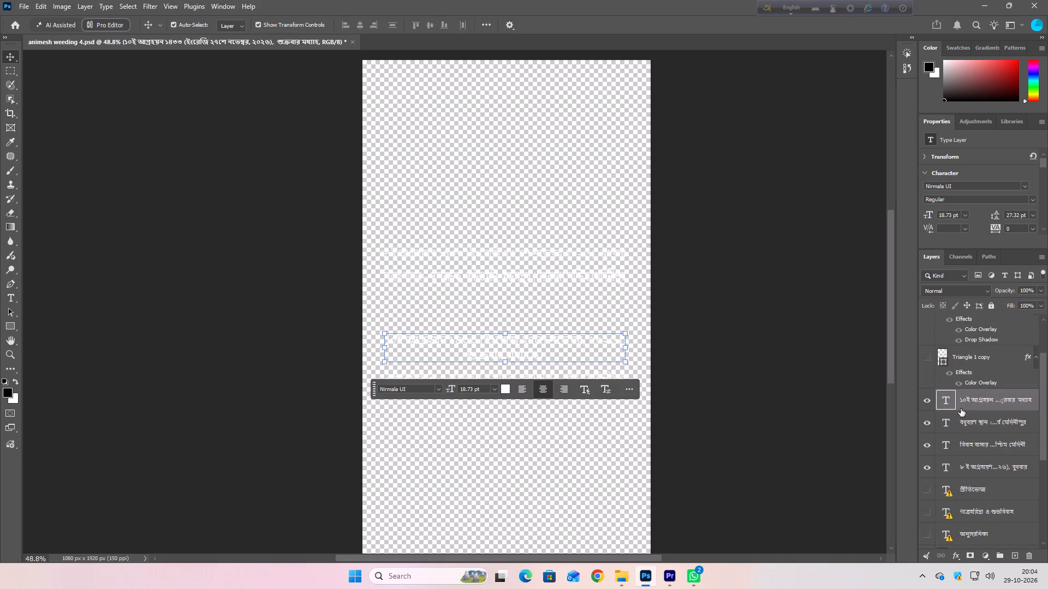
left_click(927, 402)
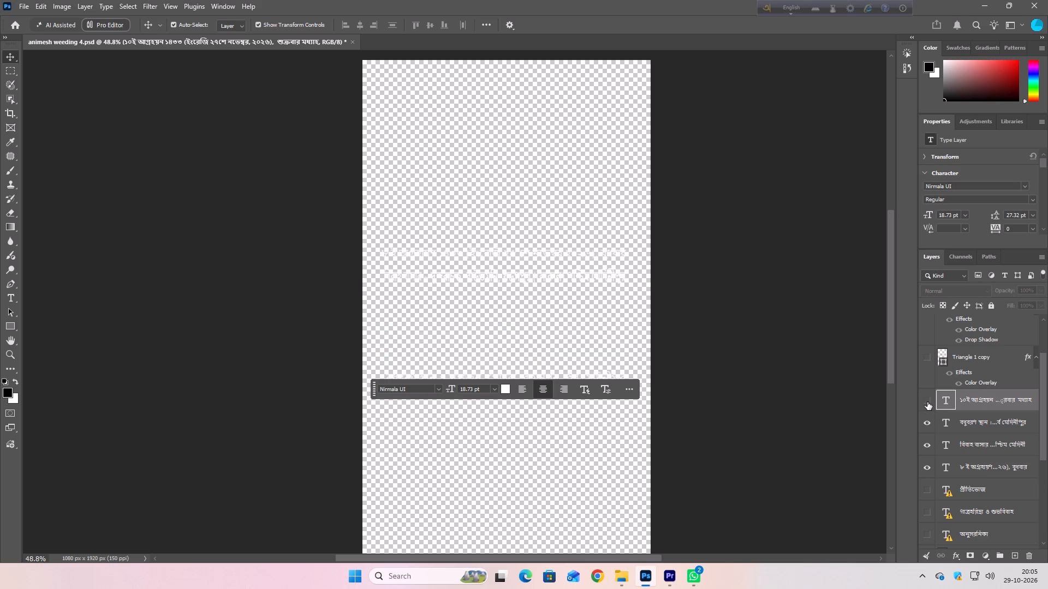
Check the date and venue text layers, then hide all except the ৮ ই অগ্রহায়ণ … বুধবার date line.
left_click(927, 402)
left_click(927, 446)
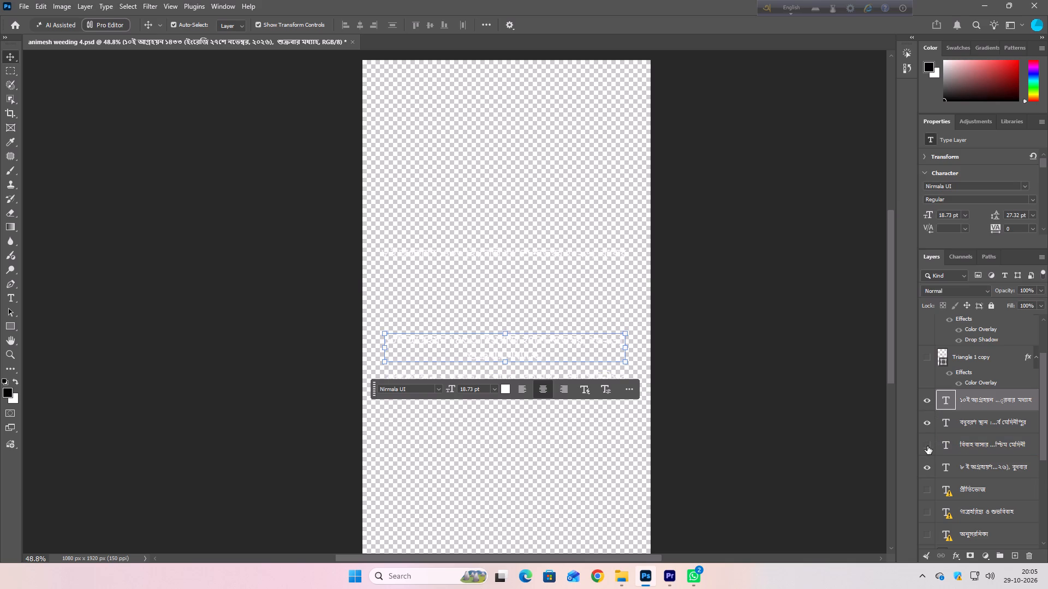
left_click(927, 446)
left_click(928, 467)
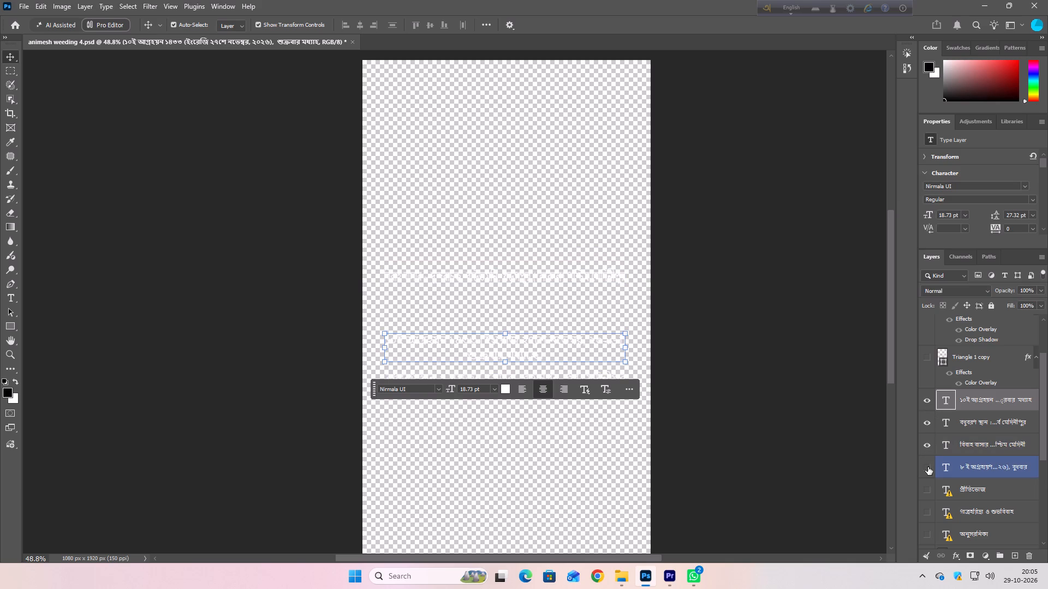
left_click(928, 467)
left_click(922, 442)
left_click(927, 425)
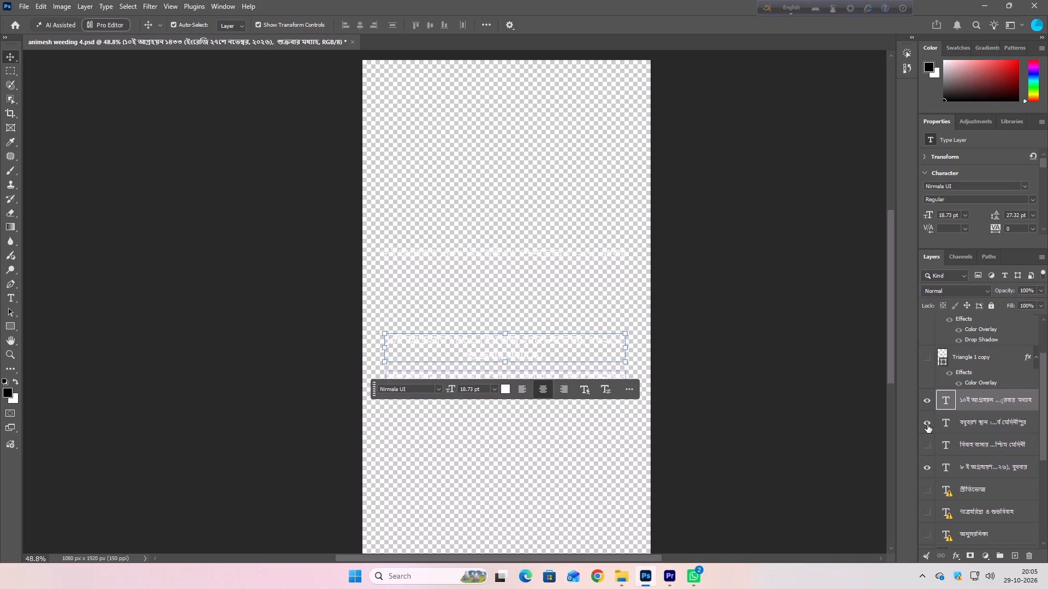
left_click(925, 404)
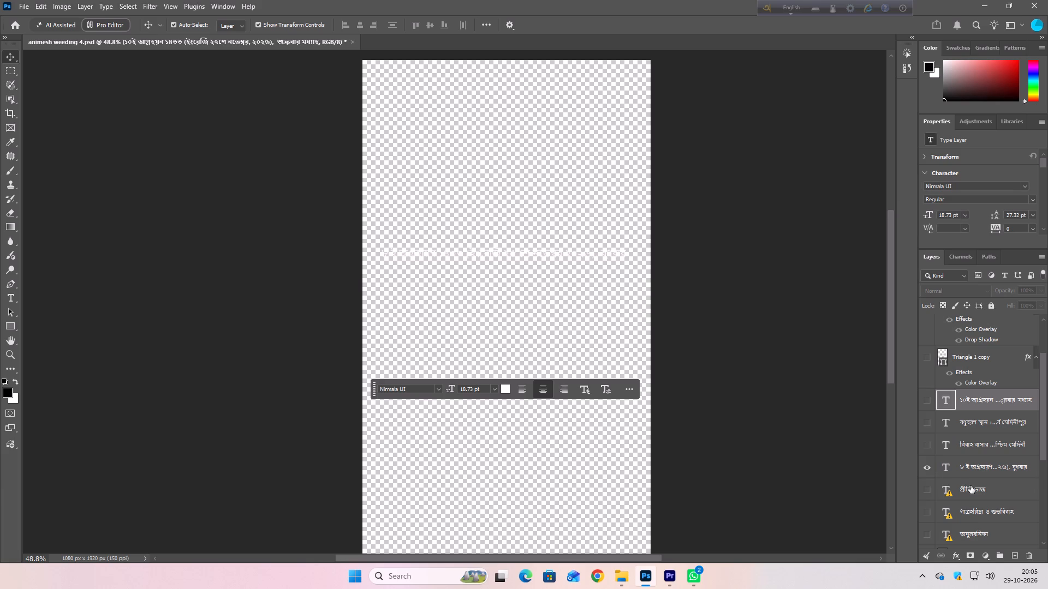
Save a copy of the isolated ৮ ই অগ্রহায়ণ date line as a PNG named B1 in the SSSS folder.
key("ctrl+alt+s")
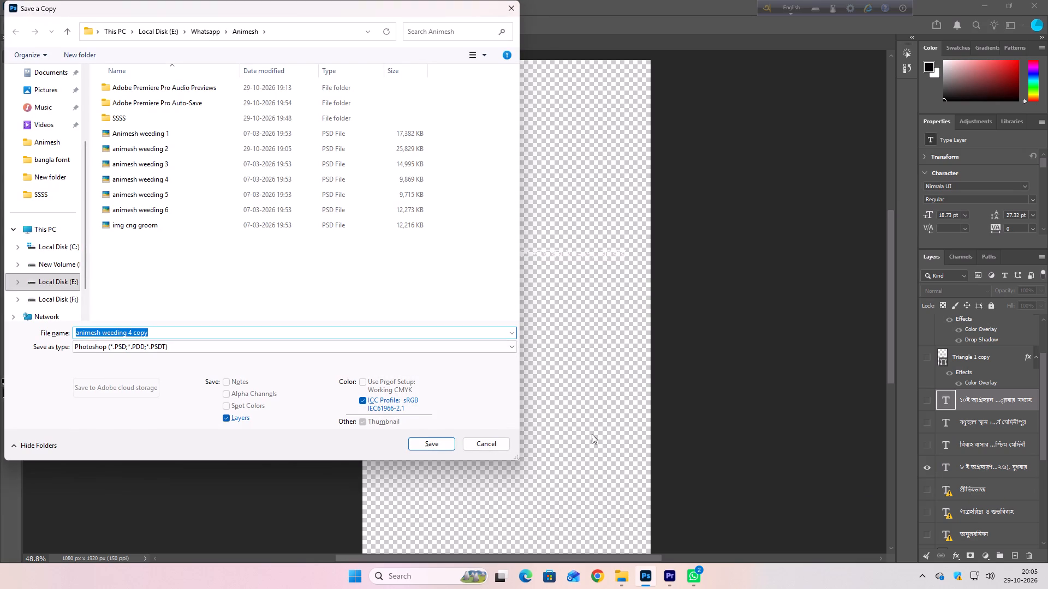
double_click(141, 118)
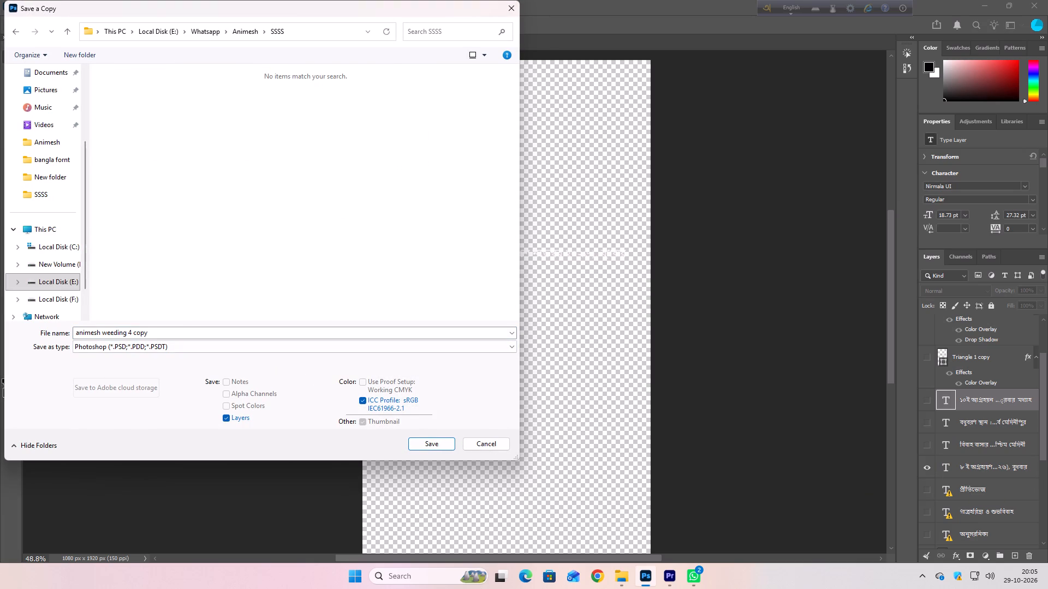
left_click(163, 336)
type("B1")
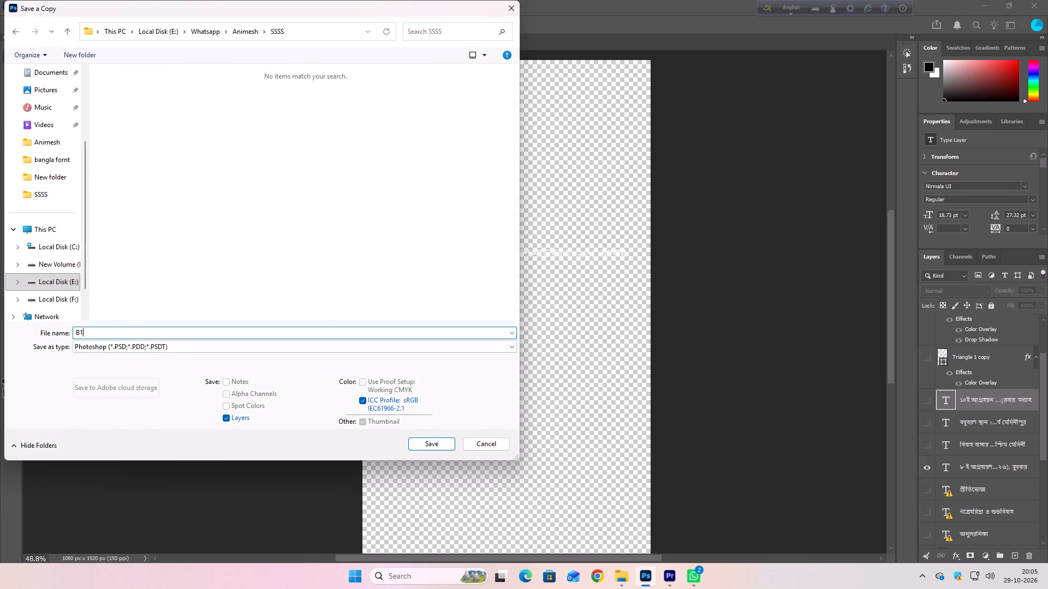
left_click(151, 352)
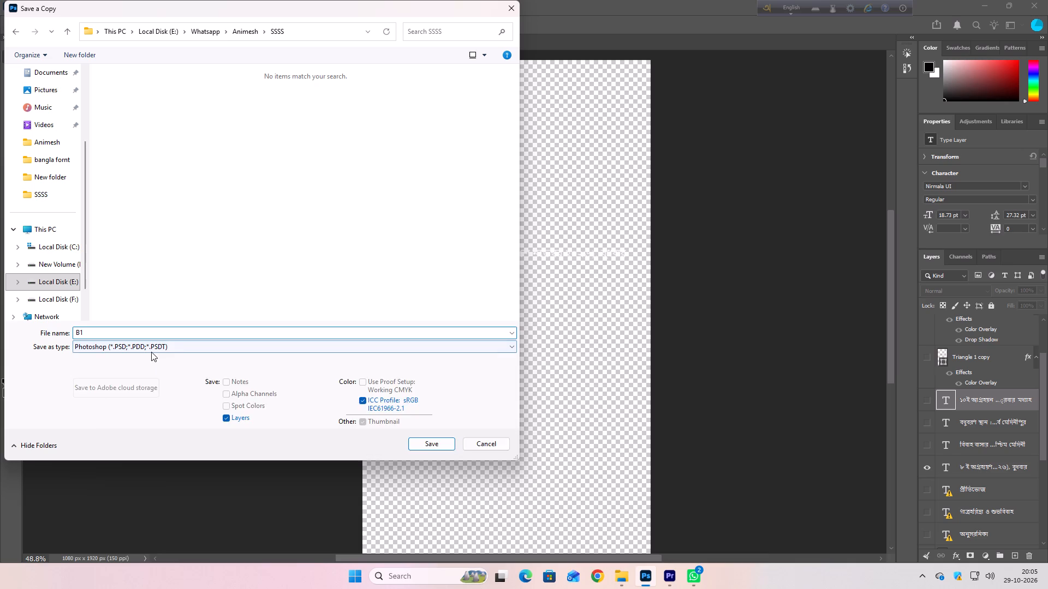
left_click(153, 493)
left_click(431, 446)
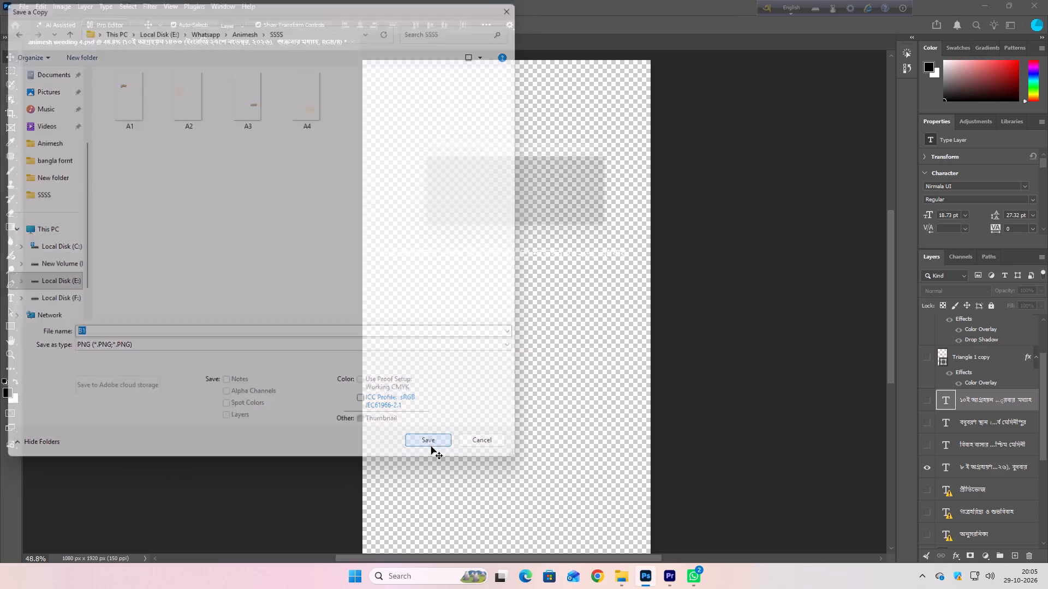
left_click(581, 164)
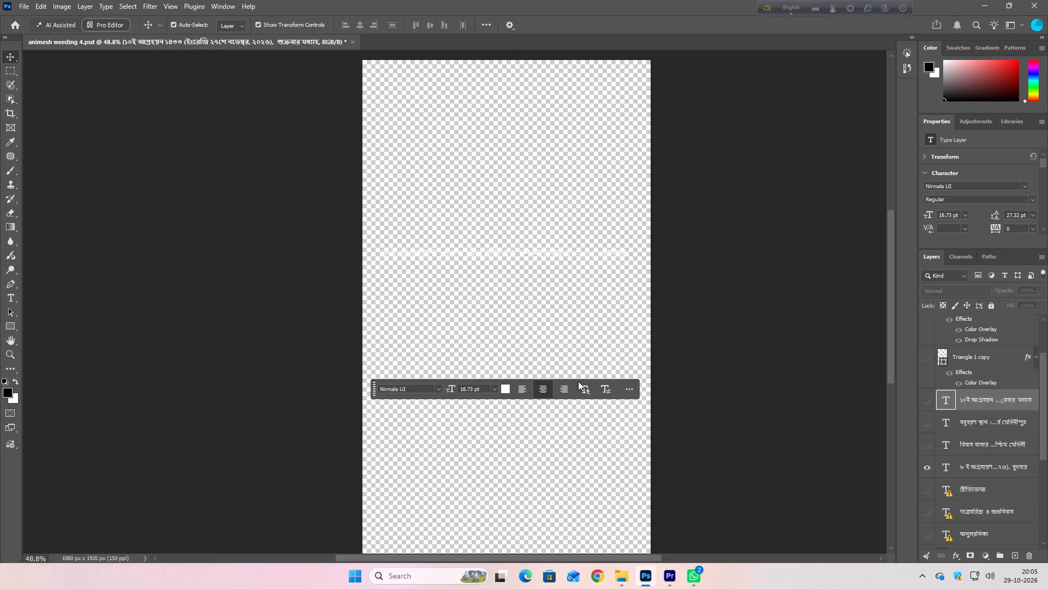
Hide the ৮ ই অগ্রহায়ণ date line and show only the বিবাহ বাসর venue text layer.
left_click(925, 467)
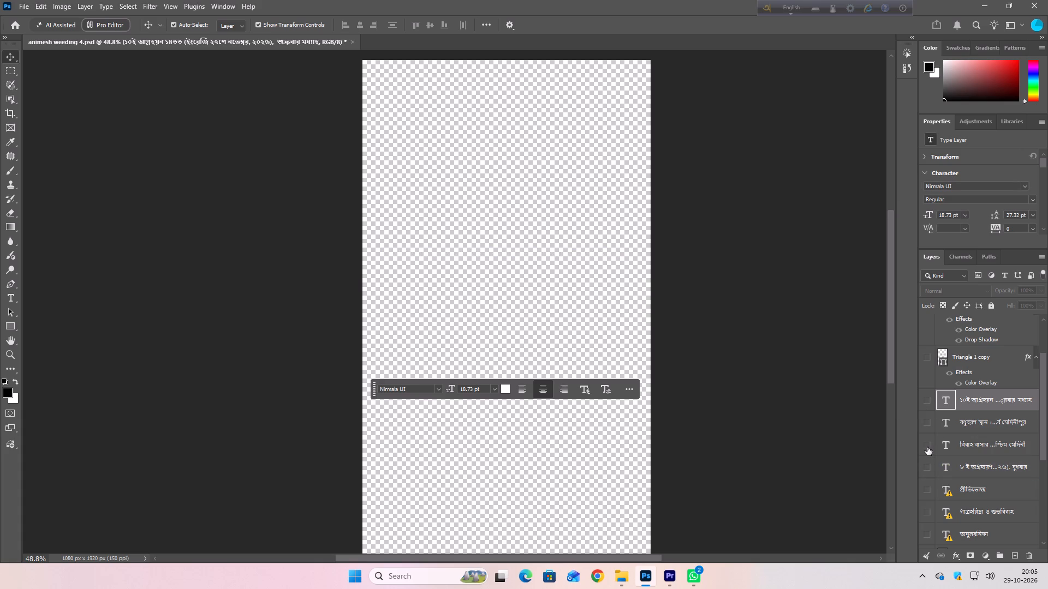
left_click(927, 447)
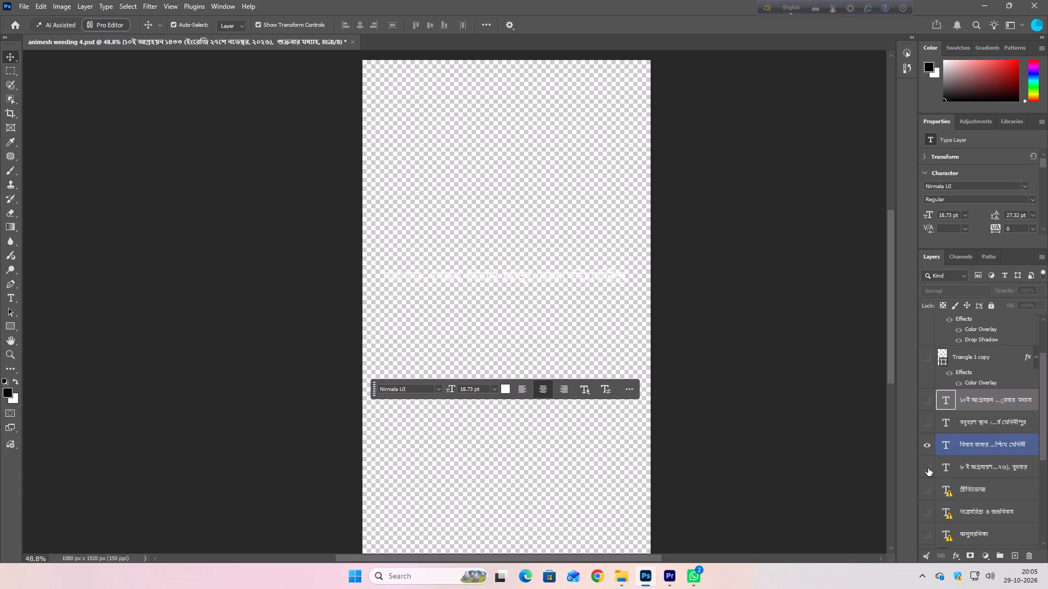
left_click(928, 468)
left_click(928, 468)
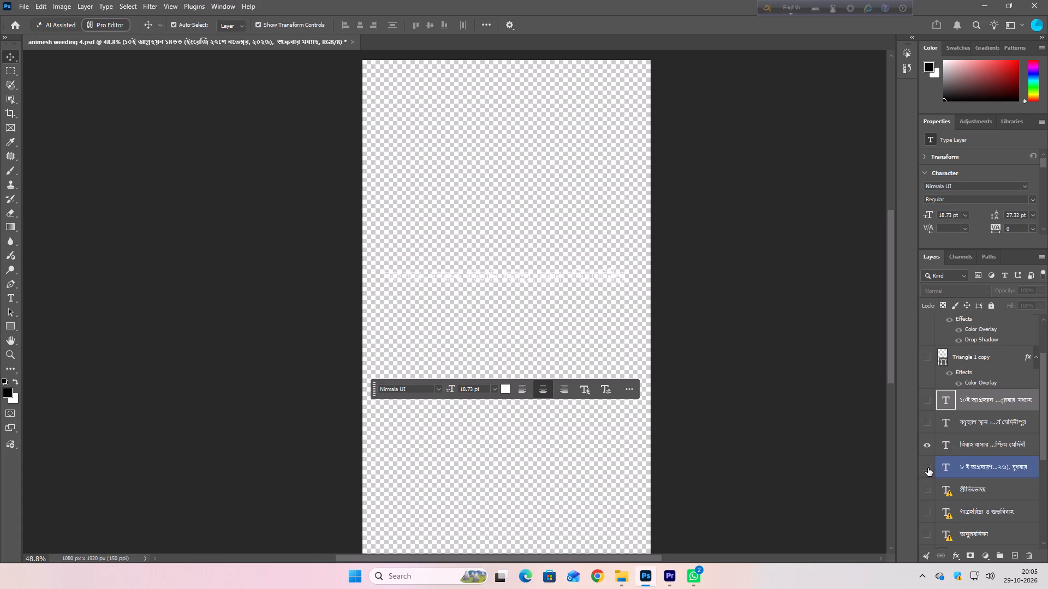
left_click(928, 468)
left_click(928, 468)
Start saving a copy of the document with only the বিবাহ বাসর venue line showing.
key("ctrl+alt+s")
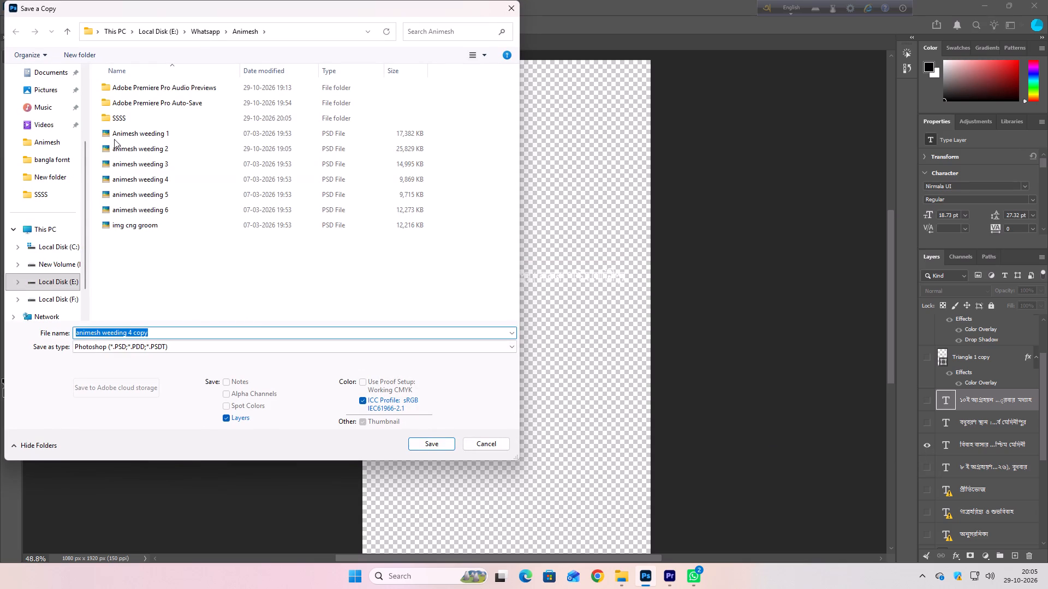
Save the isolated wedding venue text as a PNG copy named B2 in the SSSS folder, using the large file size option.
double_click(126, 121)
left_click(153, 329)
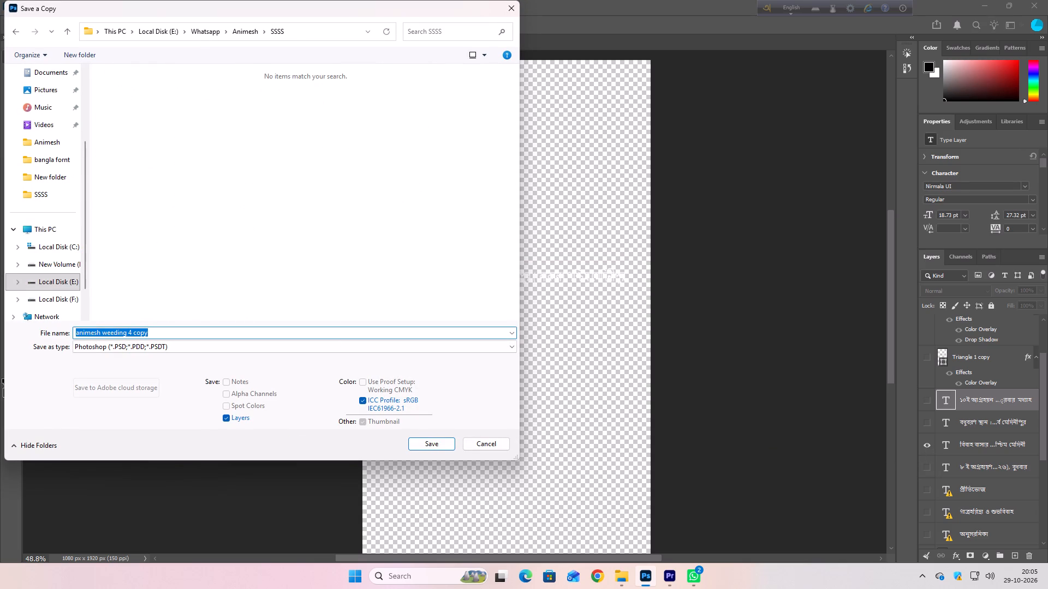
key("shift+b")
key("2")
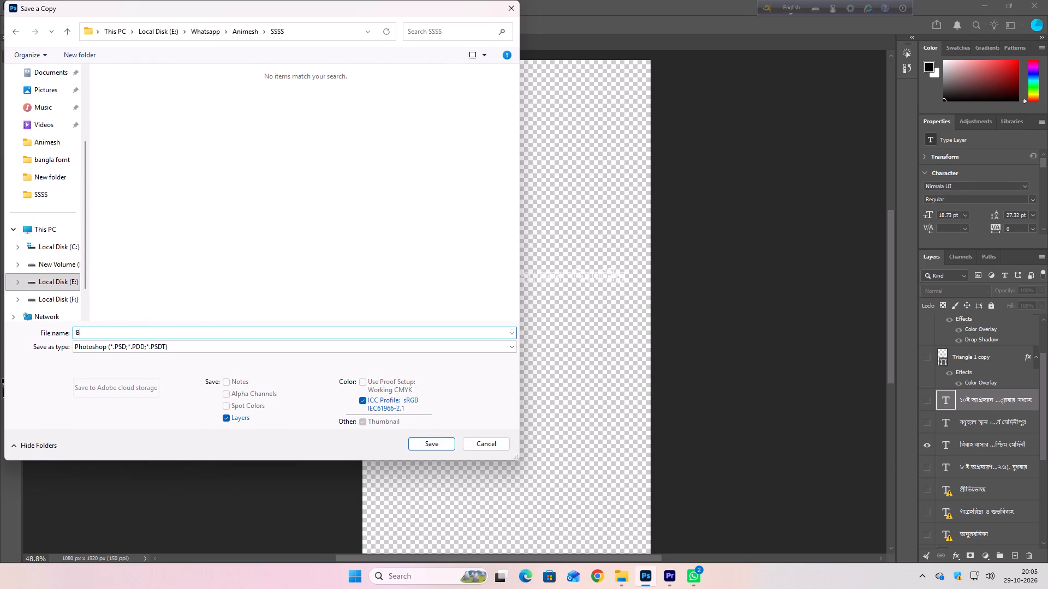
left_click(171, 348)
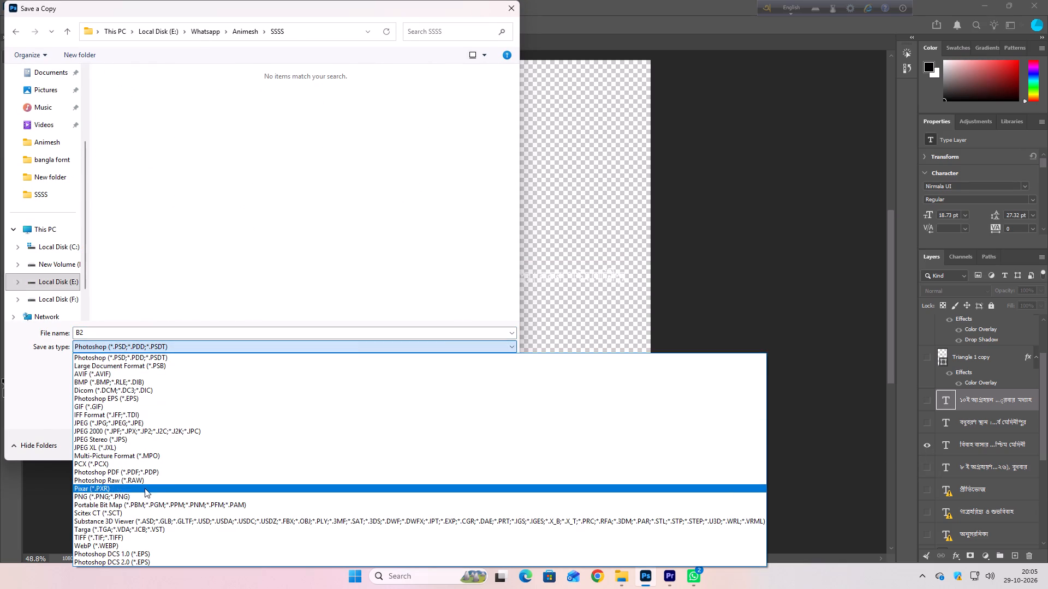
left_click(144, 495)
left_click(427, 442)
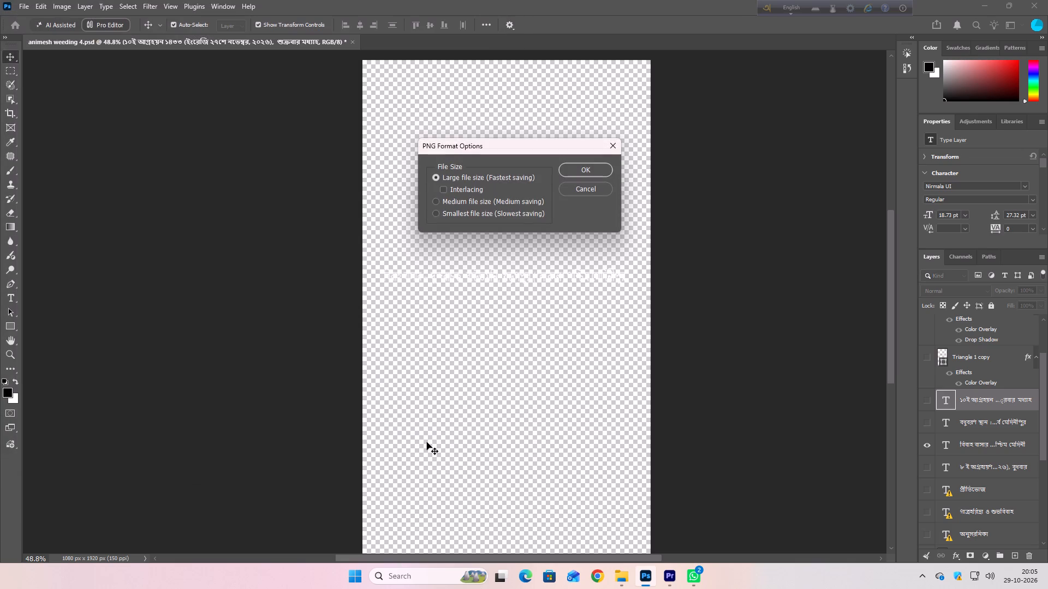
key("Return")
key("Return")
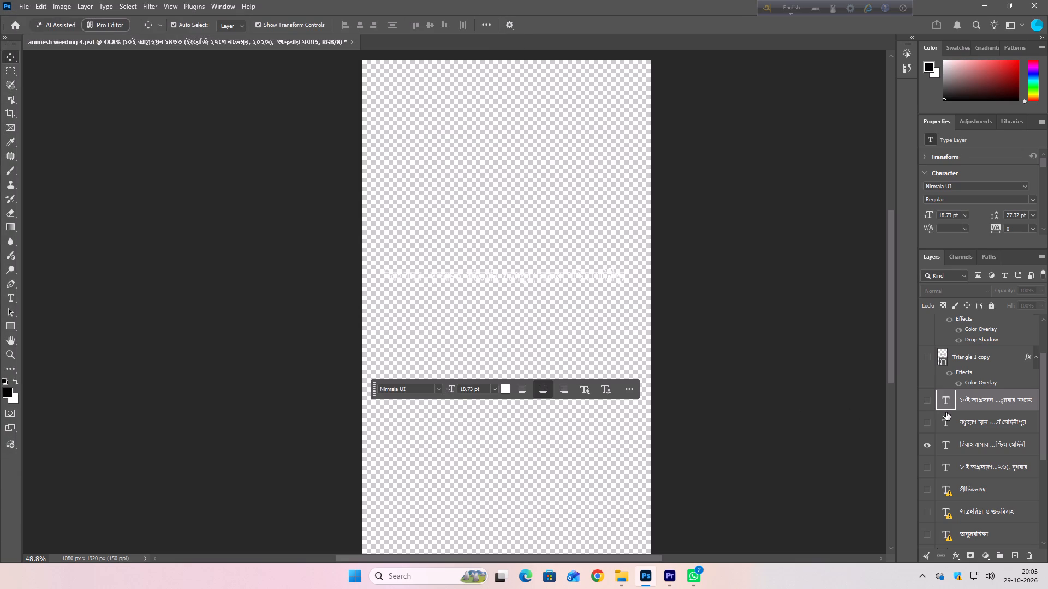
Show the two-line reception date text layer and hide both venue text layers so it stands alone.
left_click(930, 425)
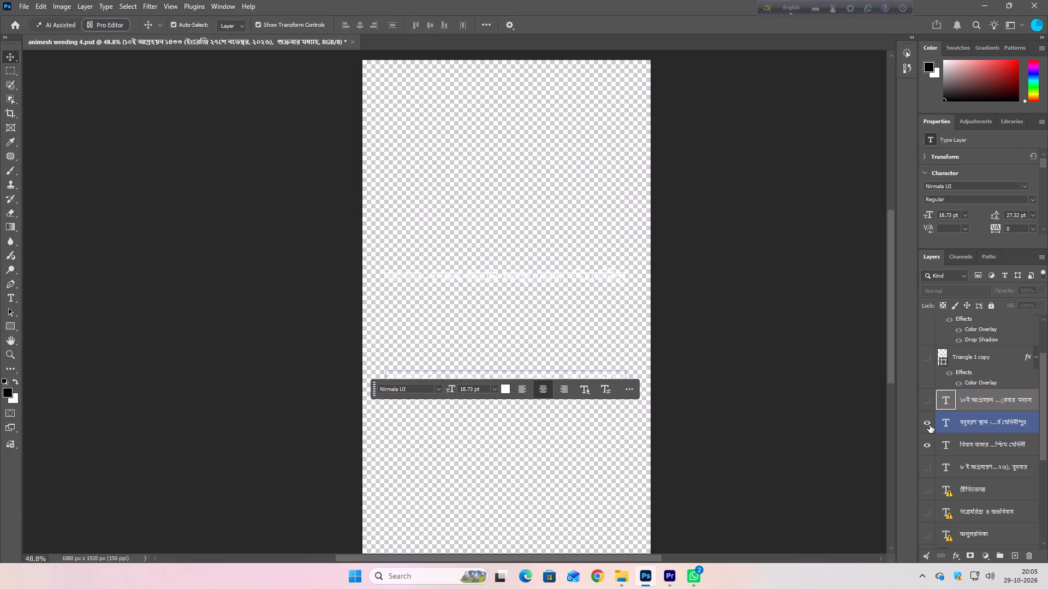
left_click(928, 402)
left_click(928, 402)
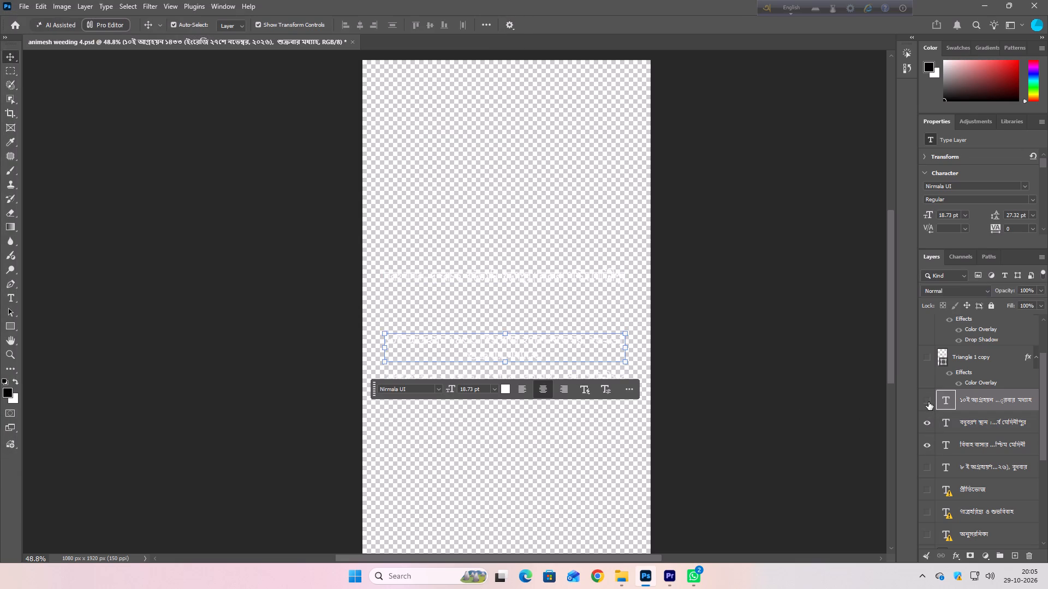
left_click(928, 402)
left_click(927, 417)
left_click(927, 442)
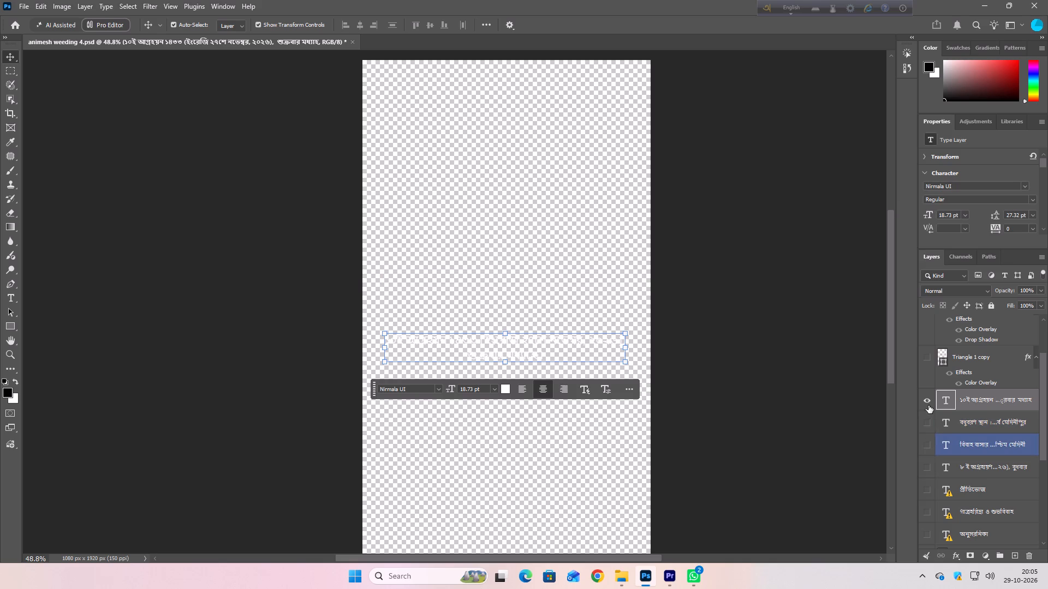
Save the isolated reception date text as a PNG copy named B3 in the SSSS folder, using the large file size option.
key("ctrl+alt+s")
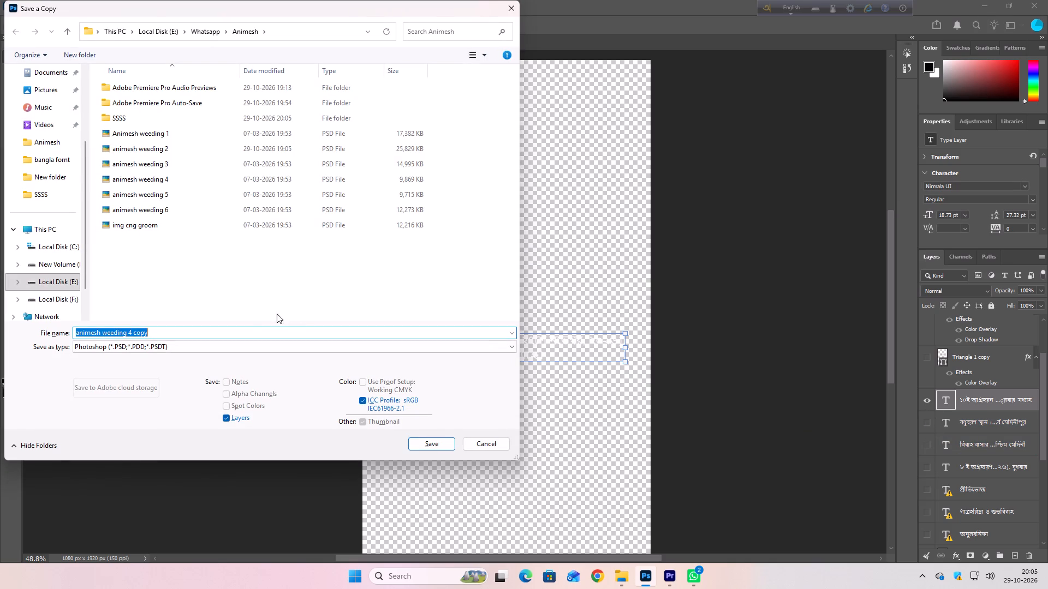
left_click(157, 348)
left_click(136, 502)
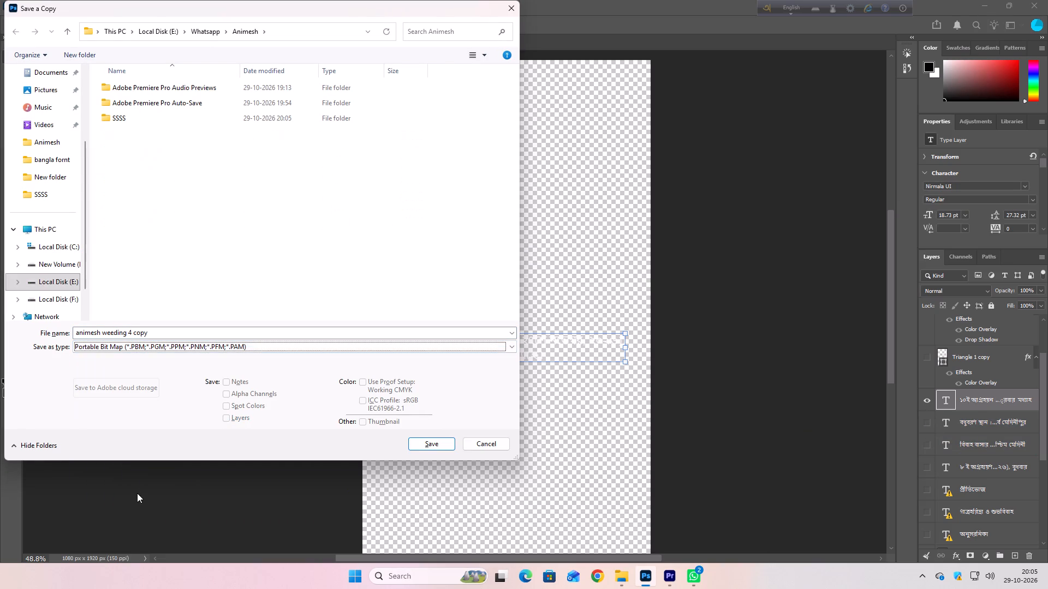
key("ctrl+z")
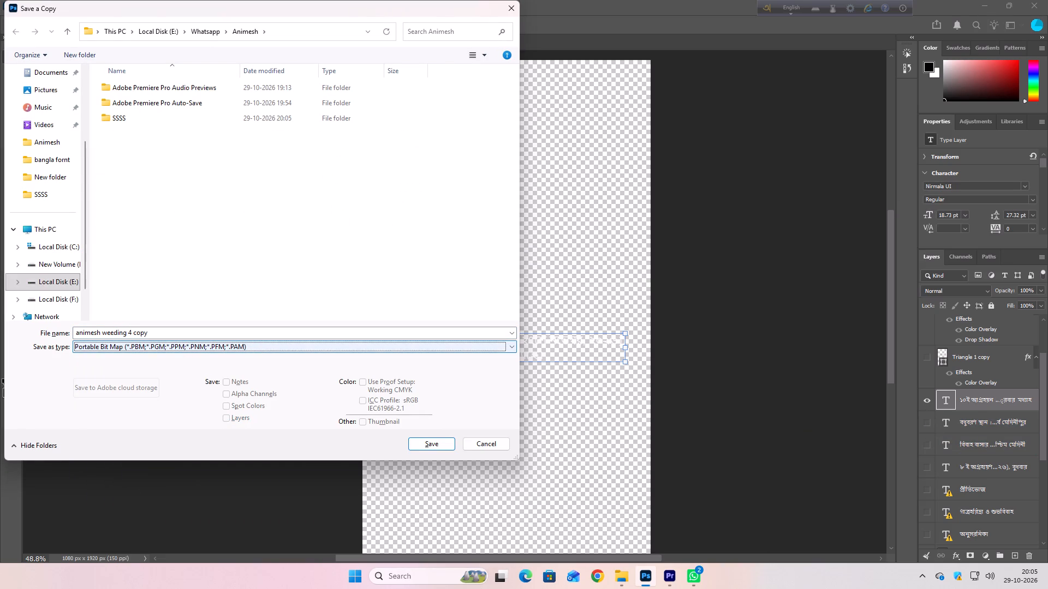
left_click(155, 342)
left_click(139, 495)
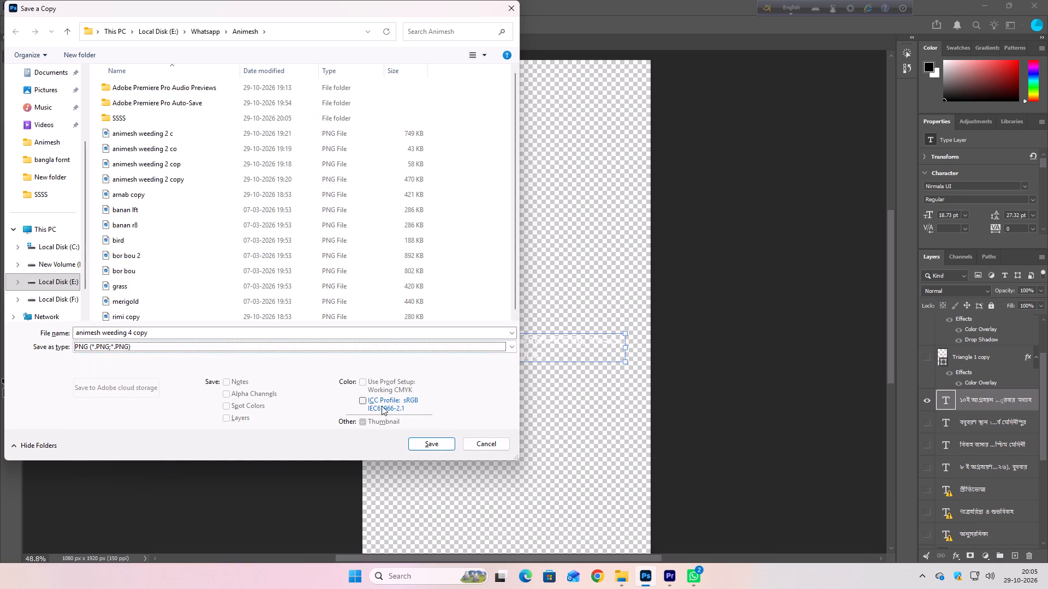
double_click(162, 118)
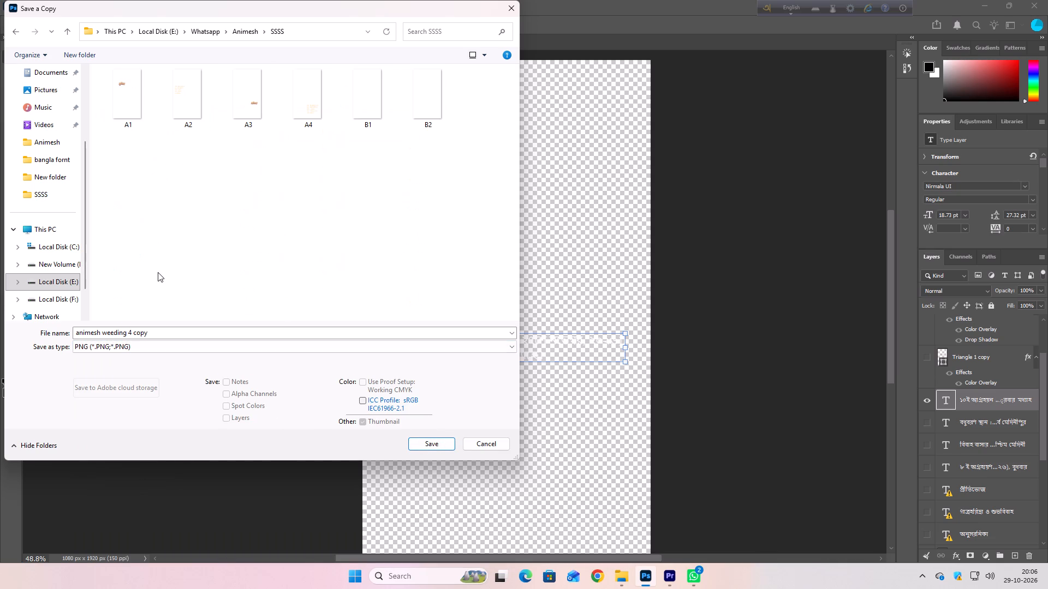
key("shift+b")
key("3")
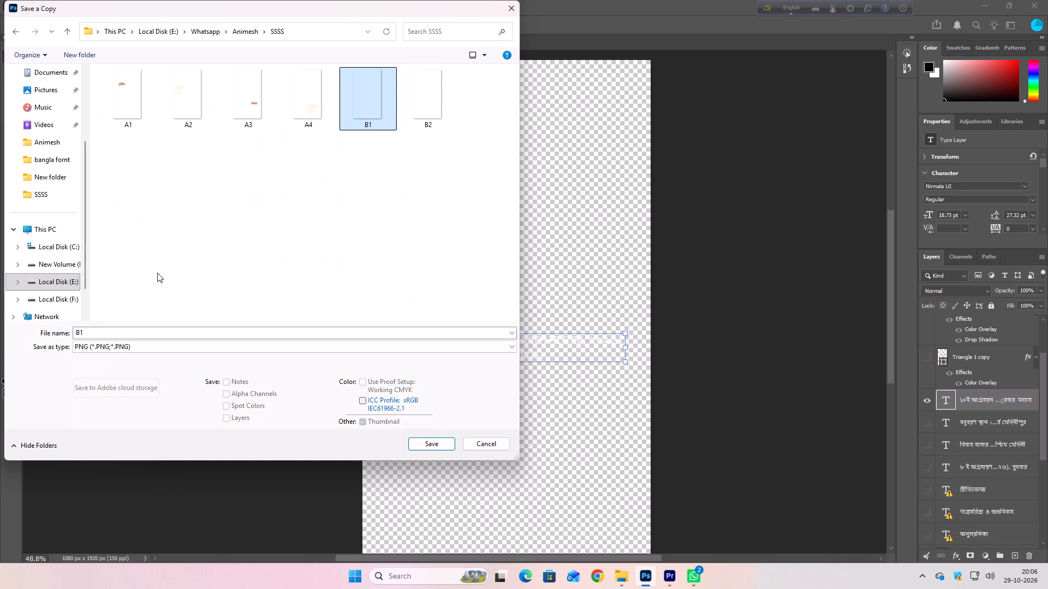
left_click(122, 329)
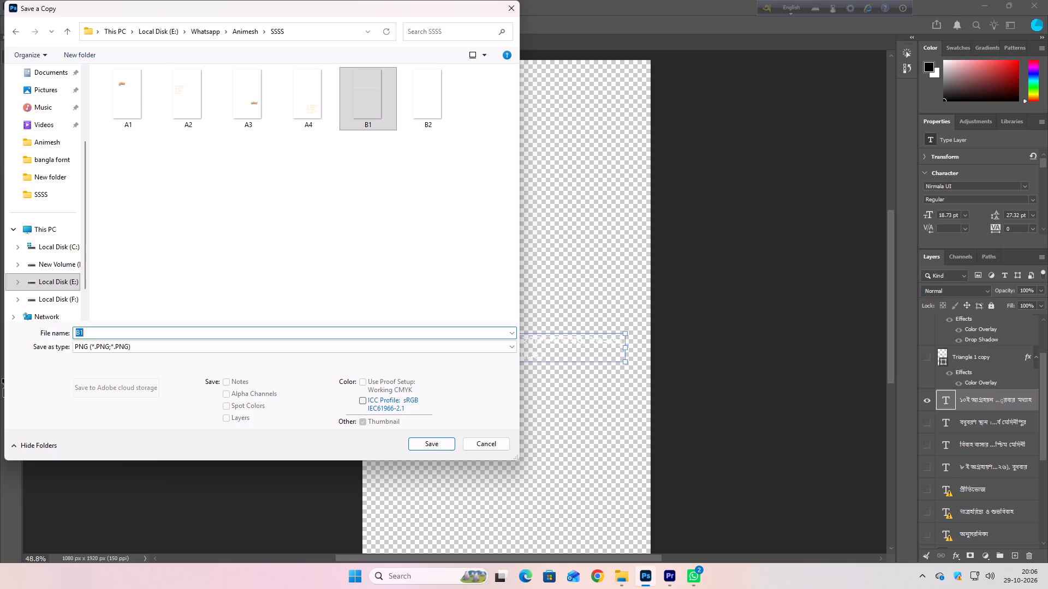
double_click(122, 329)
key("shift+b")
key("3")
left_click(146, 341)
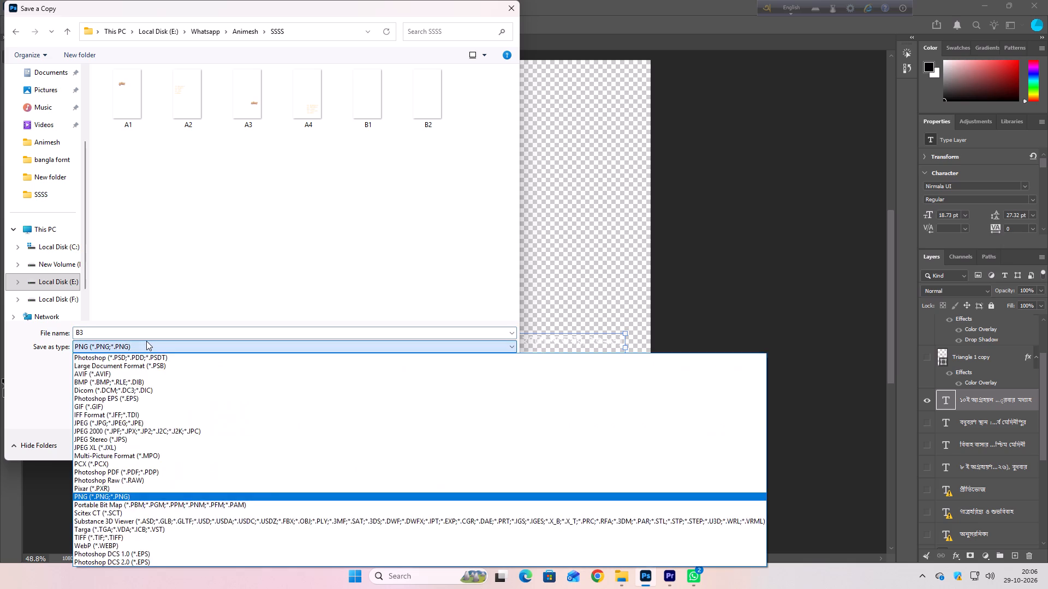
left_click(146, 341)
left_click(437, 441)
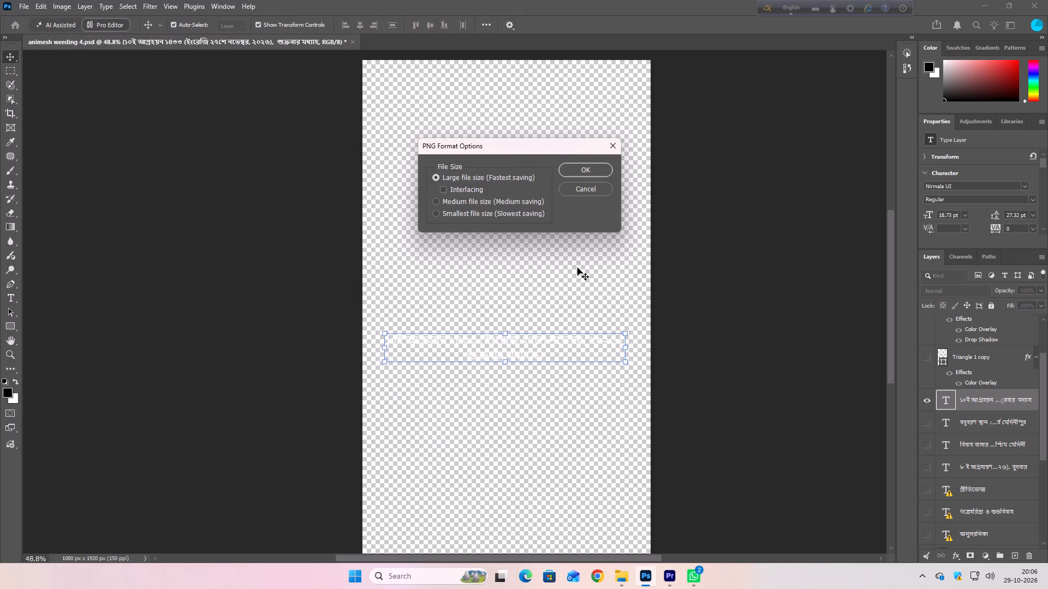
left_click(600, 164)
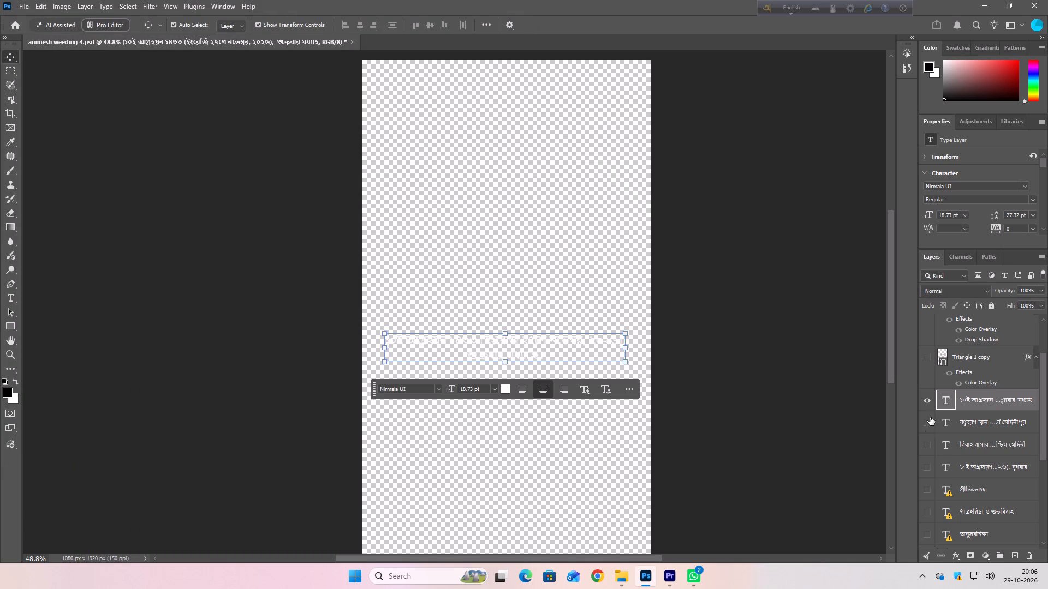
Show only the reception venue text layer and save it as a PNG copy named B4 in the SSSS folder.
left_click(929, 426)
left_click(928, 402)
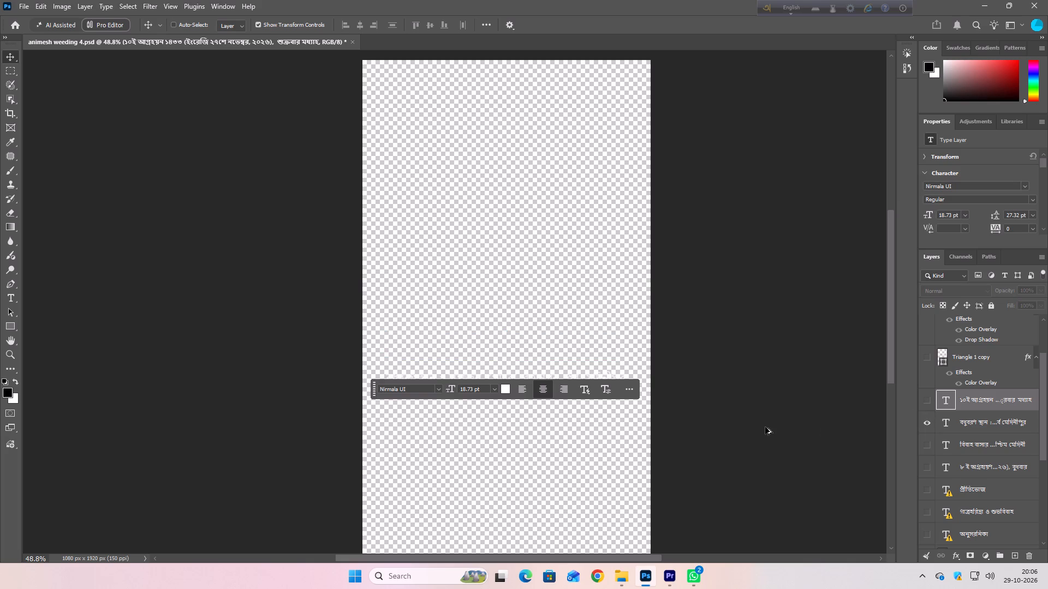
key("ctrl+alt+s")
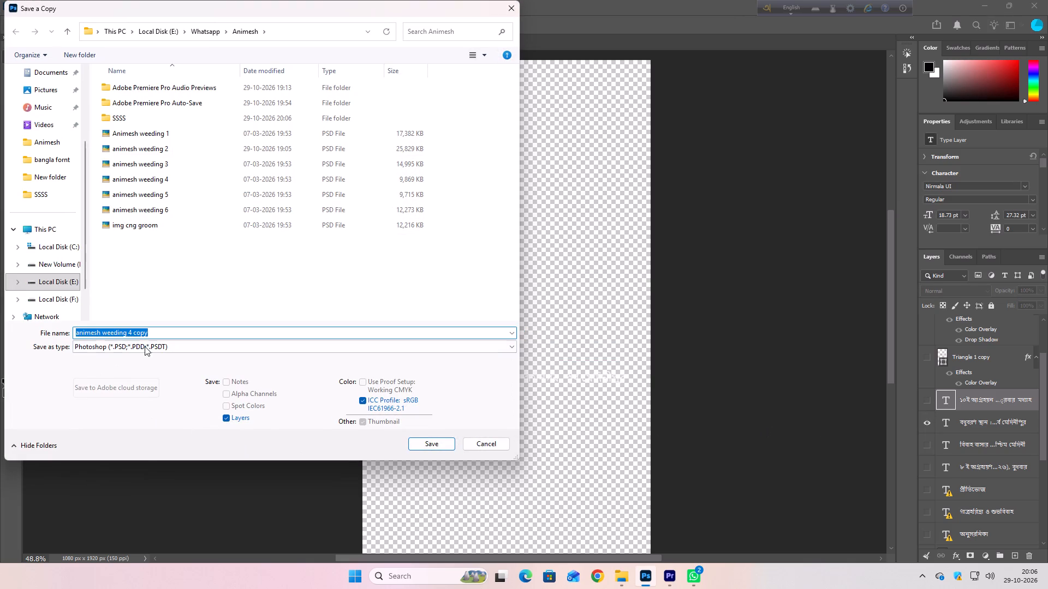
type("B4")
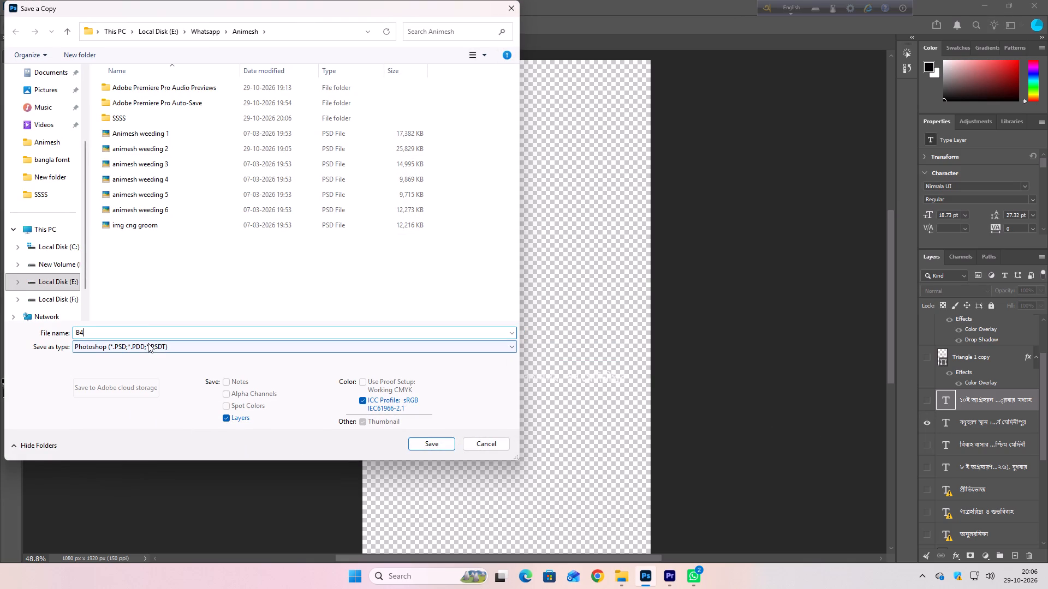
left_click(146, 350)
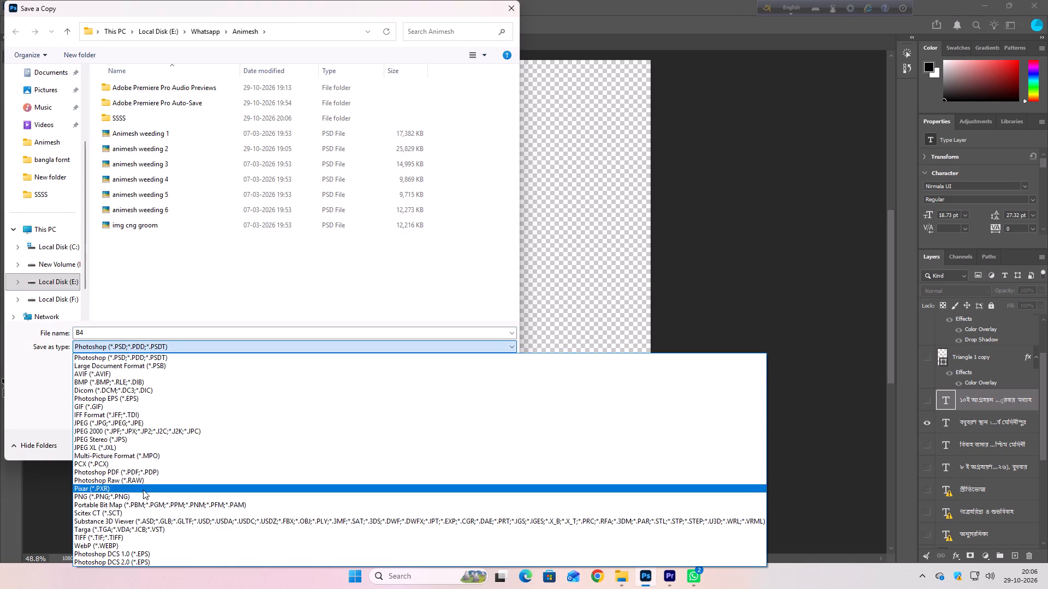
left_click(139, 495)
double_click(158, 124)
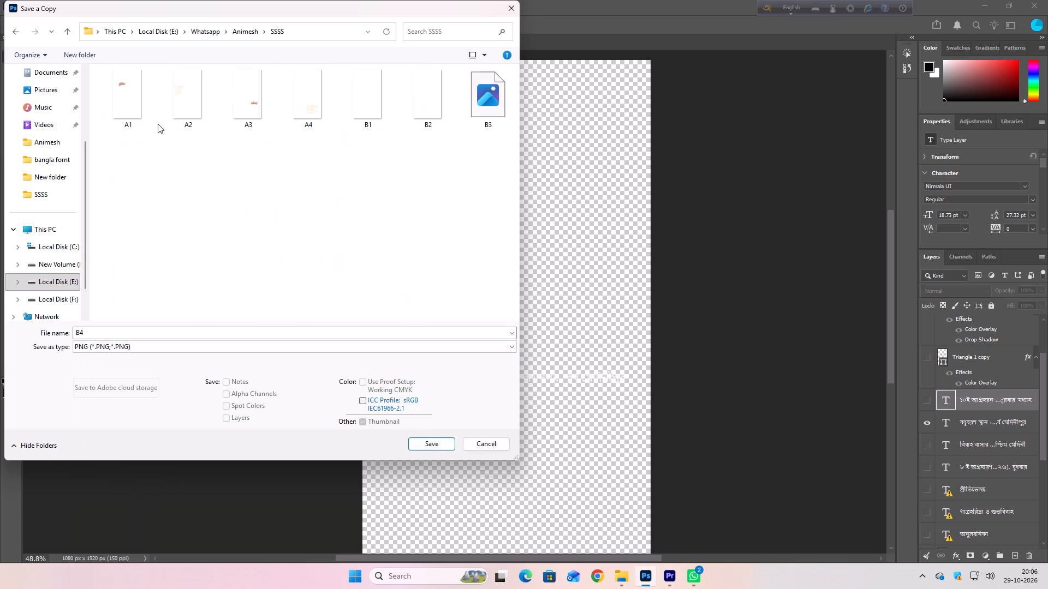
left_click(425, 447)
left_click(591, 164)
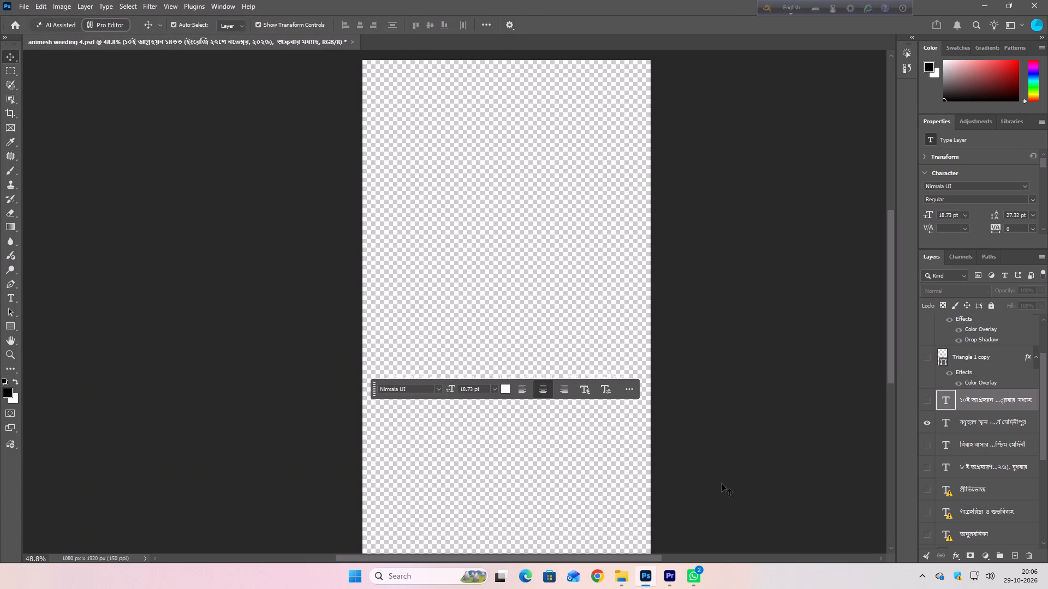
Close animesh weeding 4.psd without saving its changes.
left_click(355, 46)
left_click(355, 45)
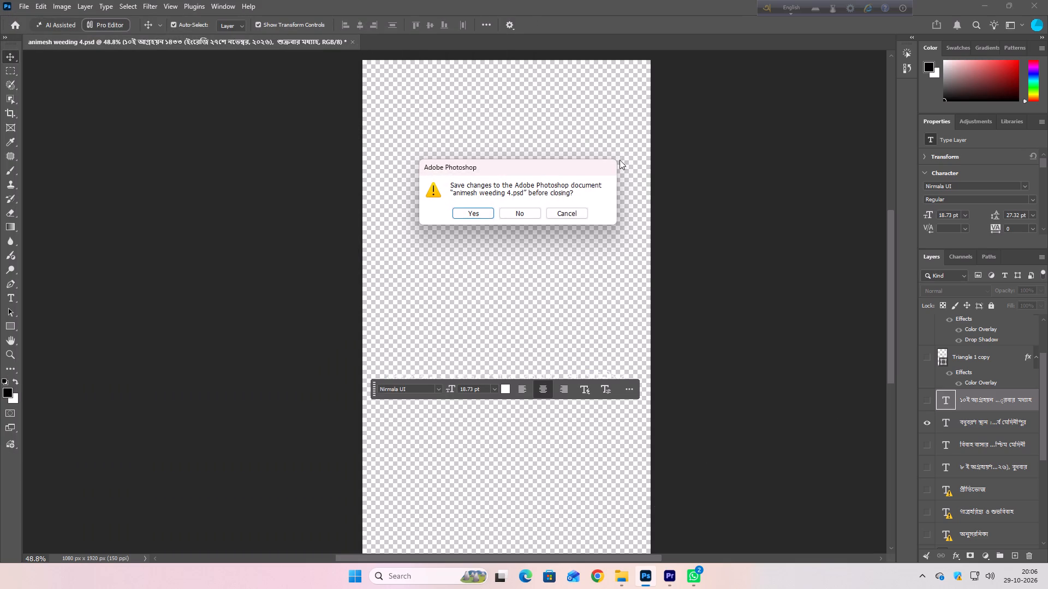
left_click(521, 222)
left_click(522, 213)
Bring B1, B2, B3 and B4 from the SSSS folder into Premiere's animesh weeding 4 sequence, on V8 past the existing clips.
left_click(662, 570)
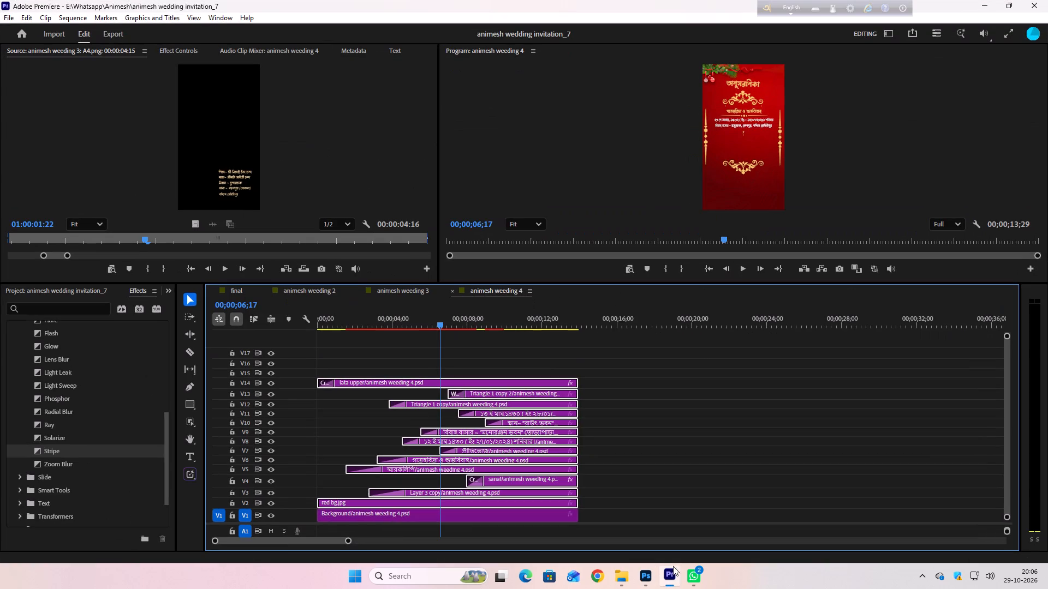
left_click(607, 572)
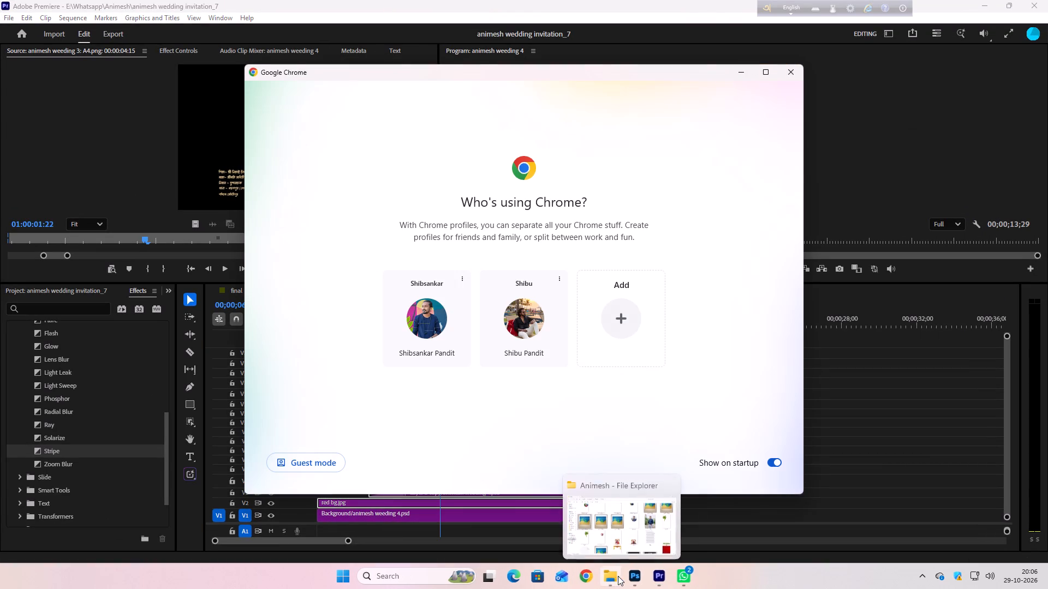
left_click(787, 71)
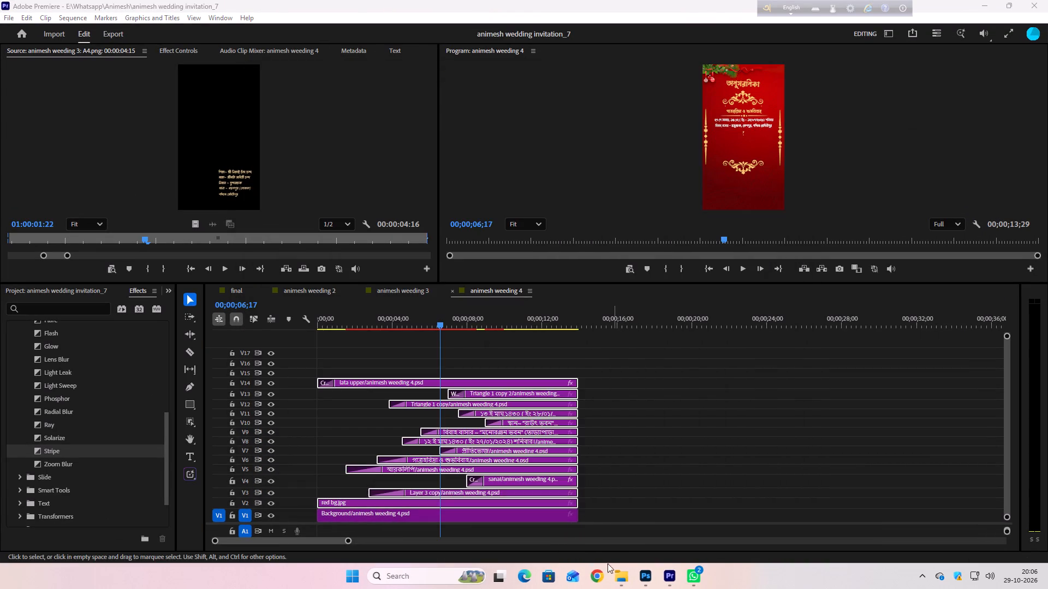
left_click(619, 576)
scroll(603, 384, "up", 3)
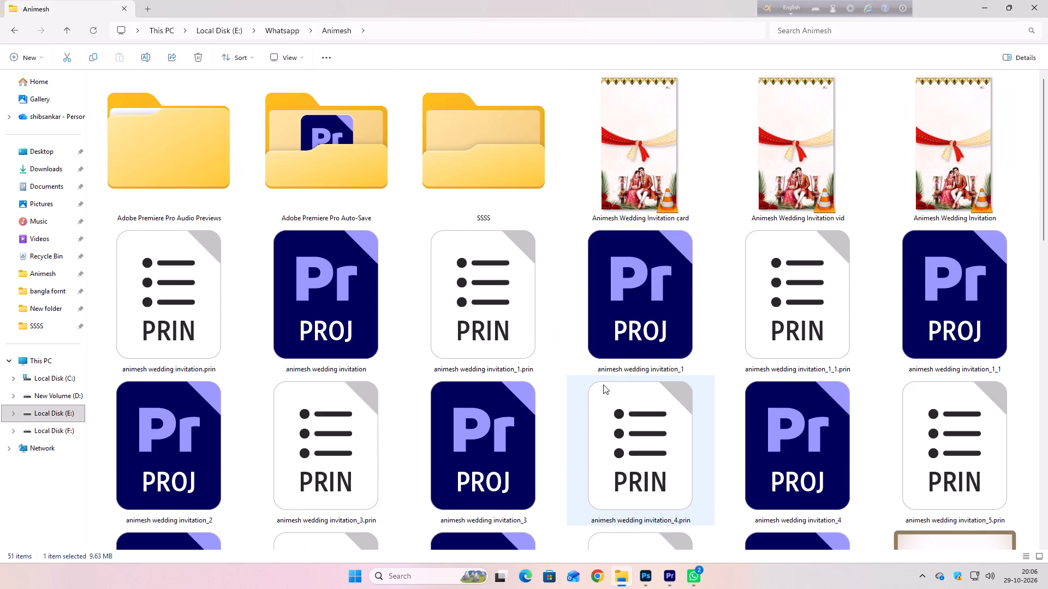
double_click(516, 165)
left_click_drag(591, 184, 583, 169)
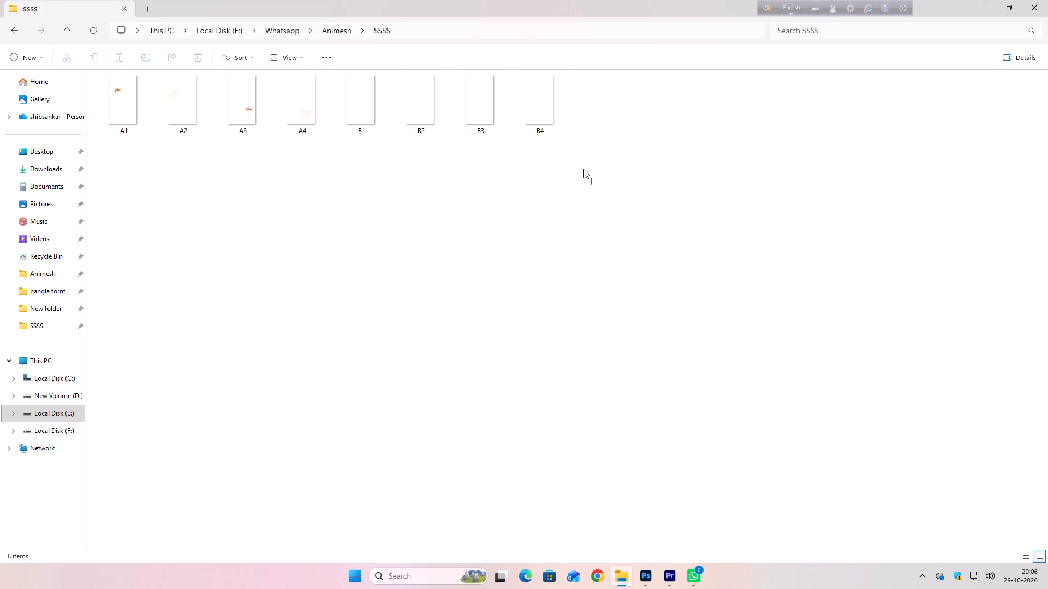
left_click_drag(583, 169, 370, 101)
left_click_drag(360, 99, 662, 579)
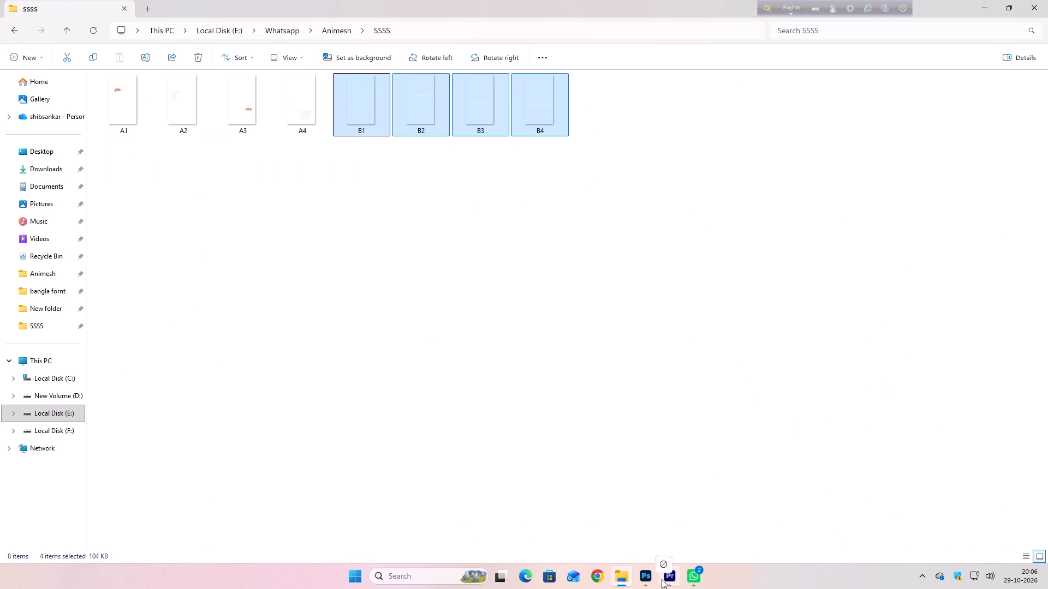
left_click_drag(662, 579, 835, 437)
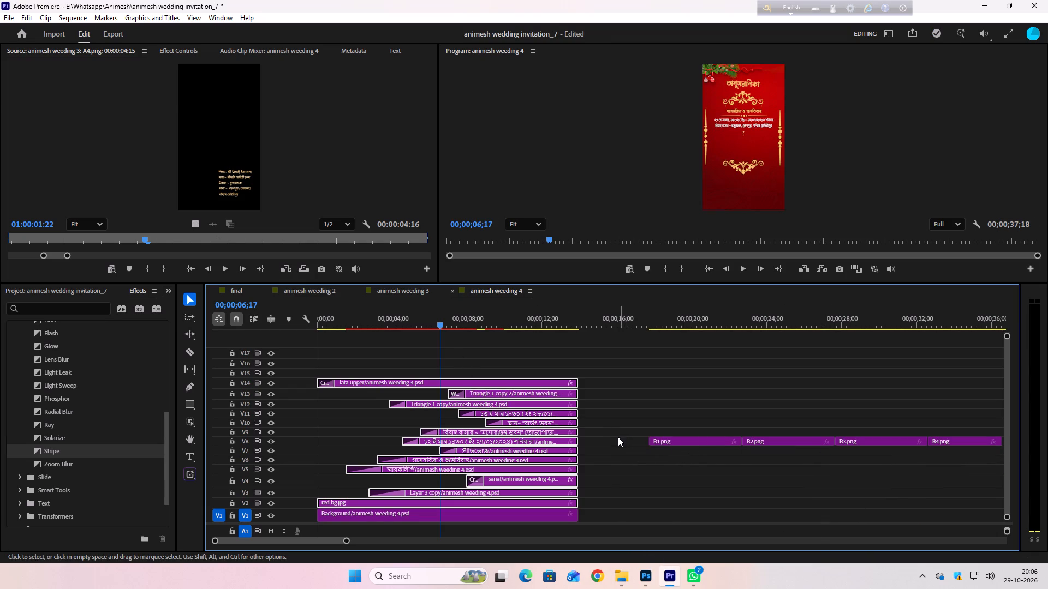
Replace the old wedding date clip on V8 with B1.png at the same start, extended to the end of the surrounding clips.
left_click_drag(436, 324, 355, 329)
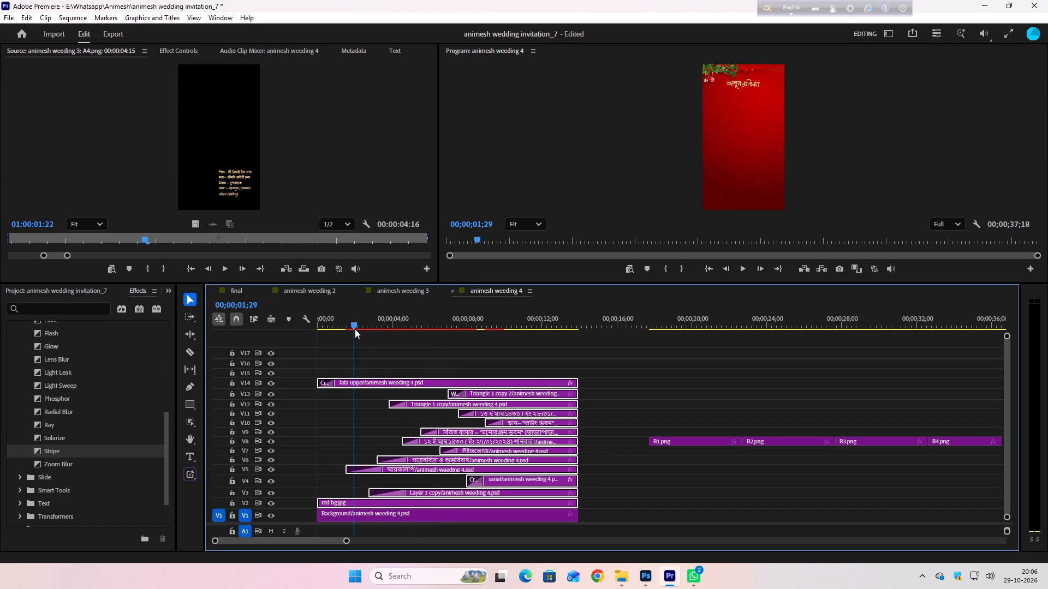
left_click_drag(355, 329, 395, 329)
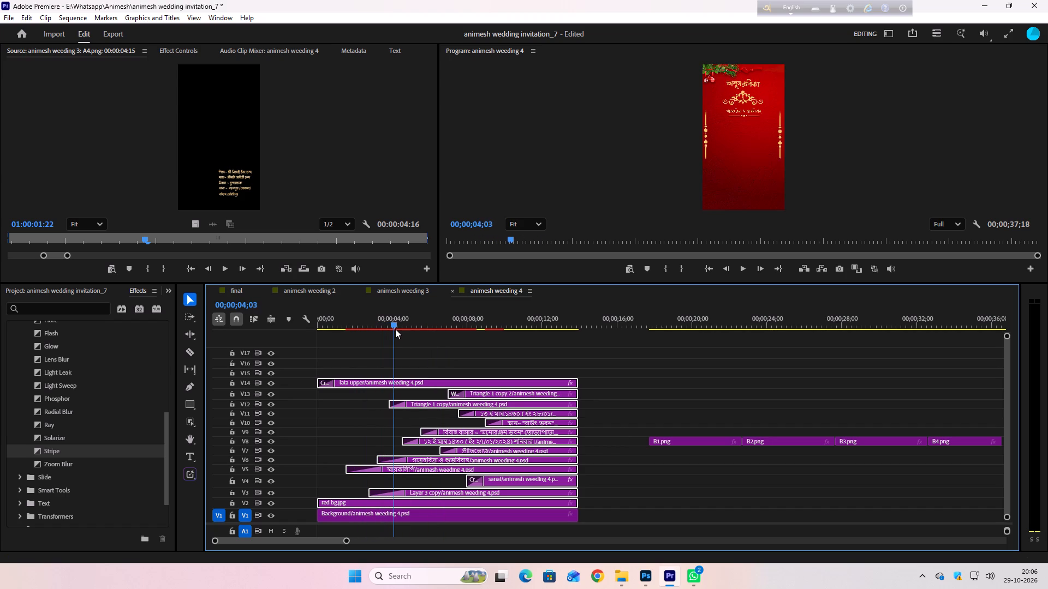
left_click_drag(395, 329, 409, 329)
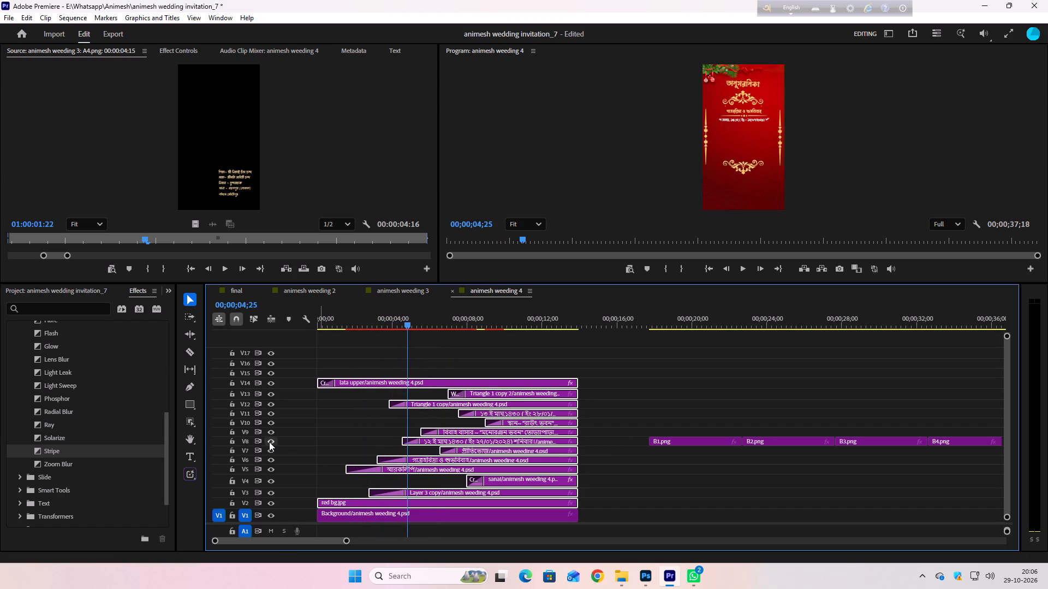
left_click(269, 442)
left_click(269, 442)
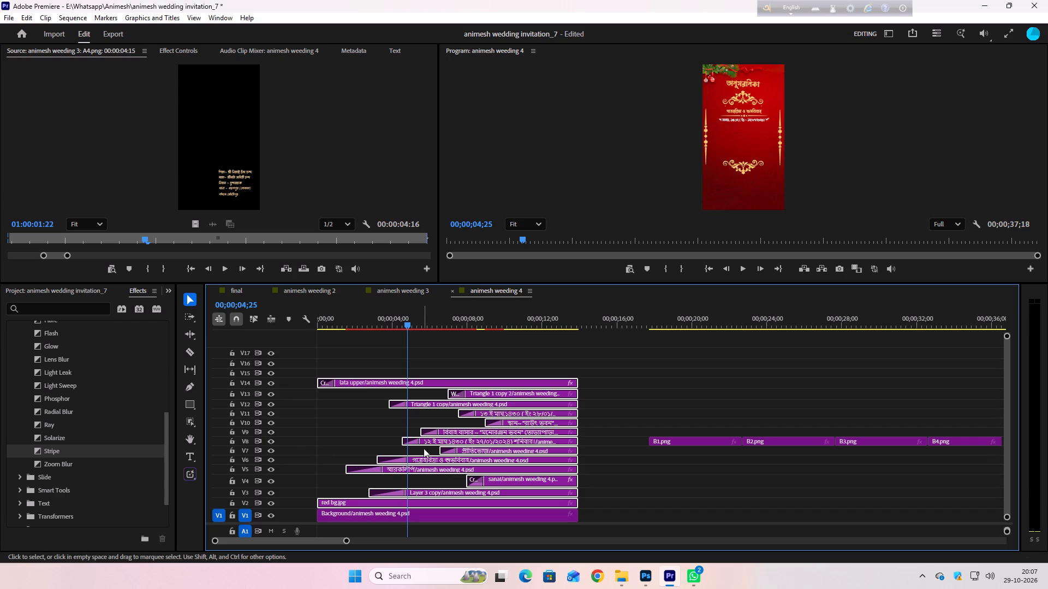
left_click_drag(686, 443, 456, 435)
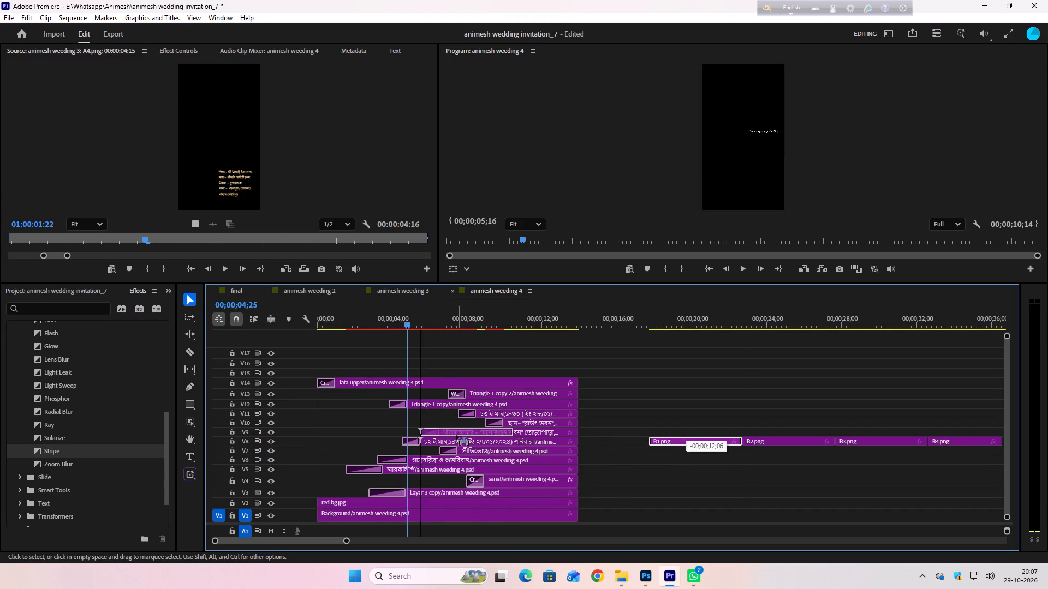
left_click_drag(456, 435, 437, 442)
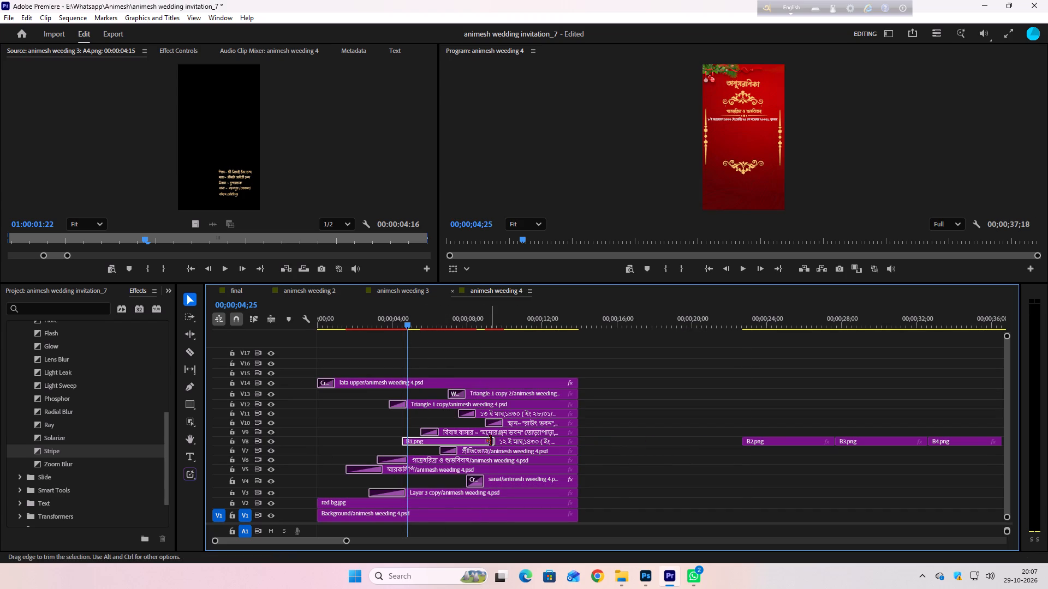
left_click(517, 445)
key("Delete")
left_click_drag(493, 441, 506, 441)
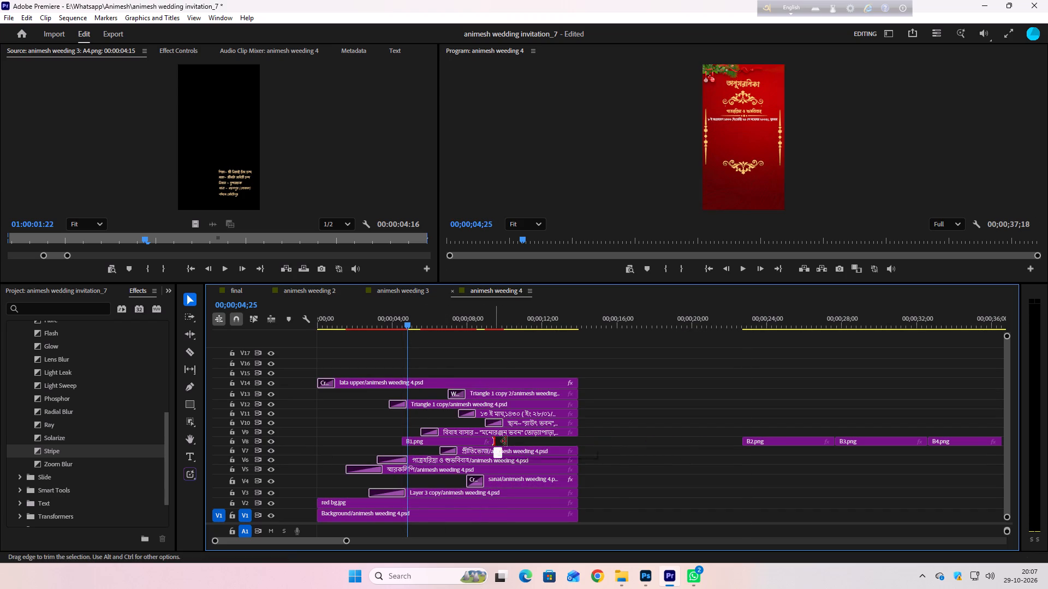
left_click_drag(506, 441, 576, 446)
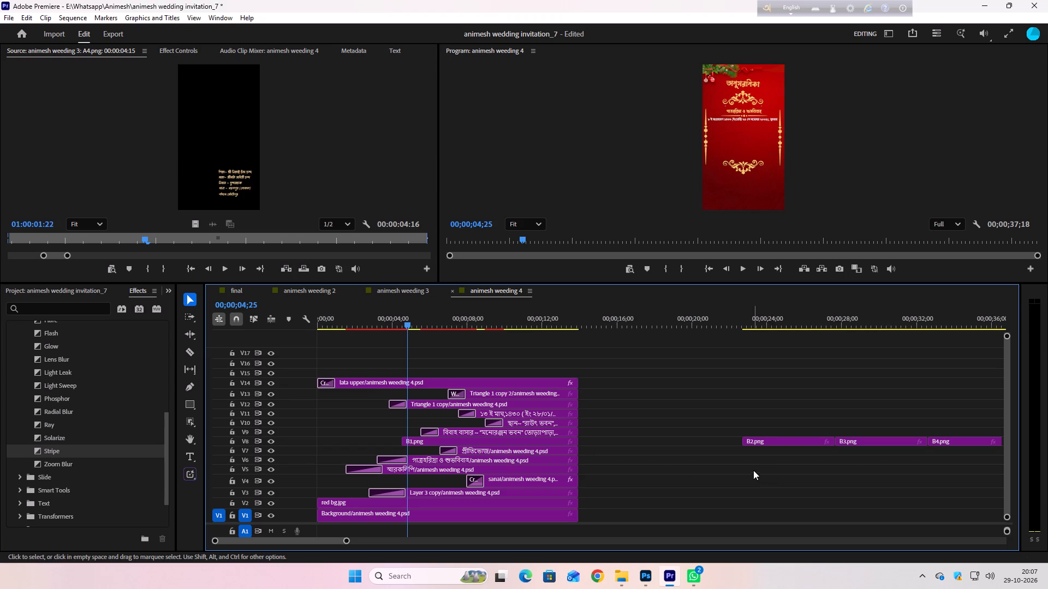
Move the old wedding venue clip off V9 past the sequence end and put B2.png, trimmed to its length, in its place.
key("space")
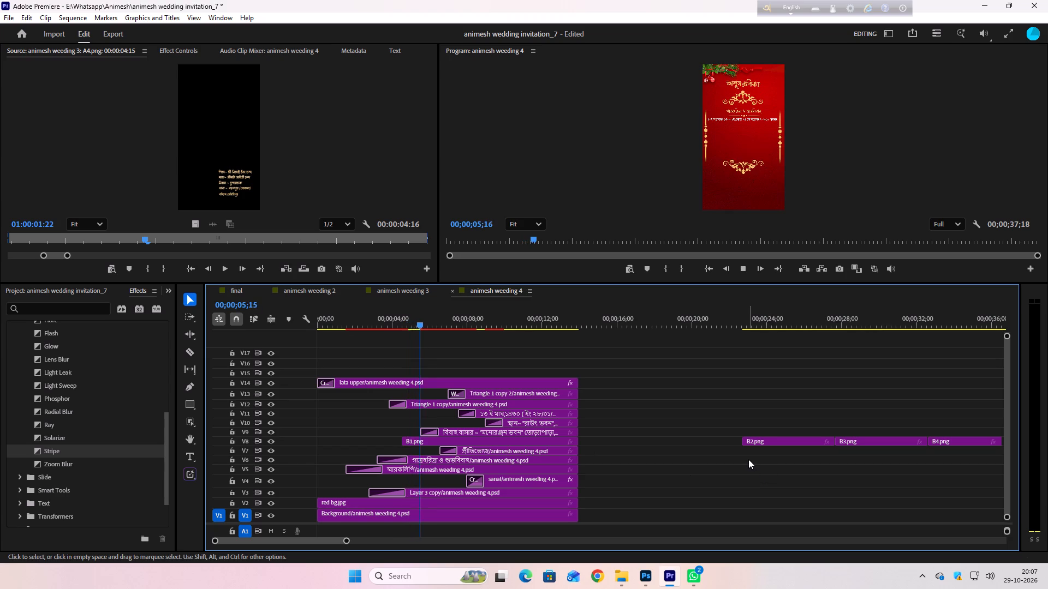
key("space")
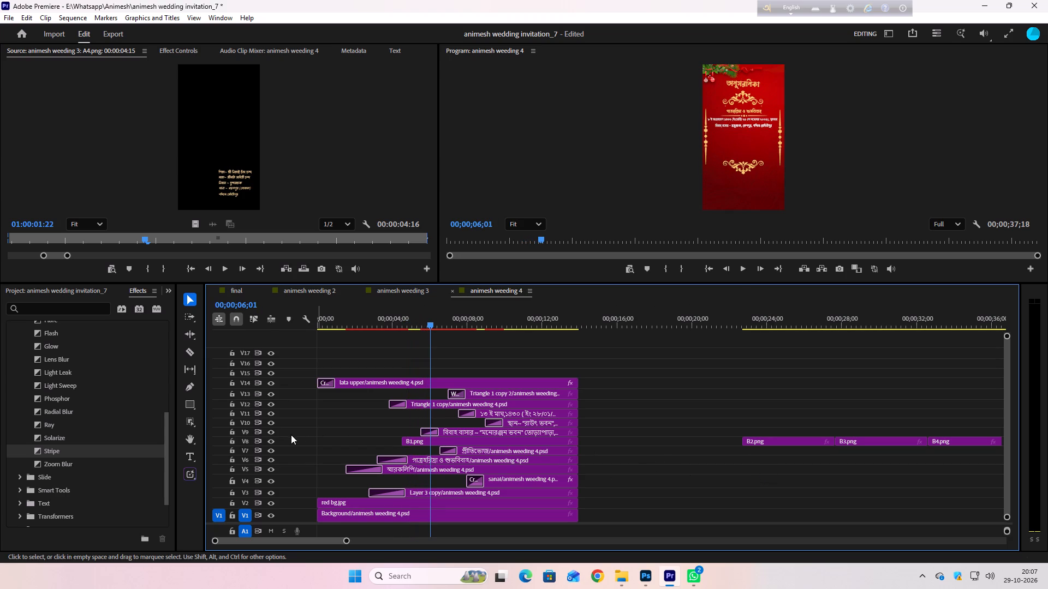
left_click(274, 432)
left_click(274, 432)
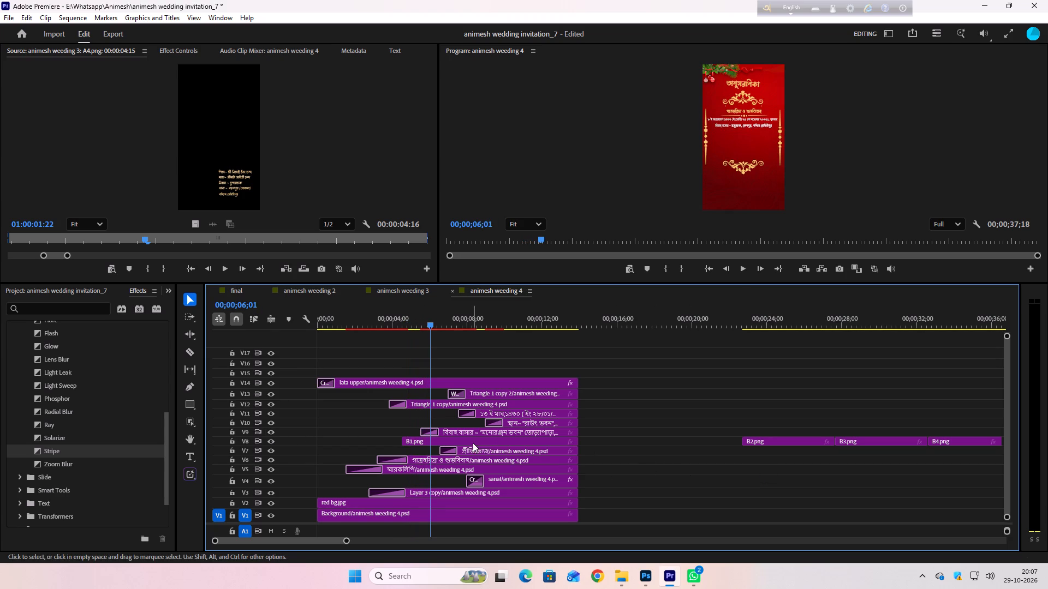
left_click(477, 433)
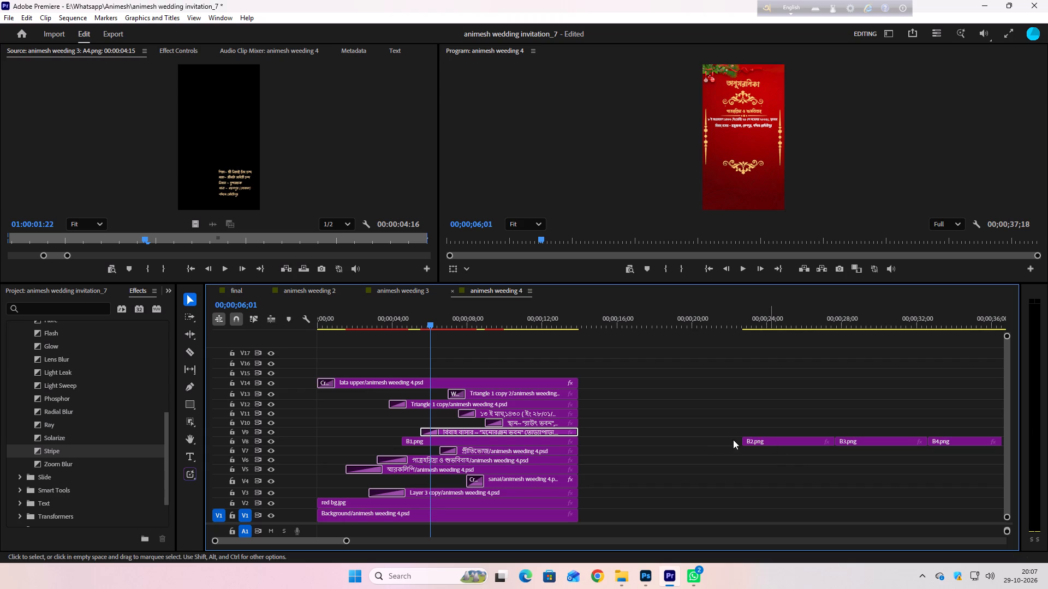
left_click_drag(538, 432, 737, 378)
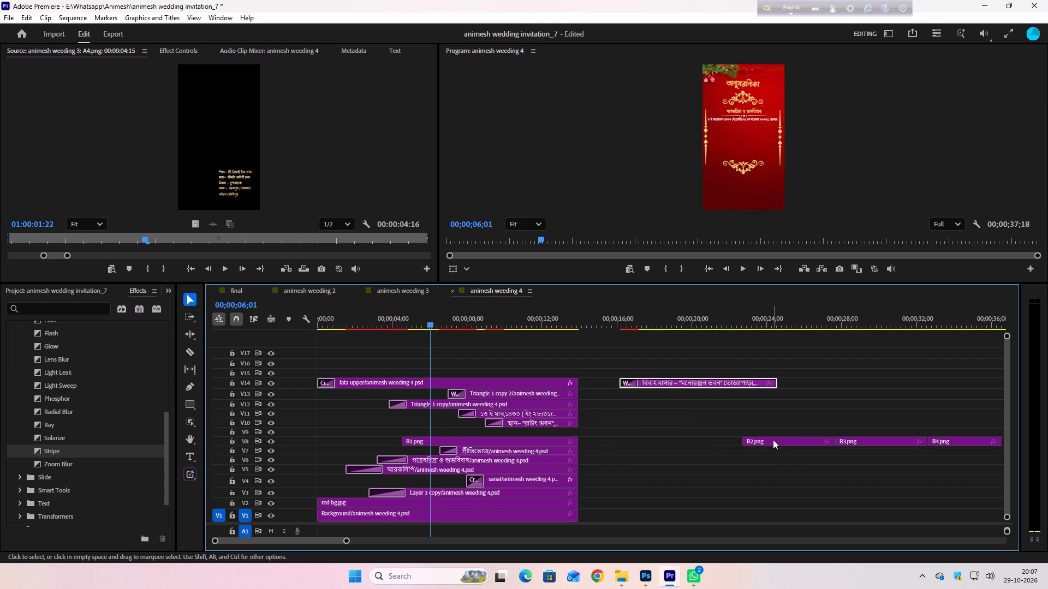
left_click_drag(773, 442, 621, 409)
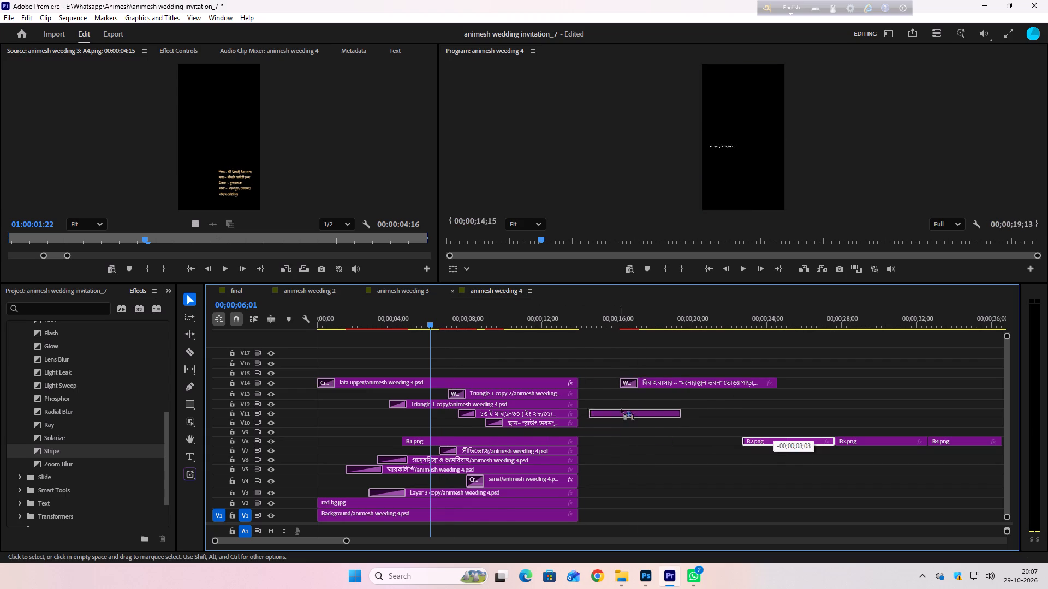
left_click_drag(621, 409, 651, 398)
left_click_drag(710, 393, 777, 395)
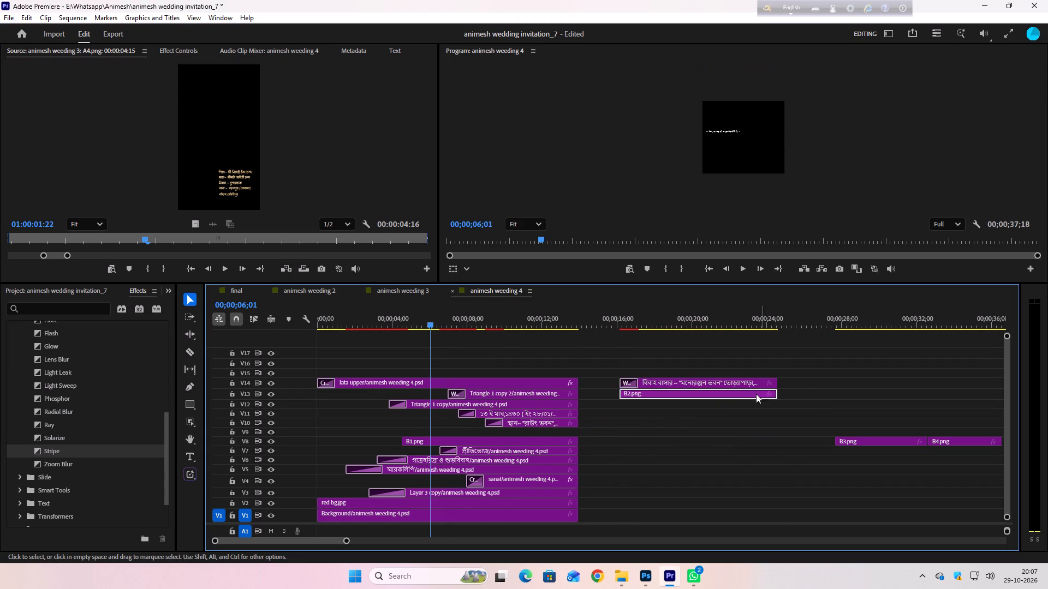
left_click_drag(732, 395, 527, 432)
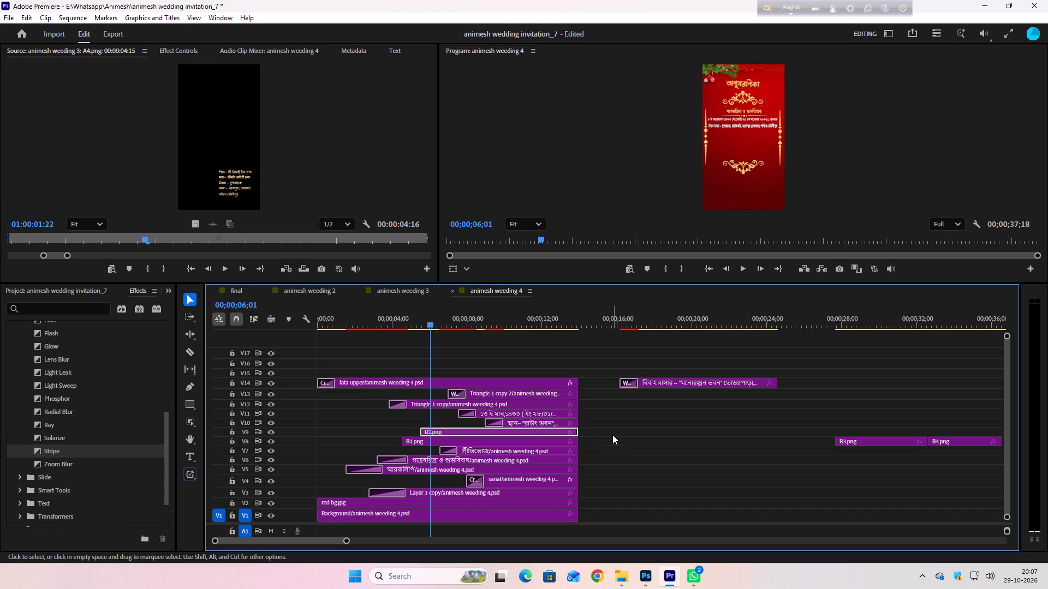
Hide tracks V8 and V9 and preview the sequence to locate the clips holding the reception text.
key("space")
key("space")
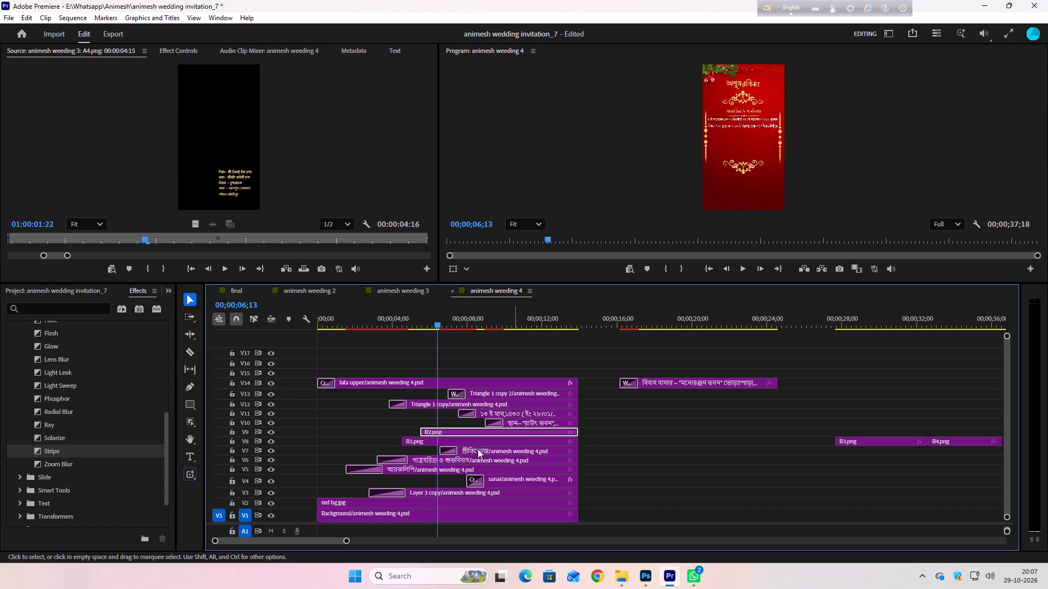
left_click(271, 441)
left_click(272, 435)
key("space")
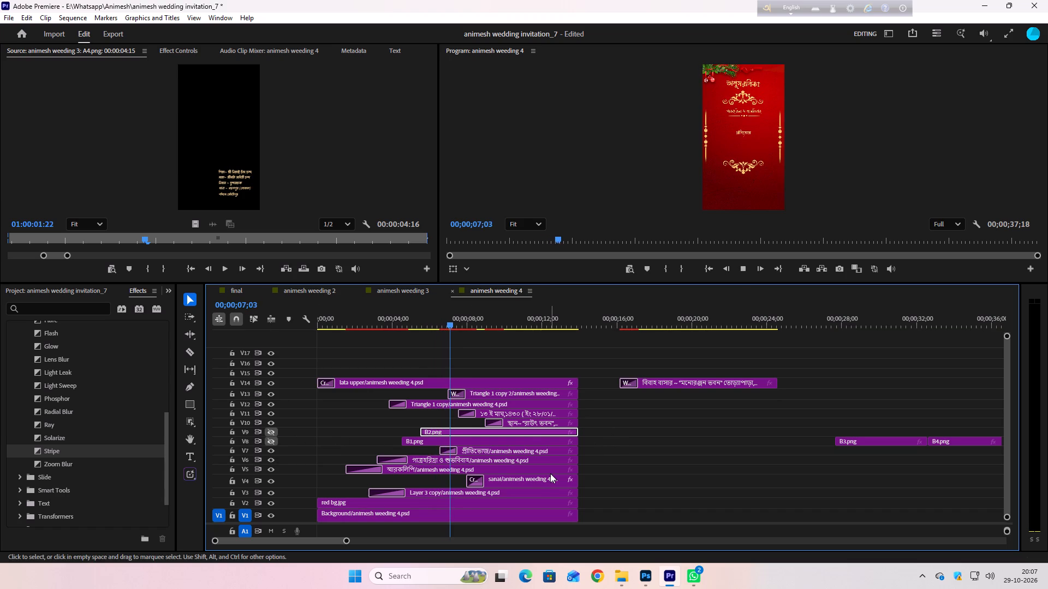
key("space")
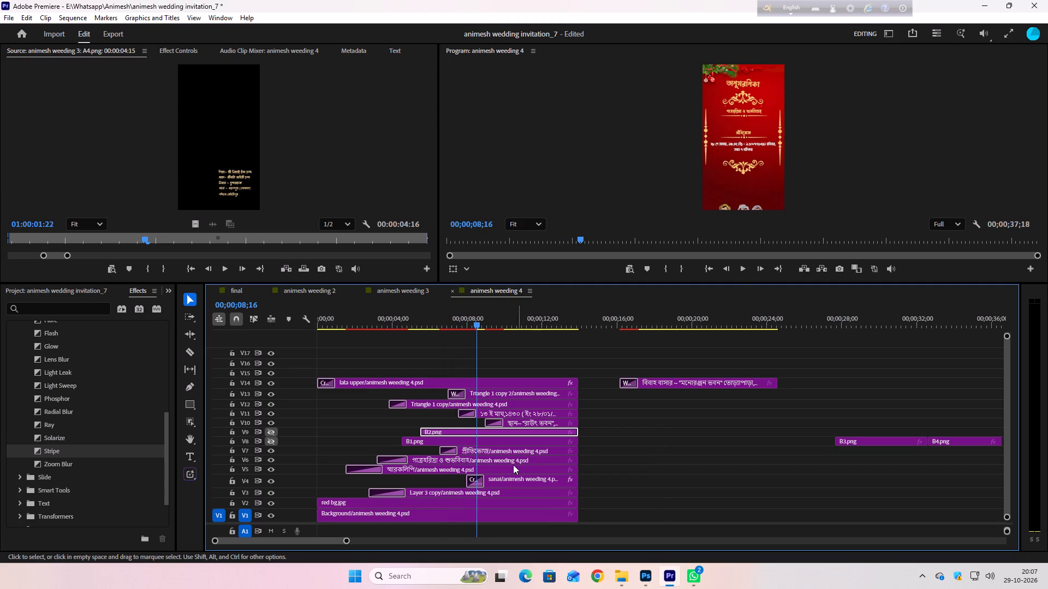
left_click(269, 482)
left_click(269, 482)
Move the প্রীতিভোজ clip off V7 past the sequence end and put B3.png, extended to its length, in its place.
left_click(480, 451)
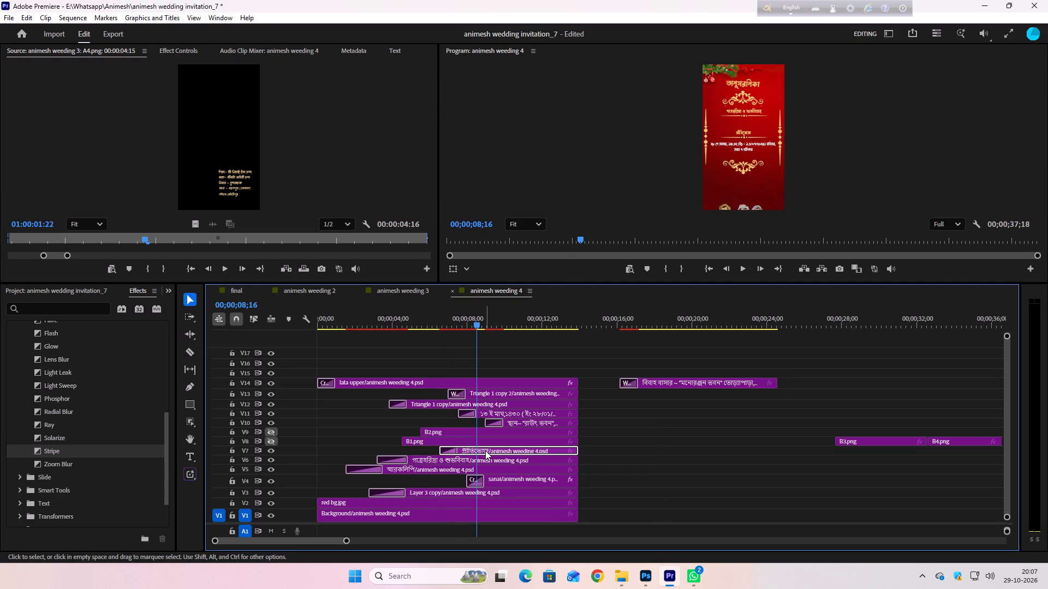
left_click_drag(485, 449, 651, 444)
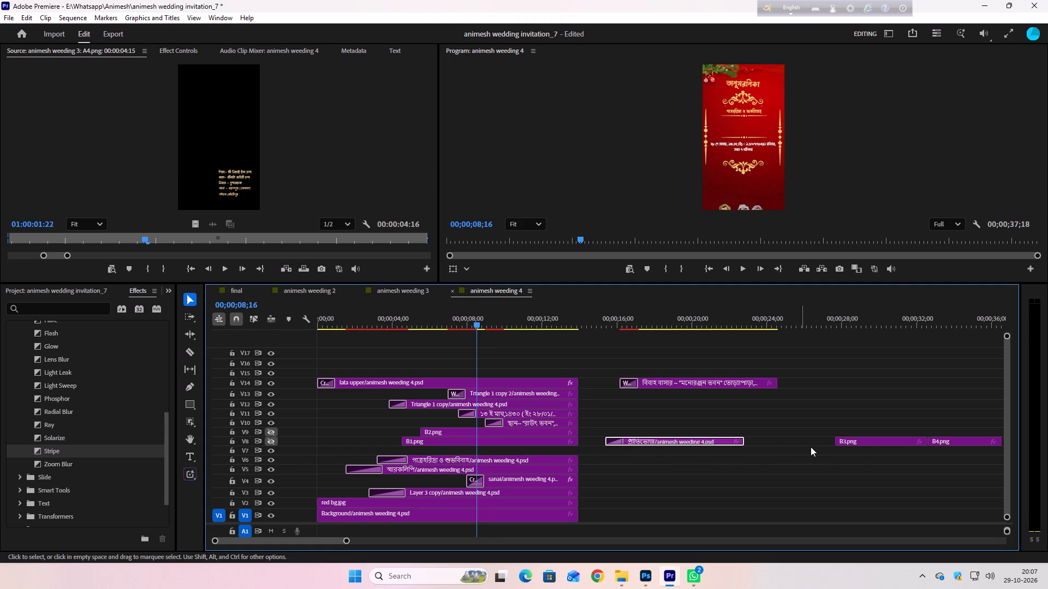
left_click_drag(867, 444, 644, 447)
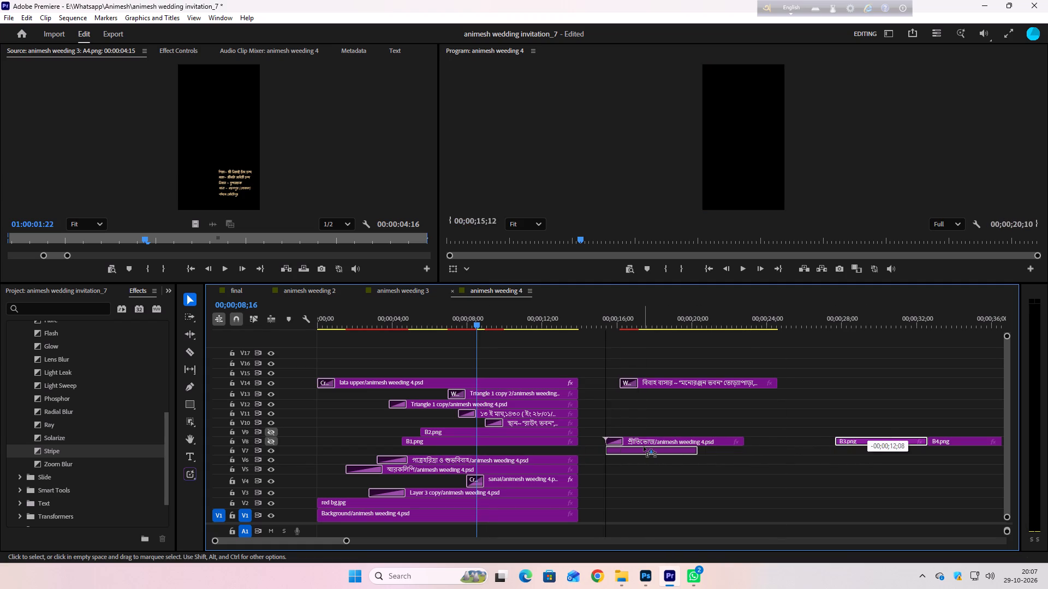
left_click_drag(644, 447, 643, 447)
left_click_drag(697, 451, 742, 454)
left_click_drag(705, 450, 539, 449)
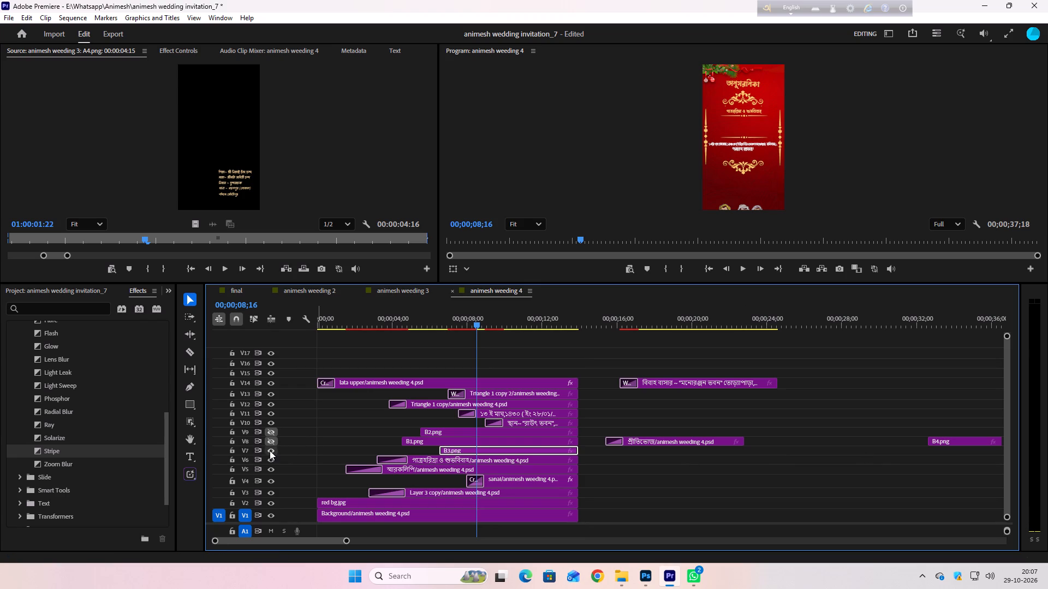
Hide V7, move the old reception venue clip on V10 past the sequence end, and put B4.png in its original place.
left_click(270, 450)
scroll(770, 448, "down", 1)
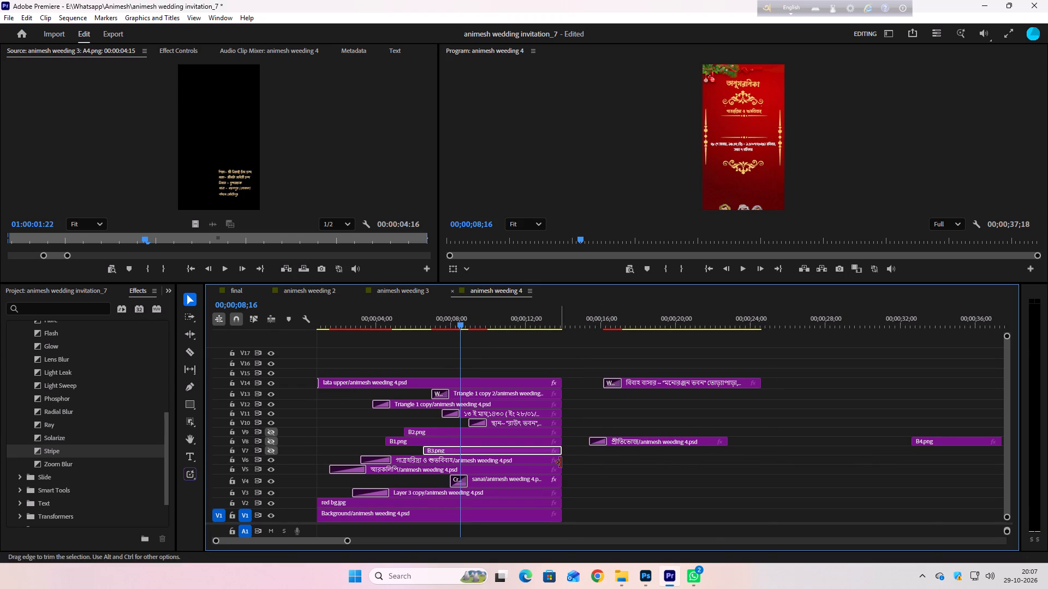
key("space")
key("space")
left_click(517, 424)
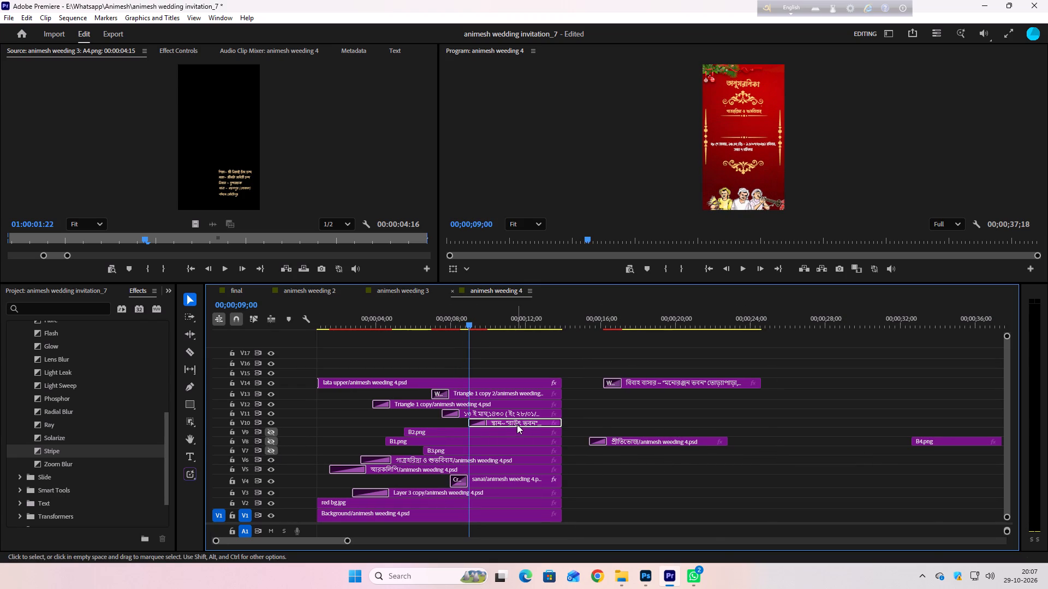
left_click_drag(516, 423, 628, 423)
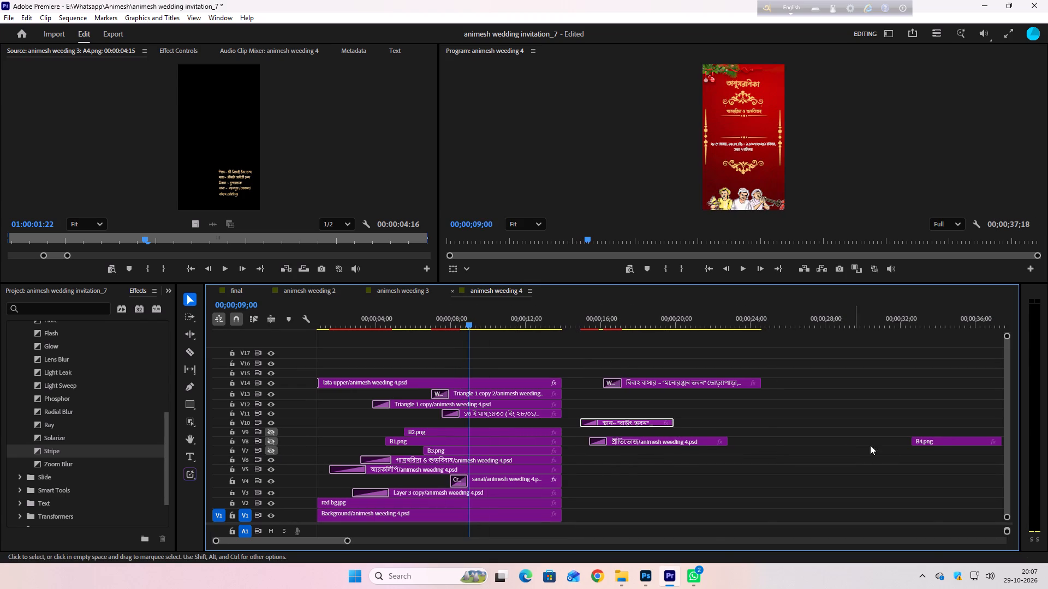
left_click_drag(940, 442, 607, 415)
left_click(674, 410)
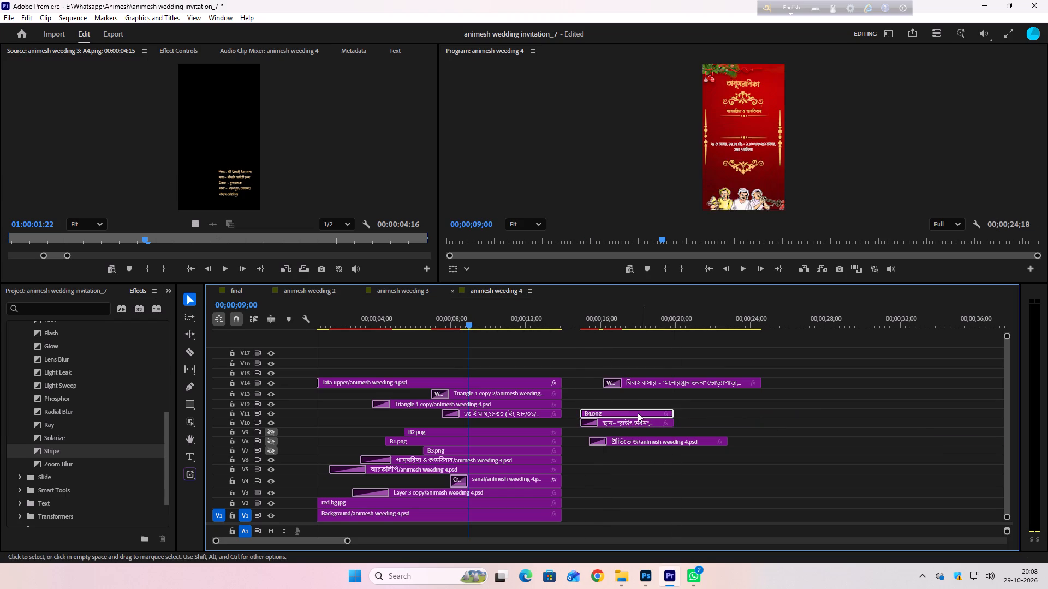
left_click_drag(630, 414, 515, 423)
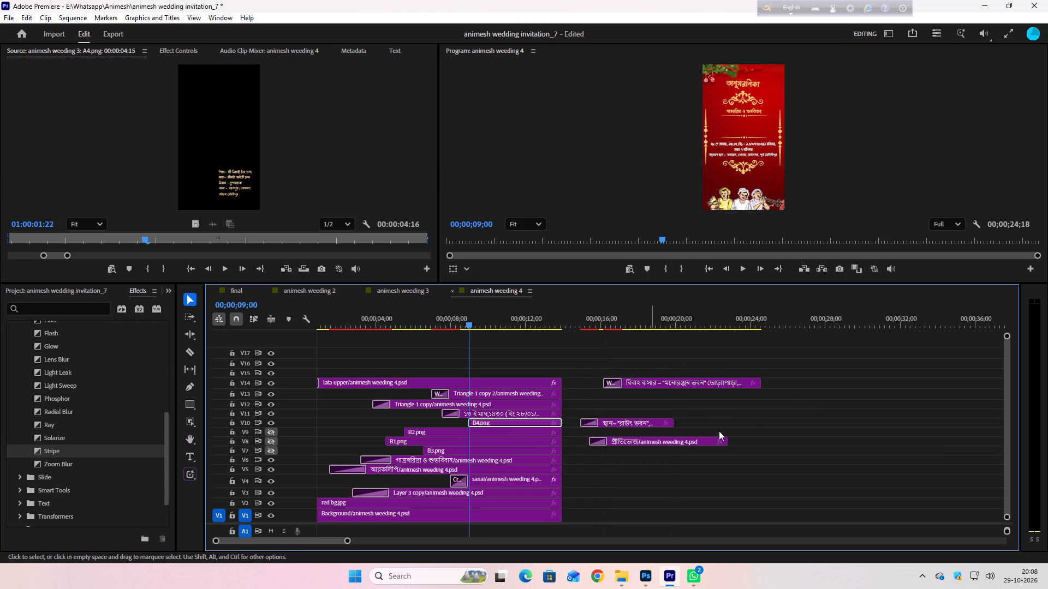
Delete the three old text clips set aside past the end of the sequence.
left_click_drag(793, 359, 588, 447)
key("Delete")
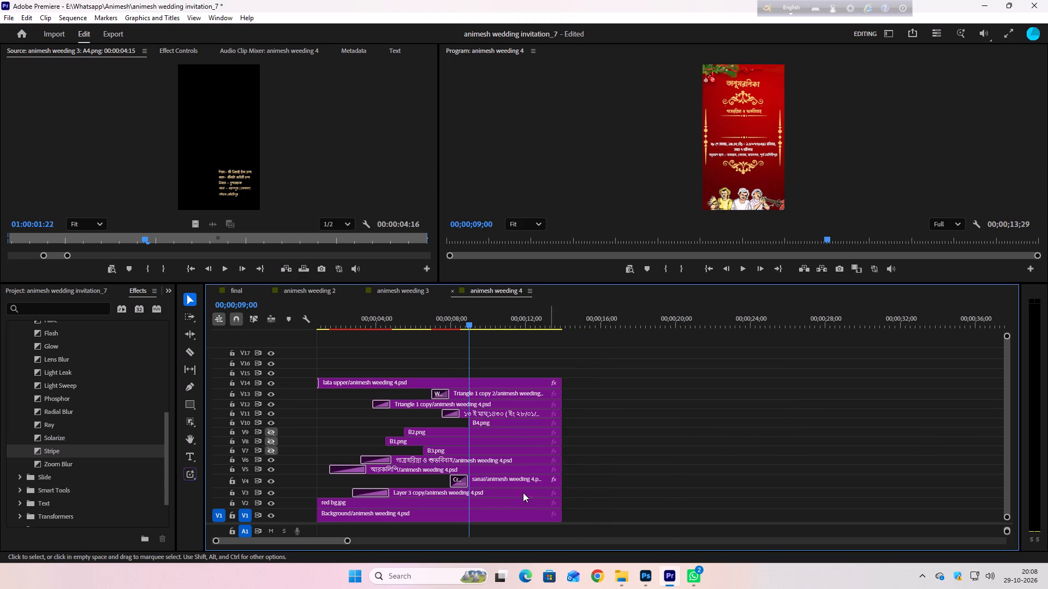
Make tracks V7, V8 and V9 visible again.
scroll(466, 495, "up", 3)
left_click(271, 454)
left_click(270, 443)
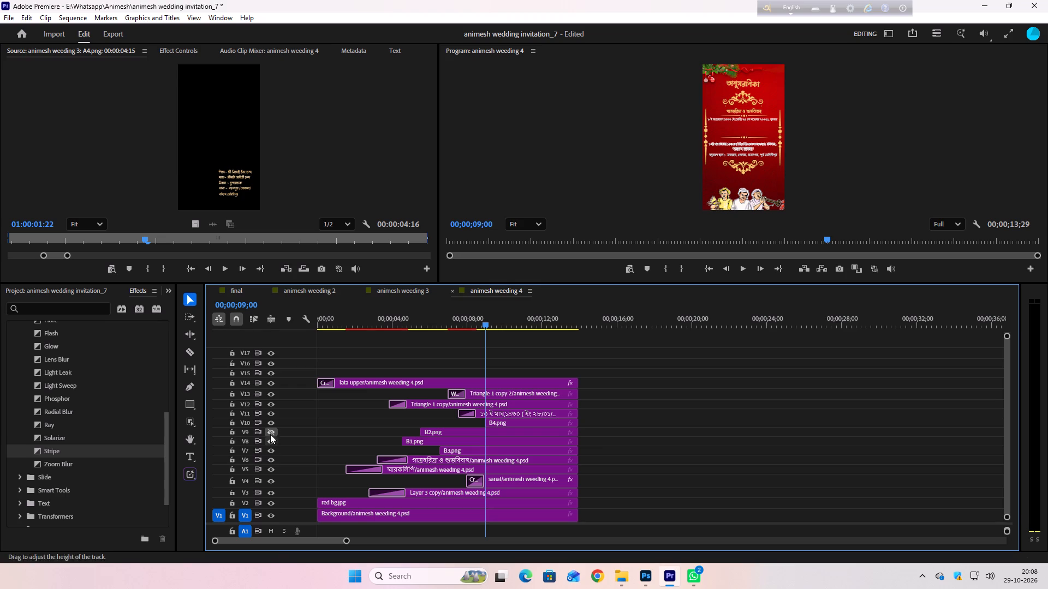
left_click(270, 434)
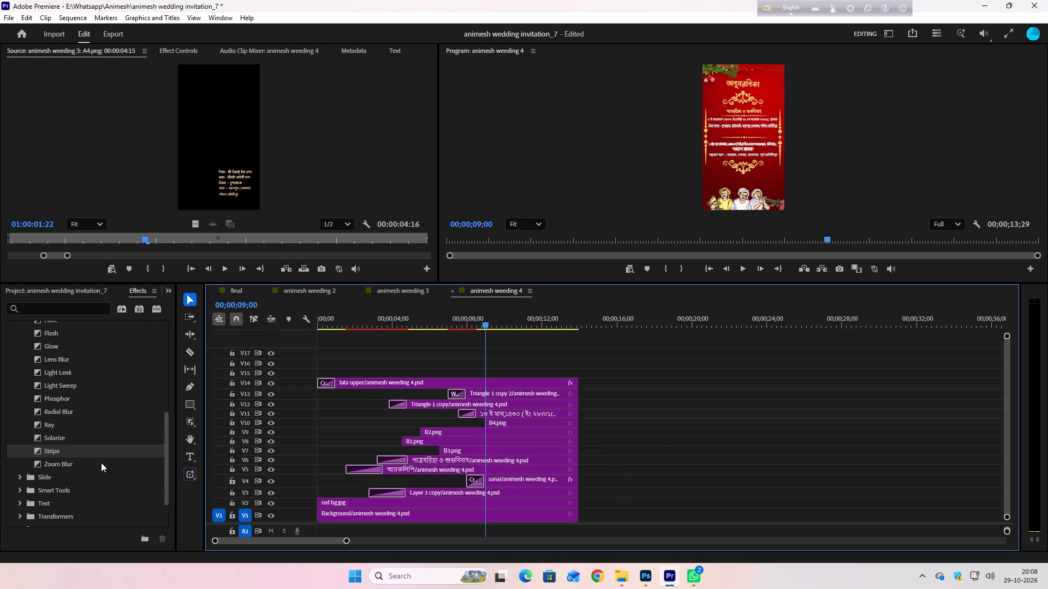
Apply the Star Wipe transition to the start of the B1.png clip on V8.
scroll(87, 462, "down", 9)
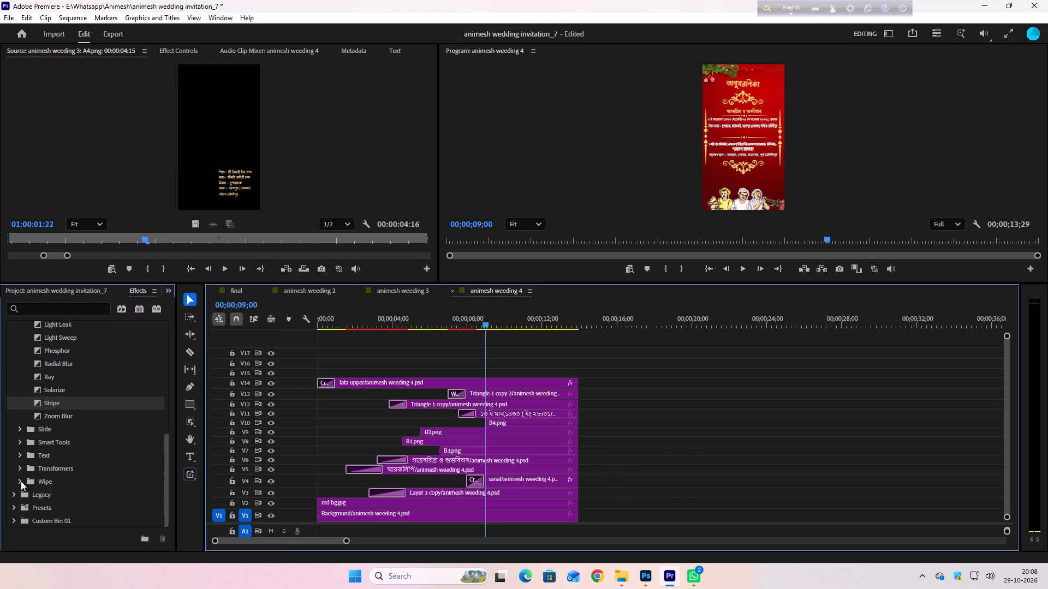
left_click(21, 481)
scroll(86, 486, "down", 17)
left_click(61, 466)
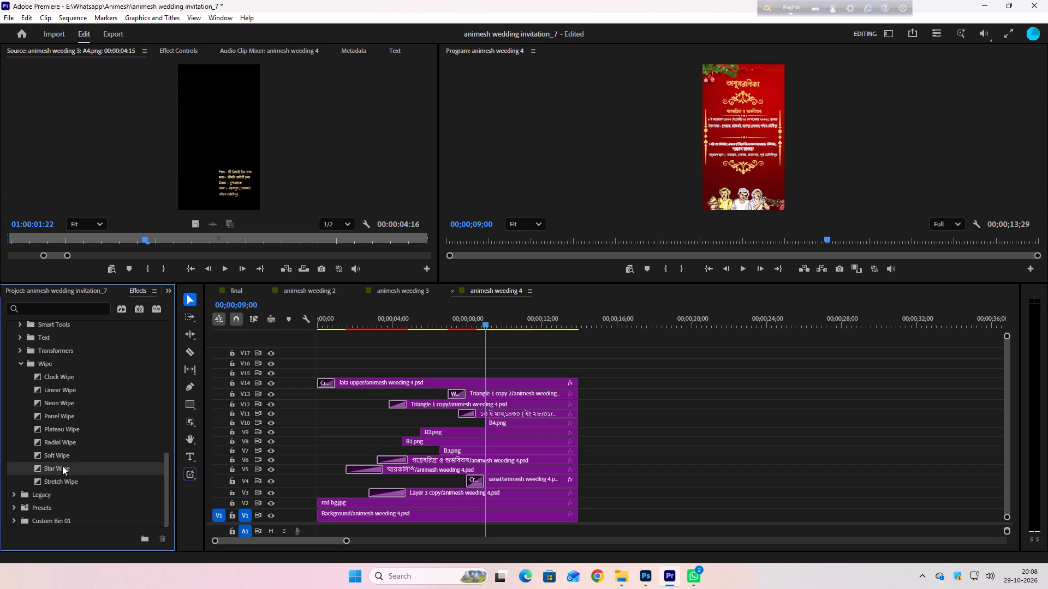
left_click_drag(74, 466, 409, 443)
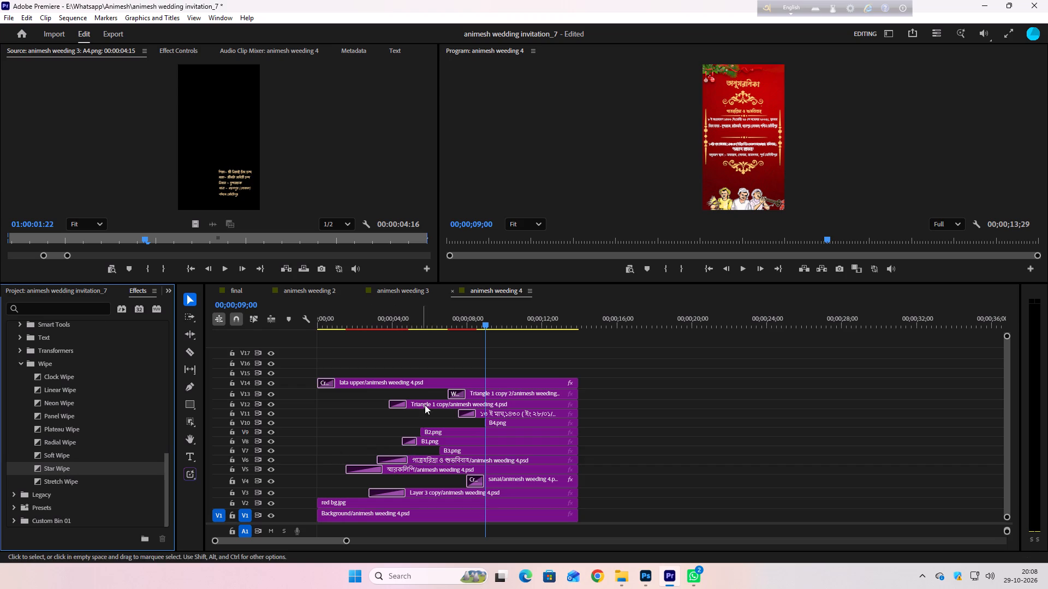
Preview the opening of the B1.png clip on V8 and lengthen its Star Wipe to a little over one second.
left_click_drag(481, 323, 403, 346)
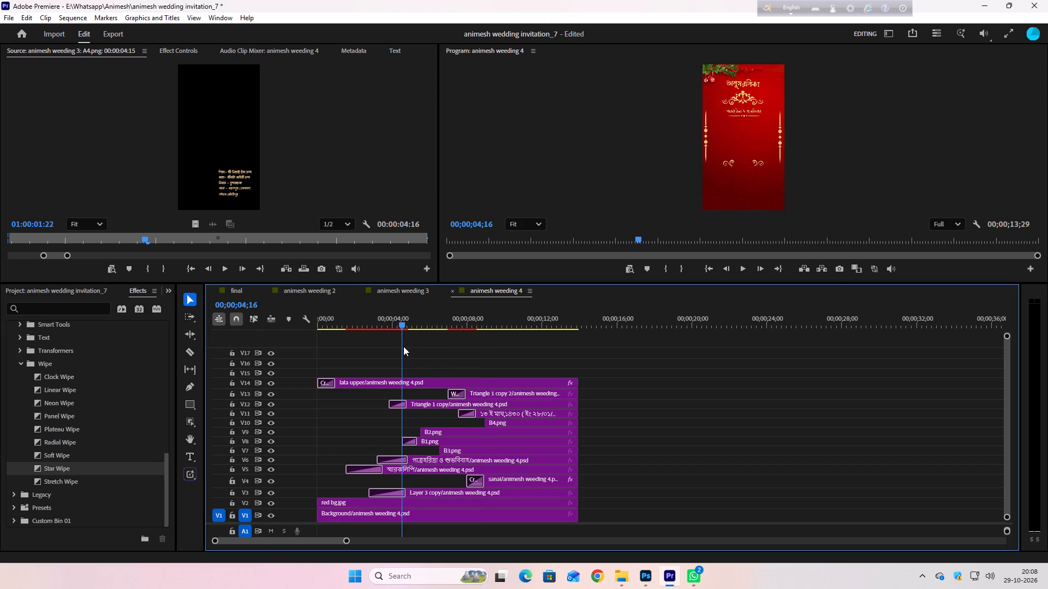
left_click_drag(403, 346, 408, 350)
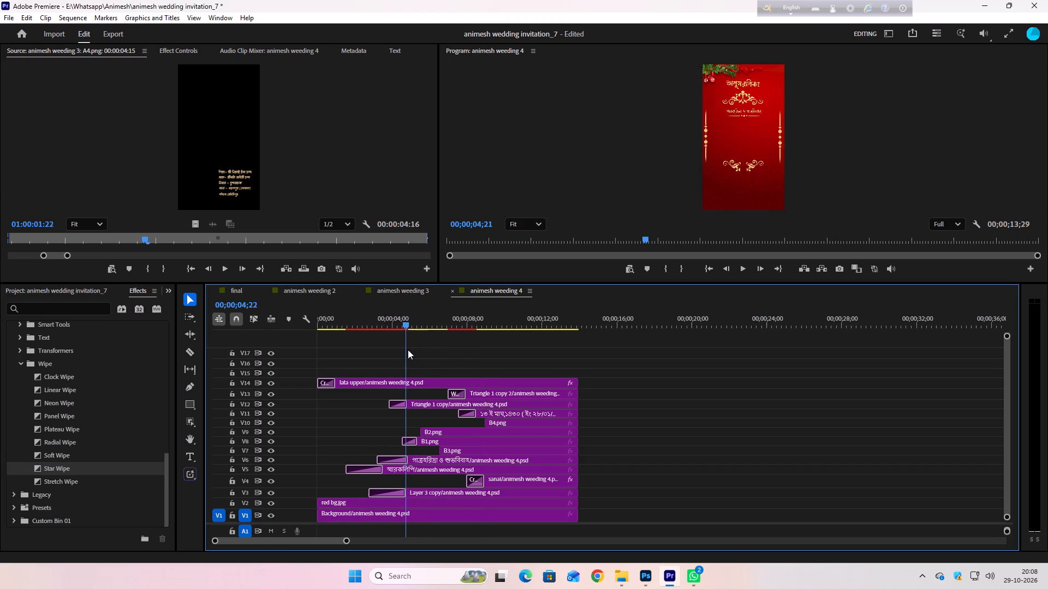
left_click_drag(408, 350, 409, 351)
left_click_drag(414, 441, 425, 439)
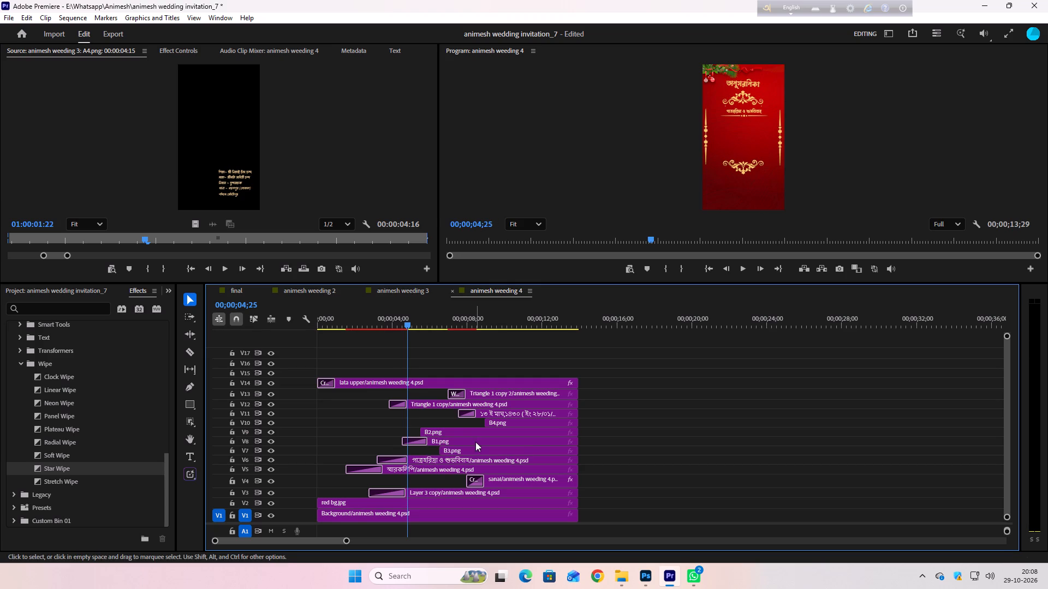
Apply Star Wipe to the start of the B2.png clip on V9 and lengthen it to a little over one second.
left_click_drag(87, 469, 438, 437)
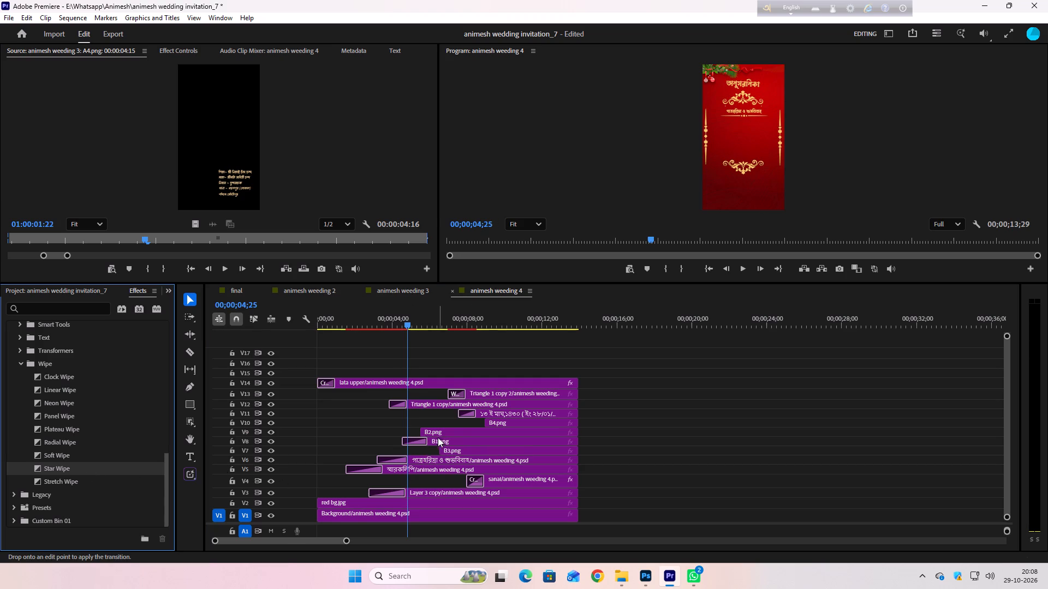
left_click_drag(438, 437, 424, 430)
left_click_drag(432, 431, 432, 431)
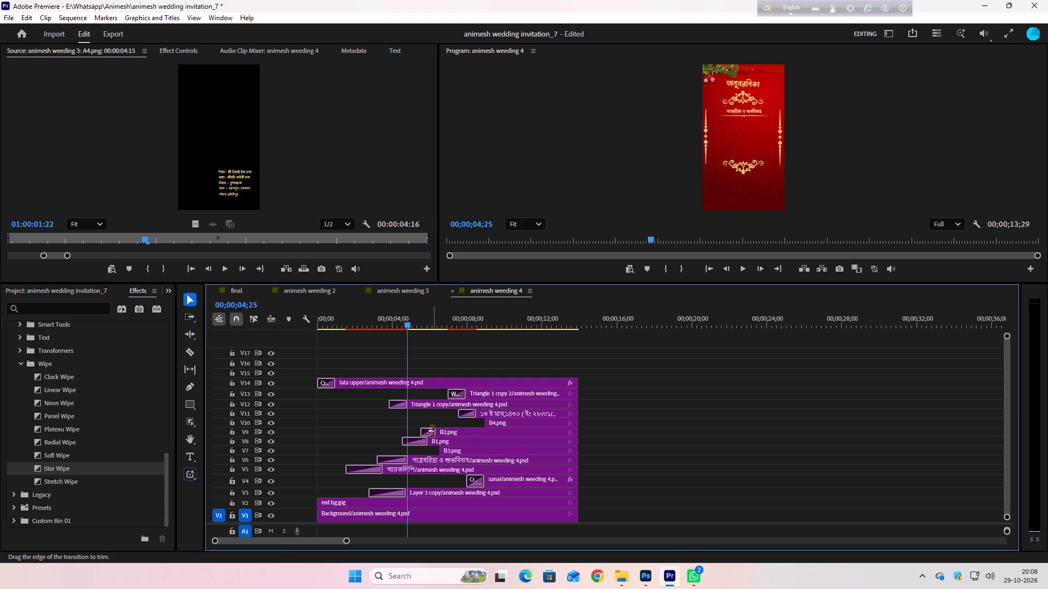
left_click_drag(432, 431, 440, 431)
Apply Star Wipe to the start of the B4.png clip on V10 and lengthen it to a little over one second.
left_click_drag(94, 468, 438, 441)
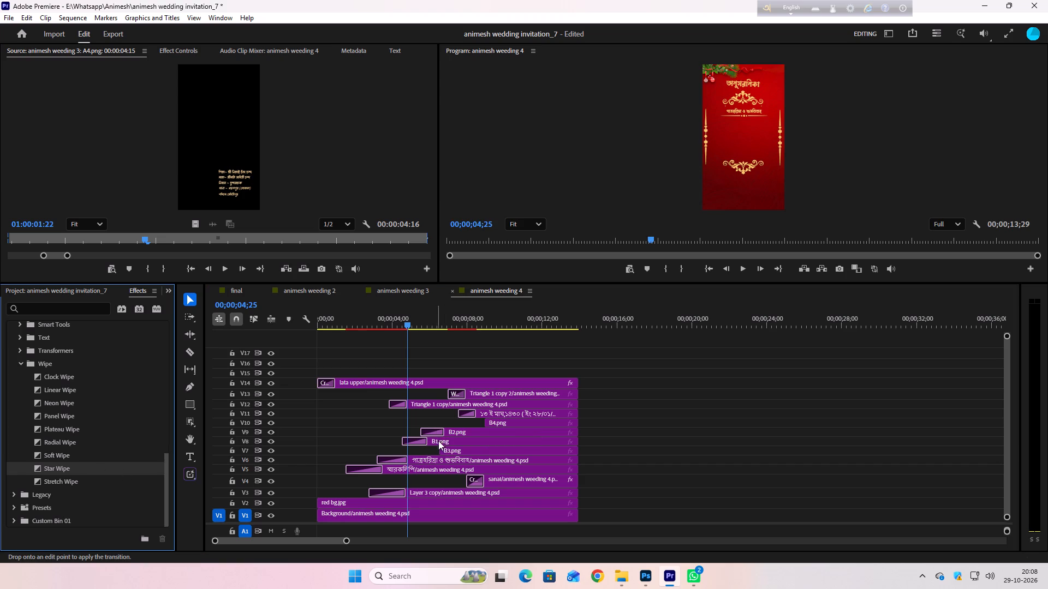
left_click_drag(438, 441, 486, 424)
left_click_drag(498, 423, 505, 423)
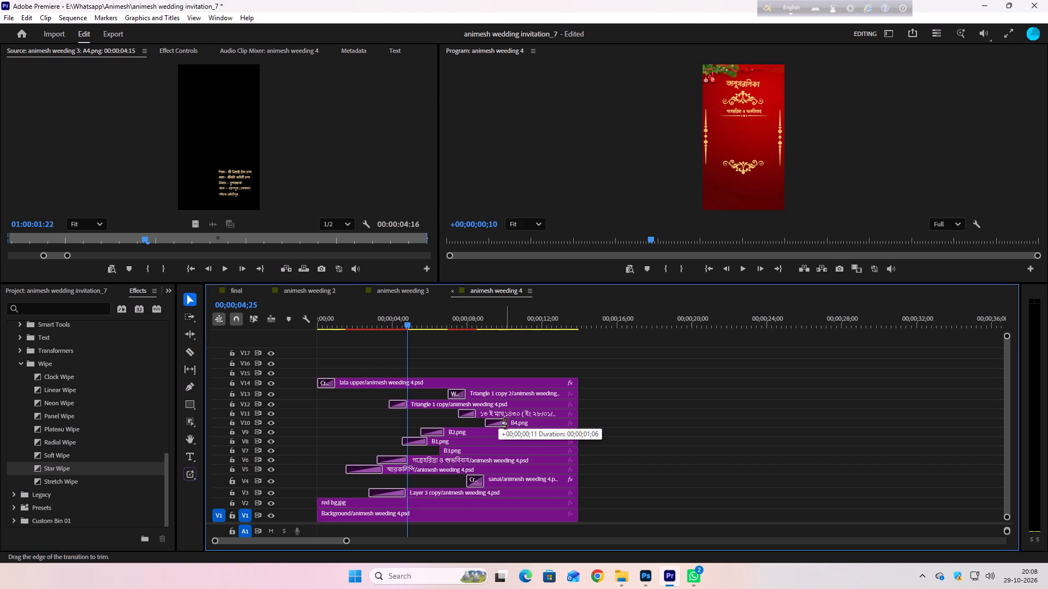
left_click_drag(505, 423, 510, 424)
Apply Star Wipe to the start of the B3.png clip on V7 and lengthen the transition.
left_click_drag(112, 468, 446, 450)
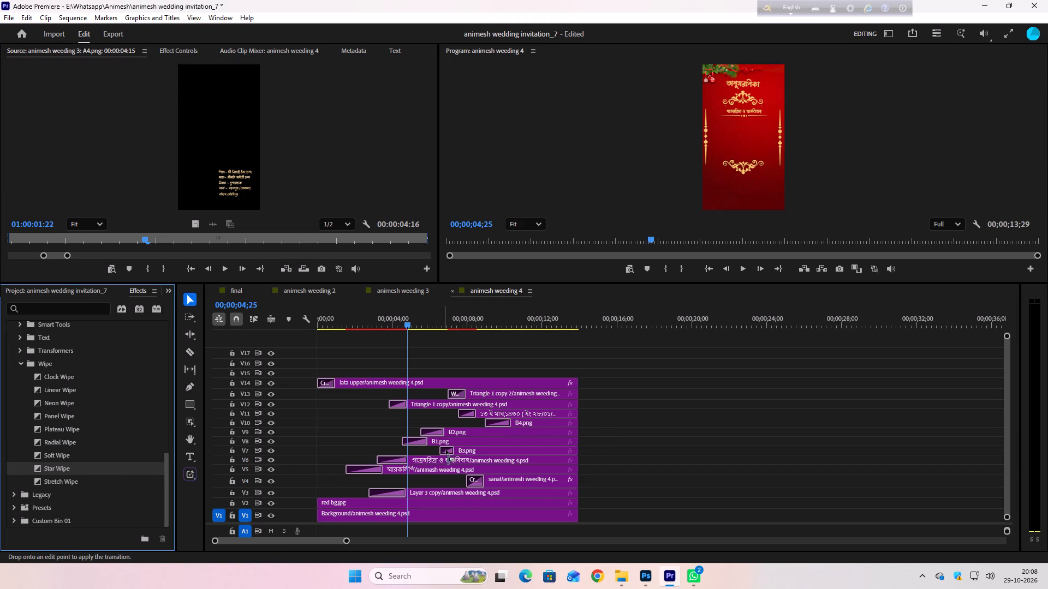
left_click_drag(446, 450, 447, 449)
left_click(454, 448)
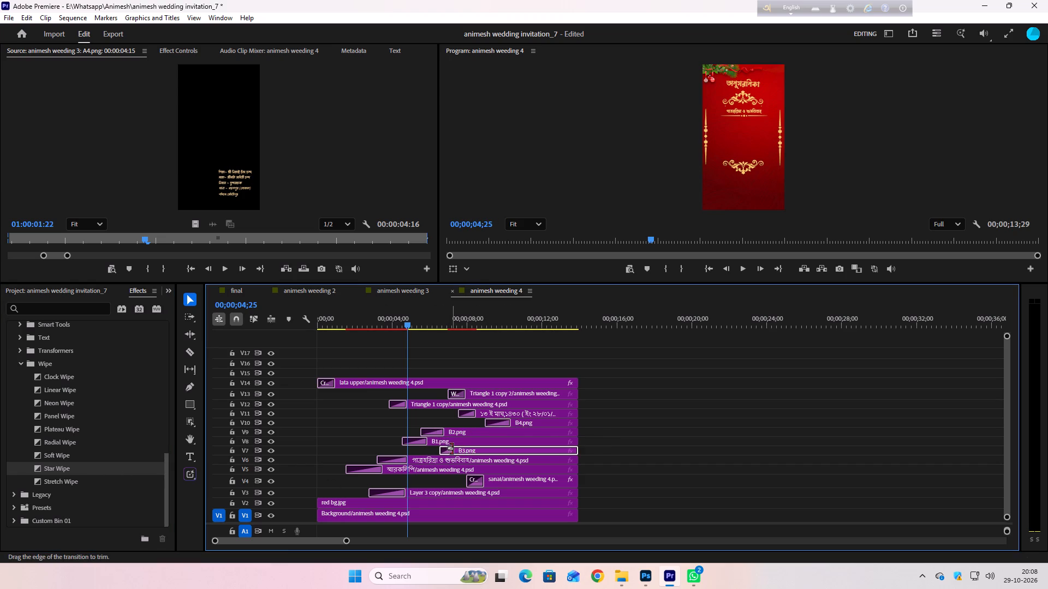
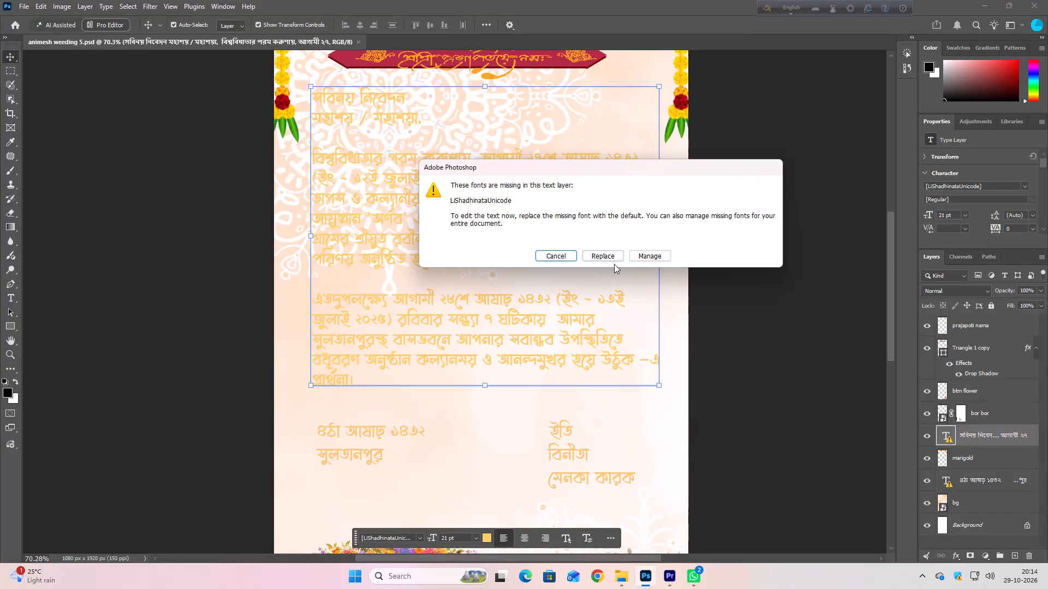
Replace the invitation text layer's missing font with the default and paste the copied wedding text over the paragraph below the salutation.
left_click(608, 256)
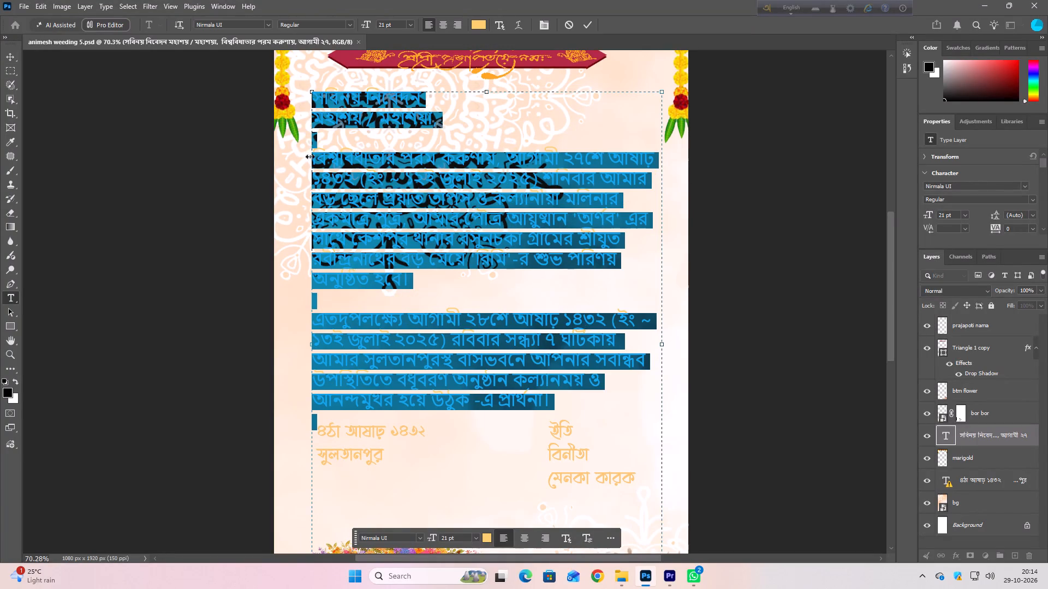
left_click(310, 157)
left_click_drag(315, 155, 481, 284)
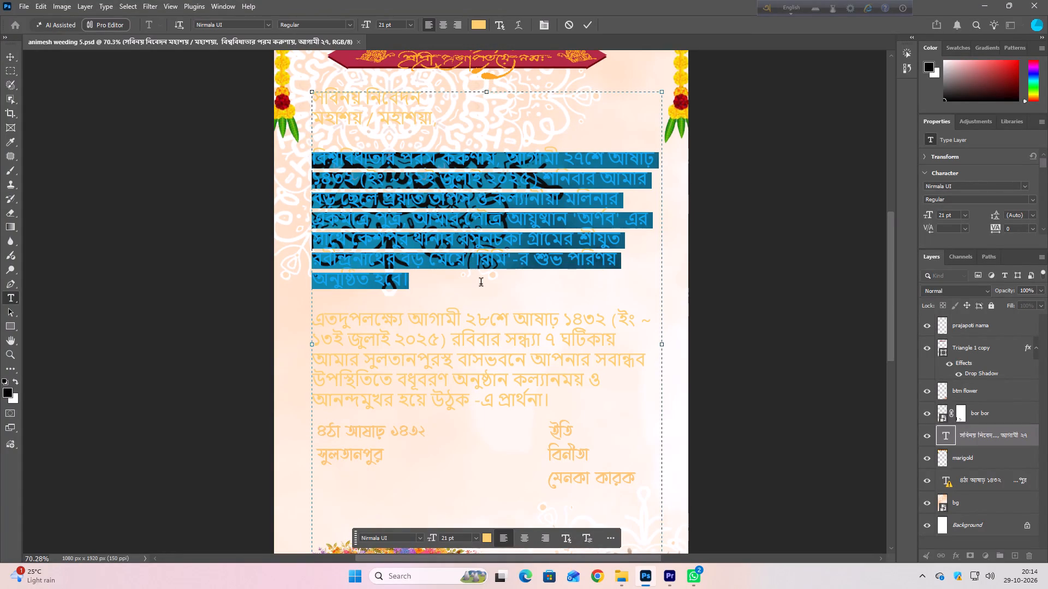
left_click_drag(481, 284, 481, 284)
key("ctrl+v")
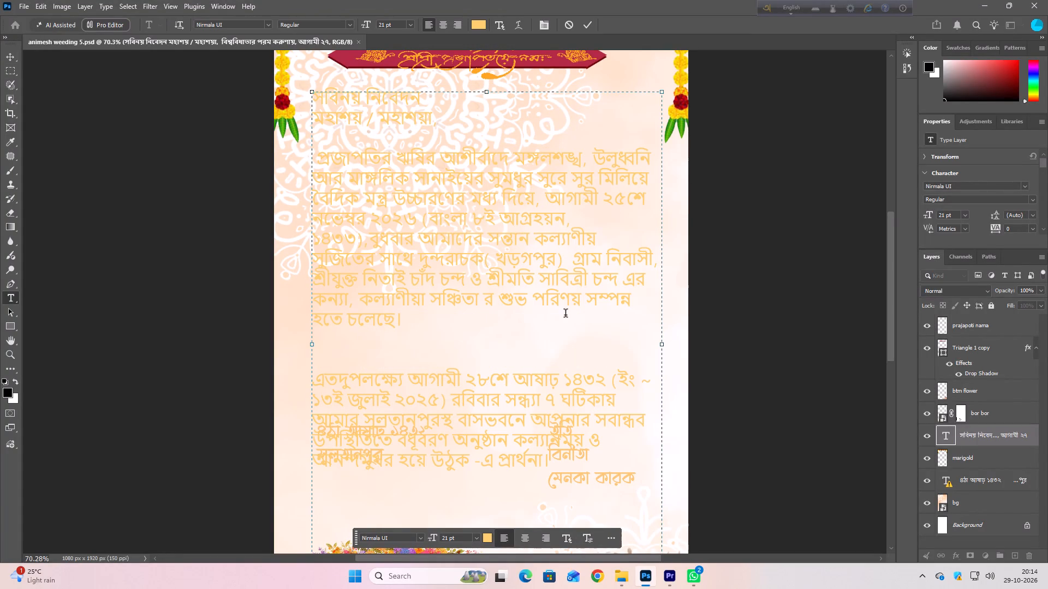
Select the whole reception paragraph beginning with এতদুপলক্ষ্যে in the same invitation text layer for replacement.
scroll(522, 359, "down", 9)
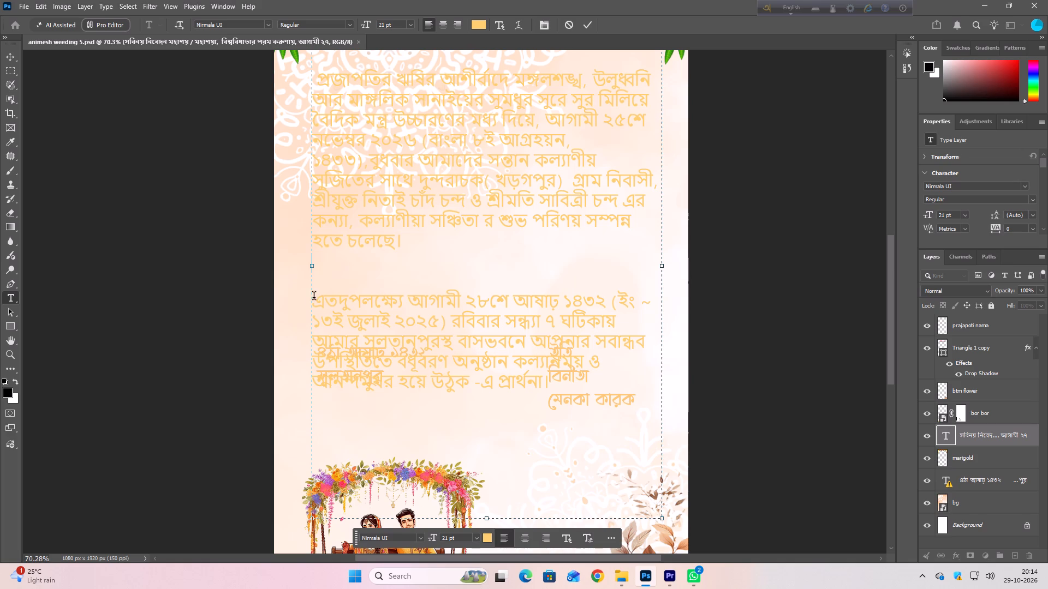
left_click_drag(314, 297, 635, 413)
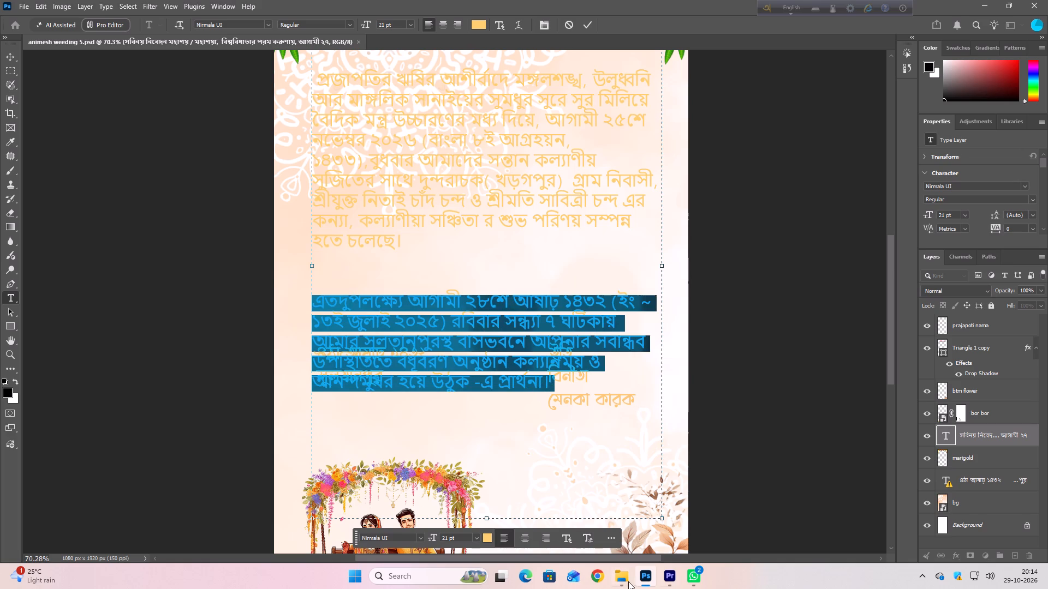
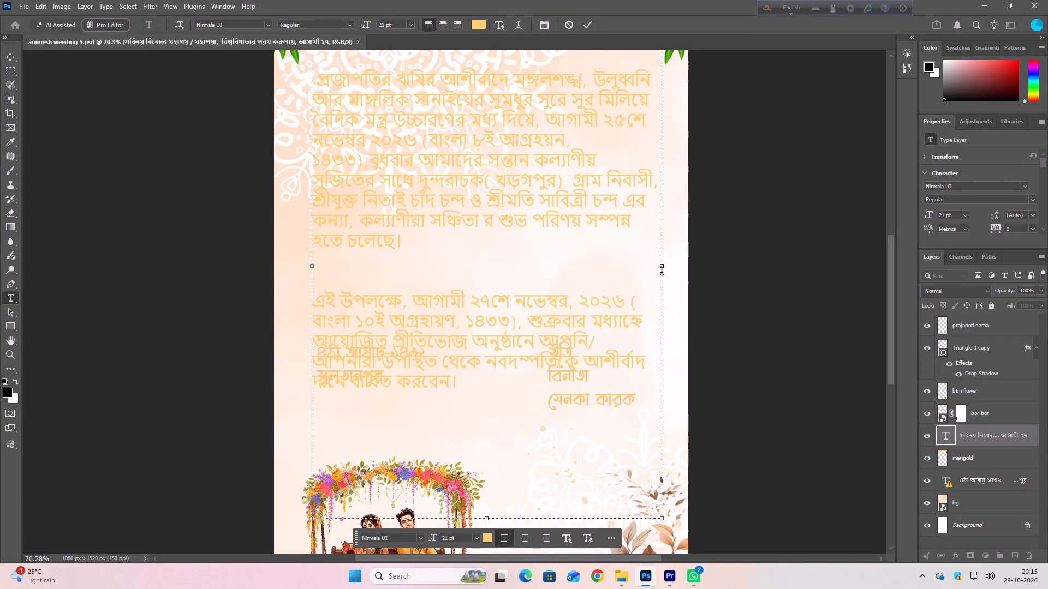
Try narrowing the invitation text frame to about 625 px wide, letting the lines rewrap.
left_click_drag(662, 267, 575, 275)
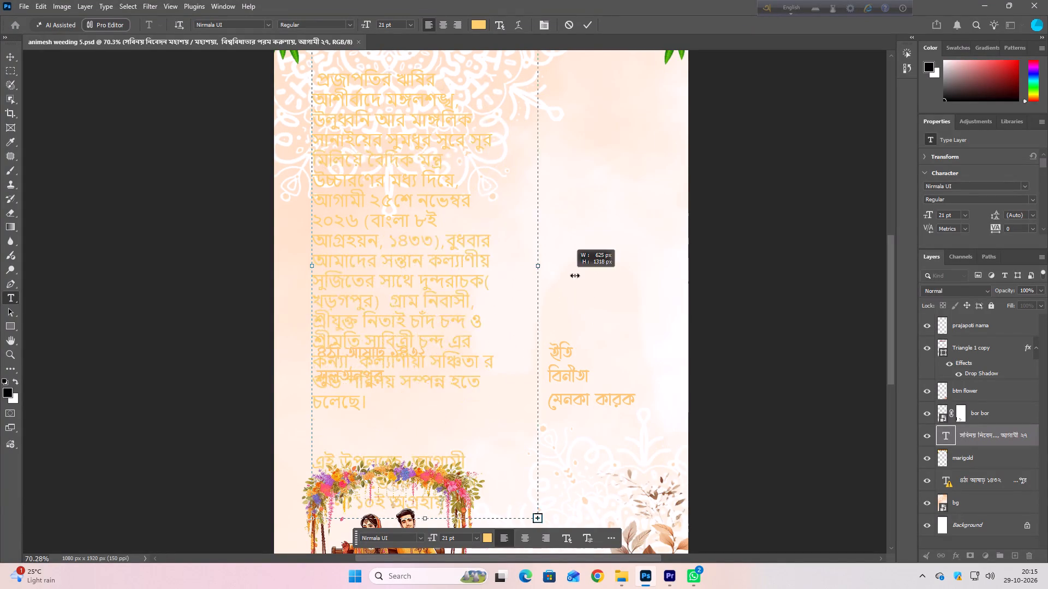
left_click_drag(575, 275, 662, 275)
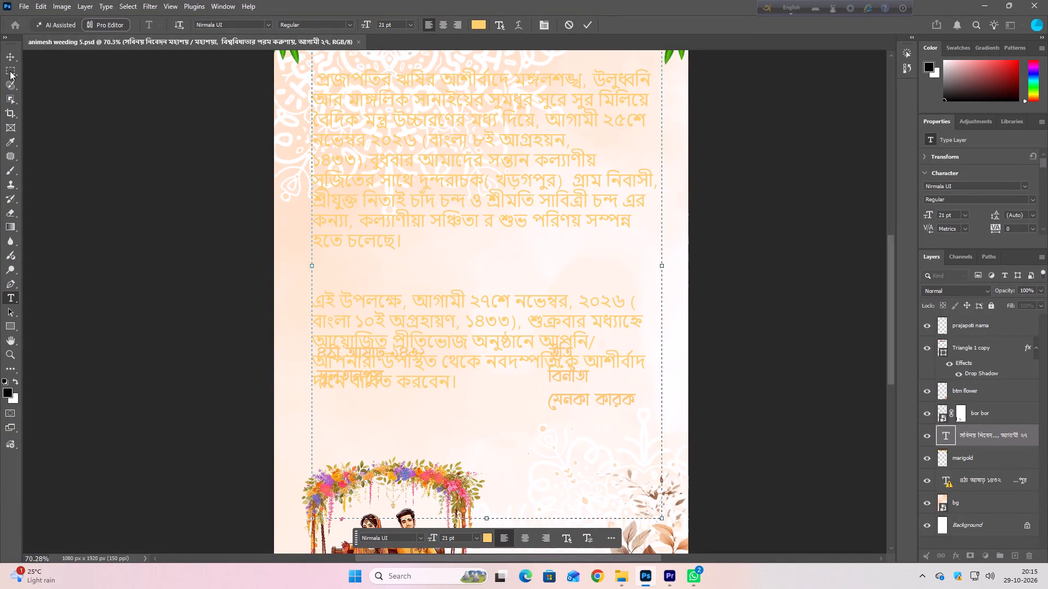
Scale the whole invitation text layer down proportionally to about 73%, giving a text size of 15.35 pt.
left_click(10, 55)
left_click_drag(665, 265, 600, 257)
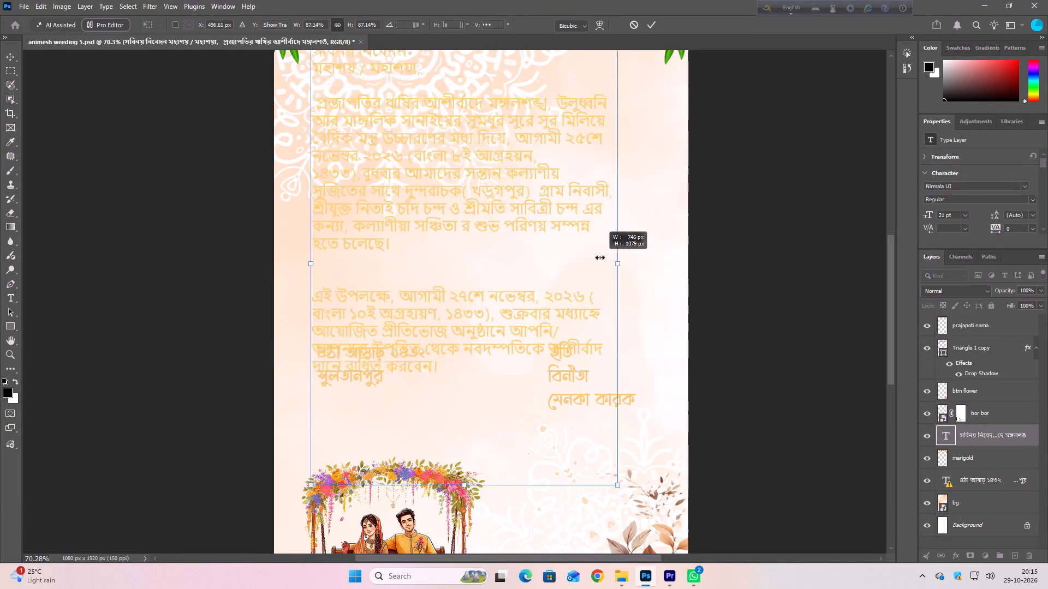
left_click_drag(600, 257, 479, 264)
left_click_drag(428, 257, 479, 260)
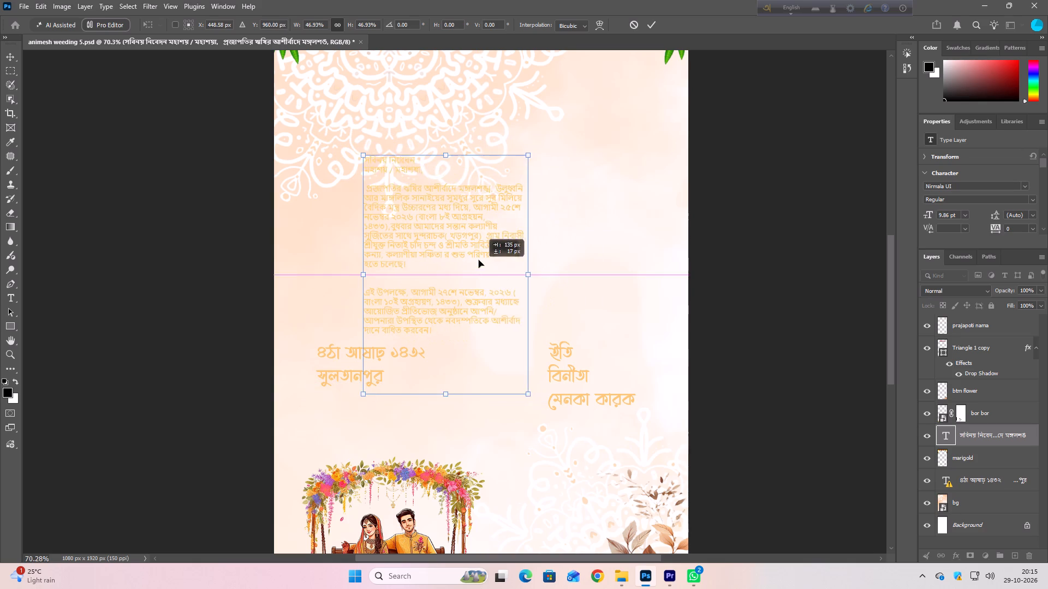
left_click_drag(479, 260, 478, 254)
scroll(434, 420, "up", 8)
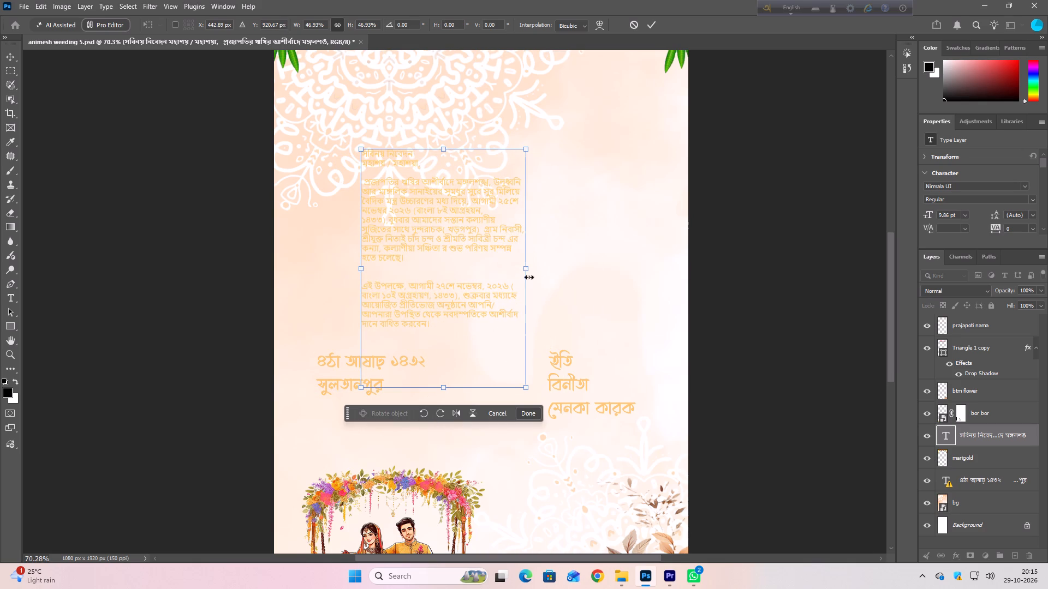
left_click_drag(526, 269, 618, 268)
Move the scaled invitation text up beneath the red banner, lining its left edge up with the date and place lines below.
left_click_drag(546, 271, 513, 245)
scroll(457, 348, "up", 9)
left_click_drag(445, 348, 446, 314)
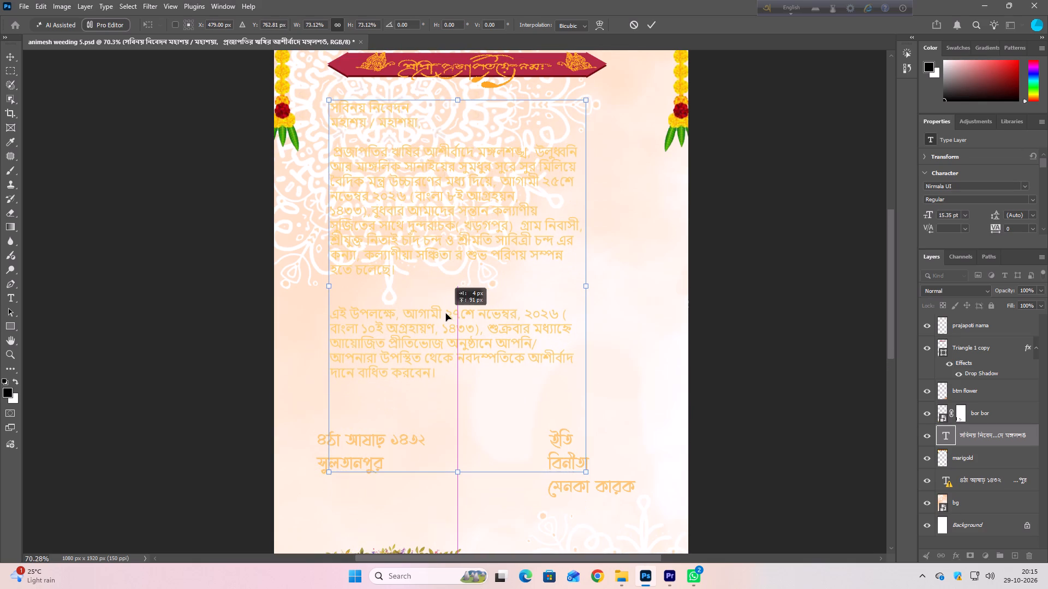
left_click_drag(446, 314, 445, 324)
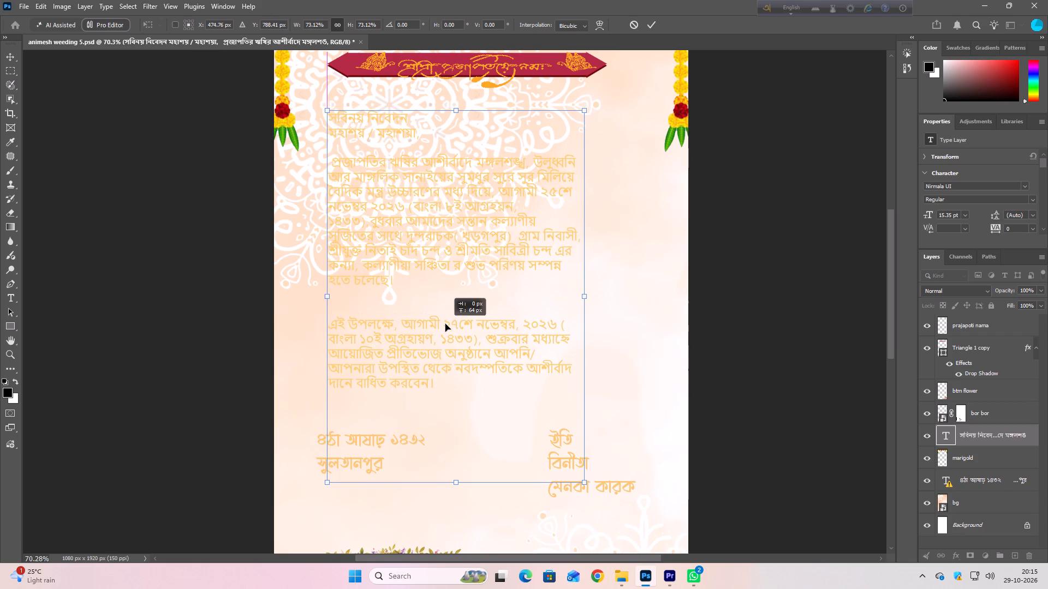
left_click_drag(445, 324, 433, 325)
Compress the invitation text layer horizontally until its right edge meets the ইতি signature block, keeping the height, and apply the transform.
left_click_drag(576, 300, 577, 300, "shift")
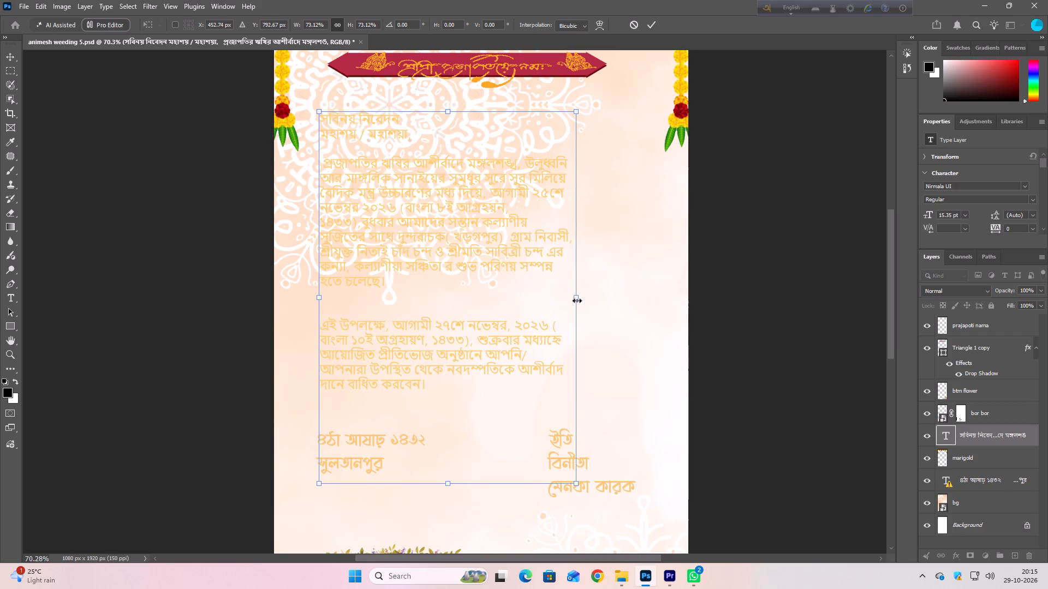
left_click_drag(577, 300, 630, 303, "shift")
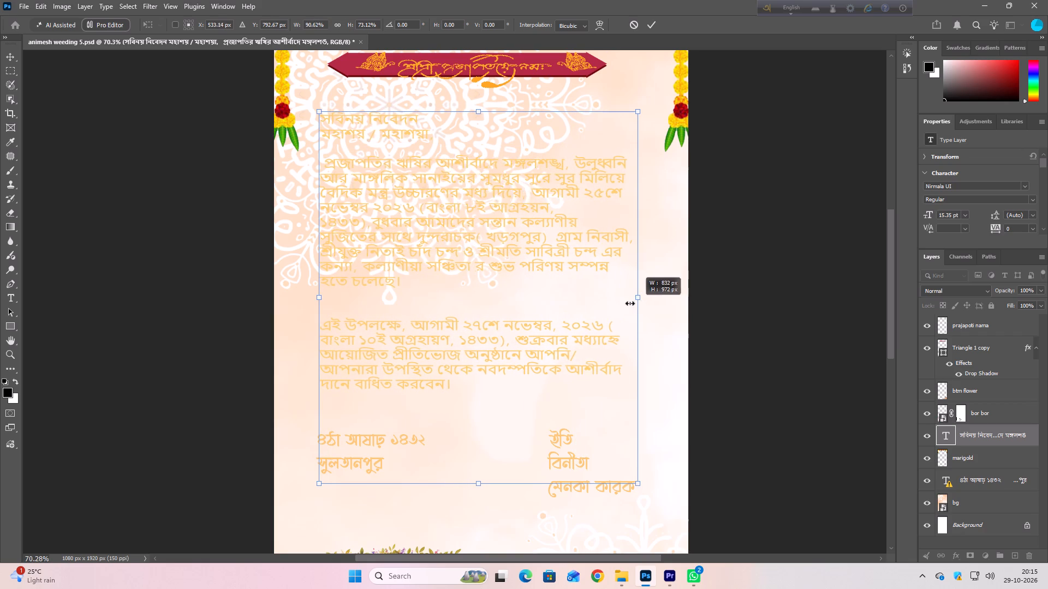
left_click_drag(630, 303, 550, 296, "shift")
triple_click(475, 296)
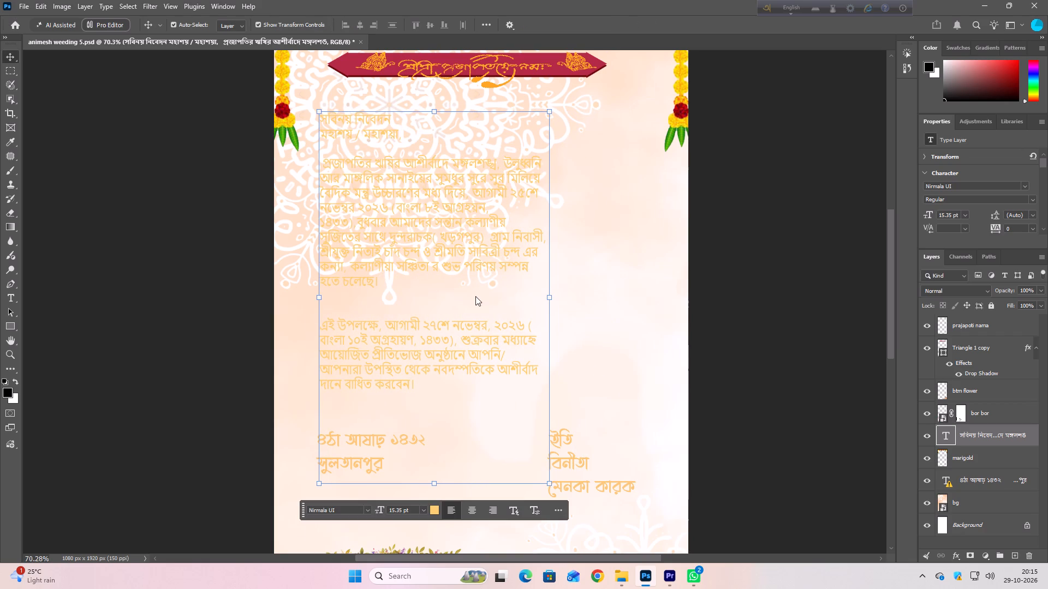
Widen the invitation text frame to about 800 px so the paragraphs rewrap across the card.
double_click(475, 296)
double_click(467, 262)
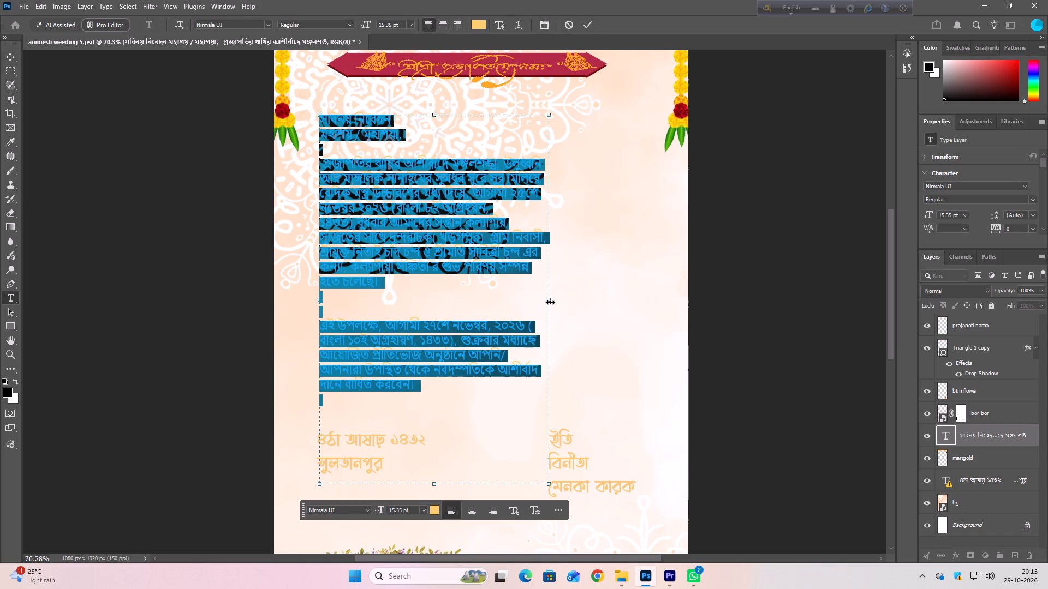
left_click_drag(550, 302, 573, 300)
left_click_drag(549, 301, 564, 300)
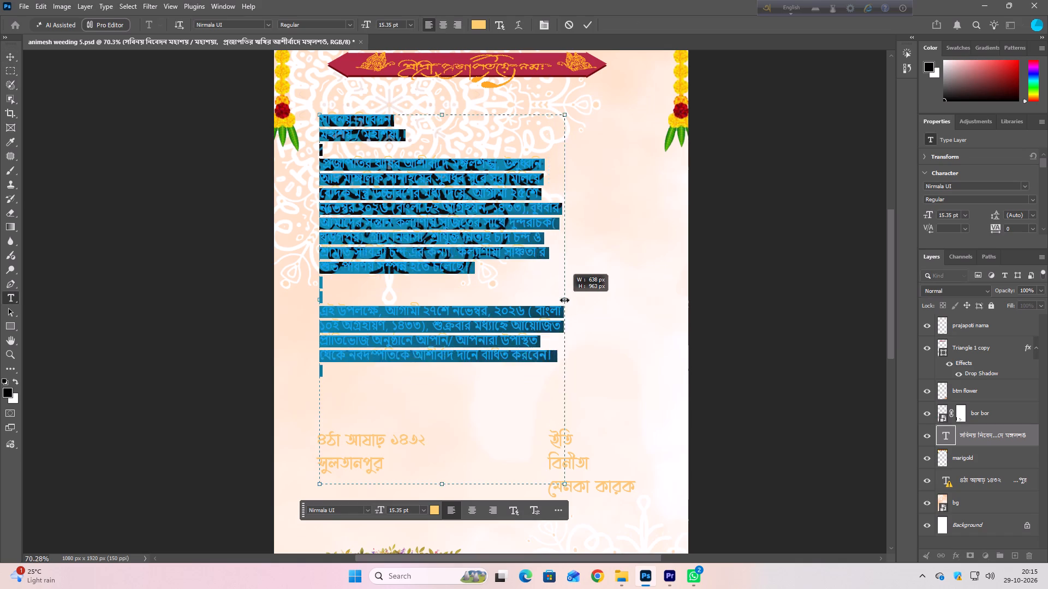
left_click_drag(564, 300, 627, 300)
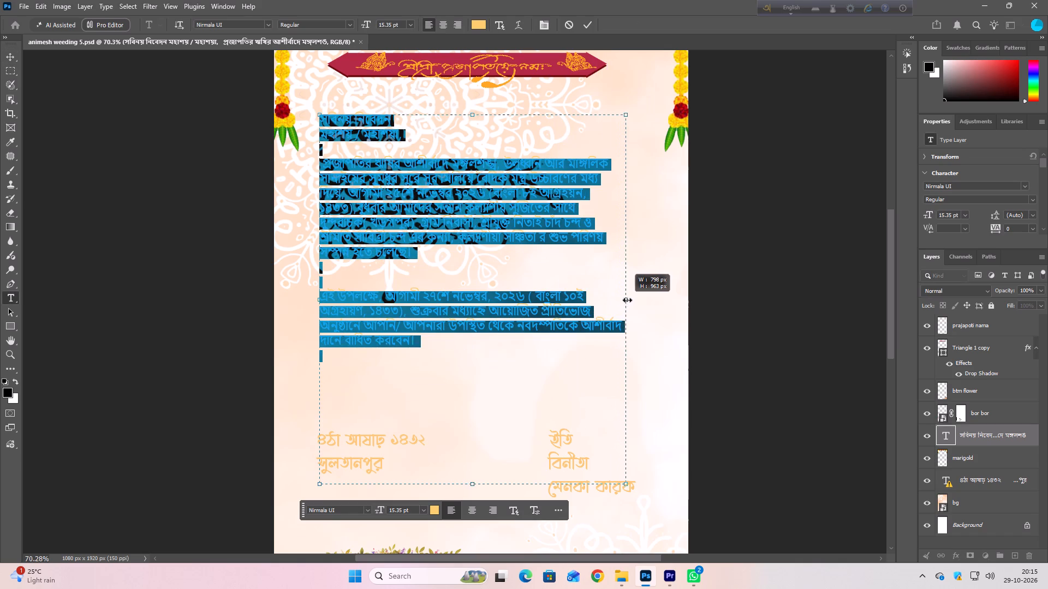
left_click_drag(627, 300, 642, 300)
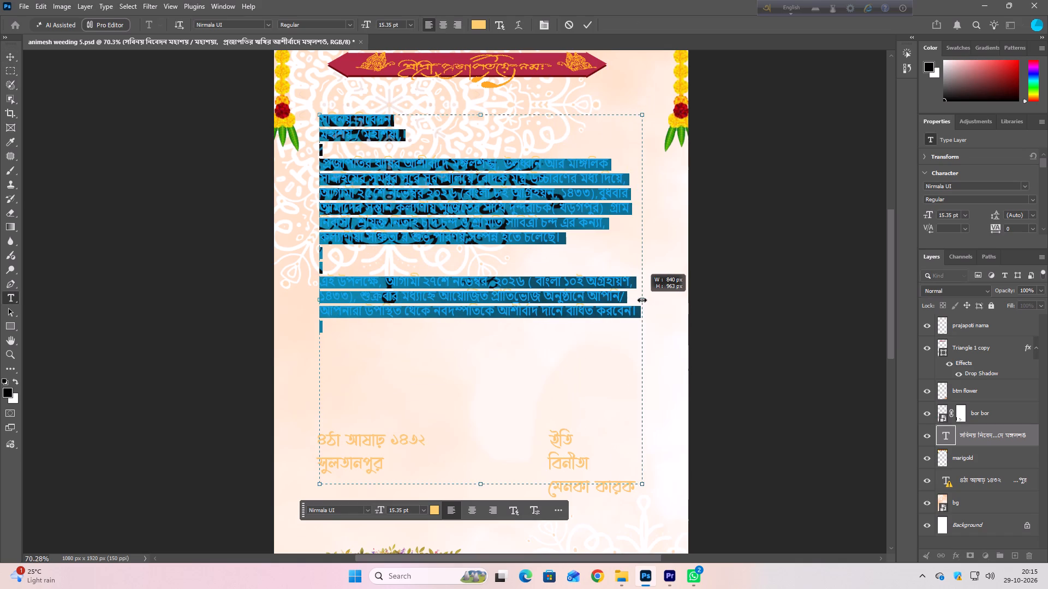
left_click_drag(642, 300, 628, 303)
left_click(522, 281)
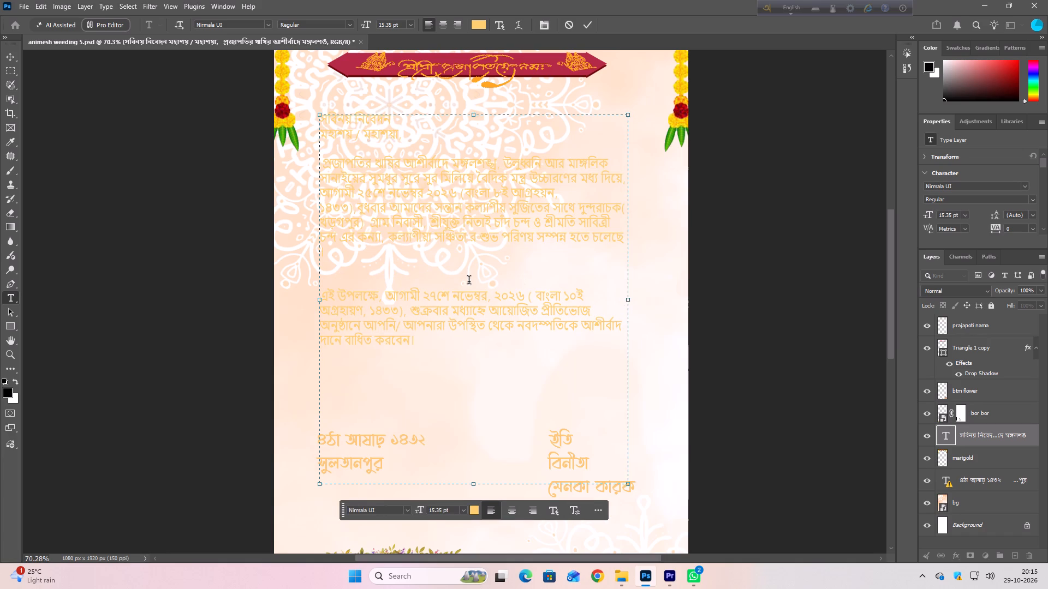
Nudge the invitation text block about 3 px left and 6 px down.
left_click(4, 55)
left_click(457, 270)
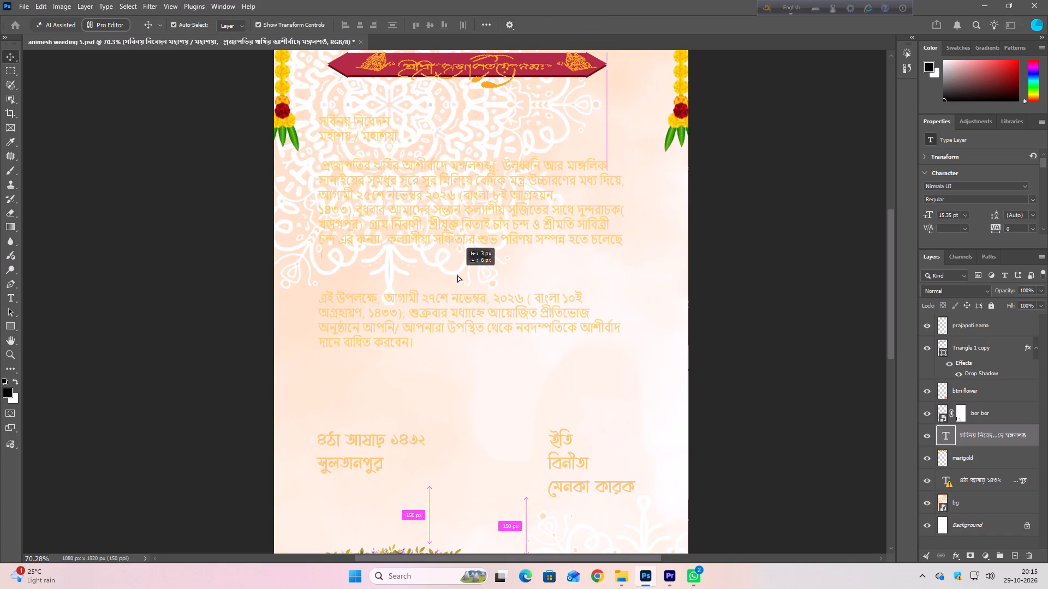
Reopen the invitation text for editing and place the cursor in the empty space below the reception paragraph.
left_click(409, 344)
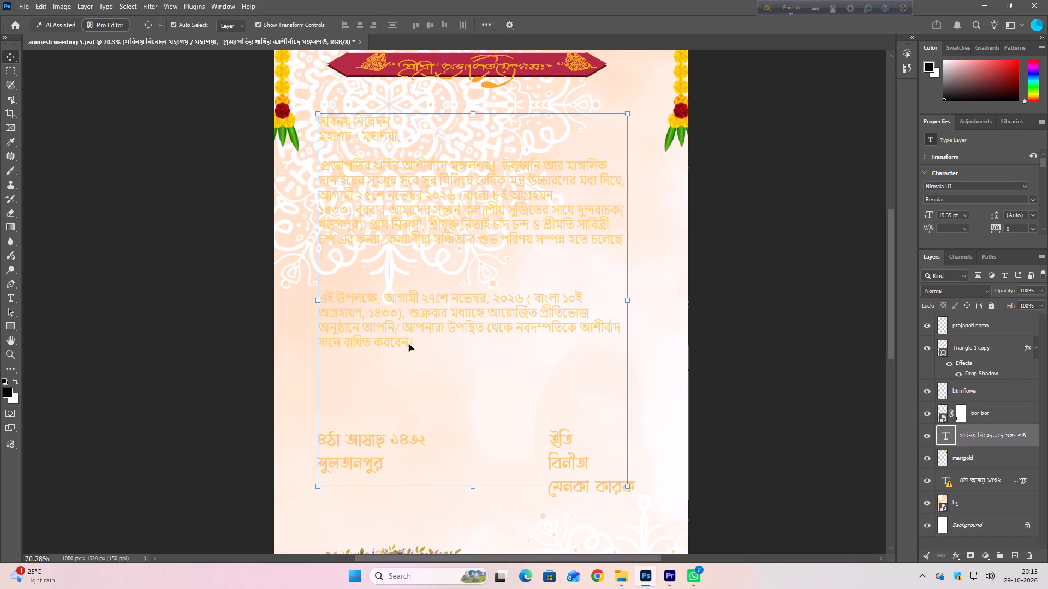
double_click(409, 344)
left_click(319, 381)
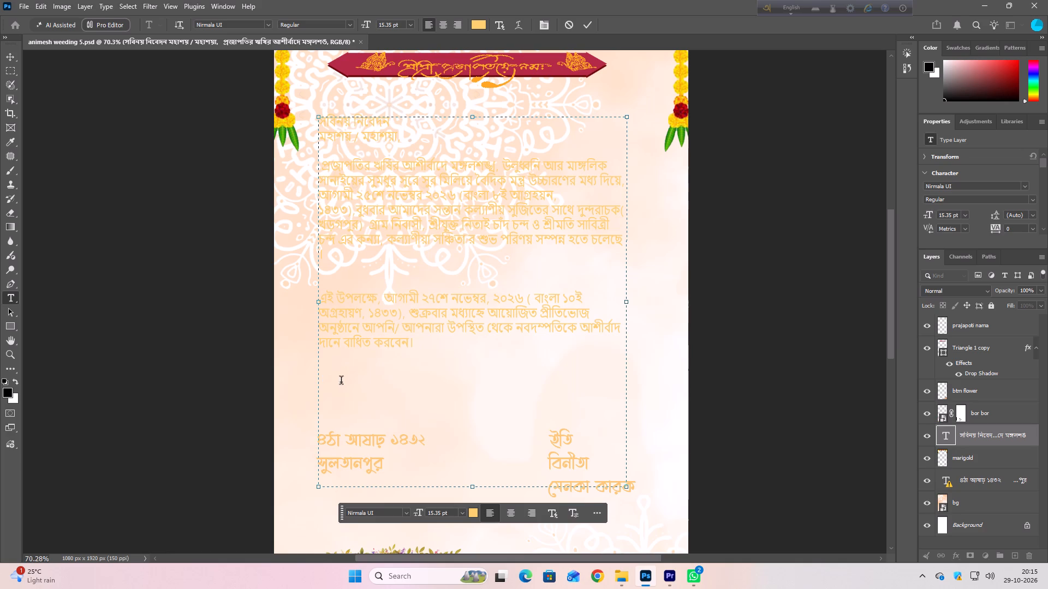
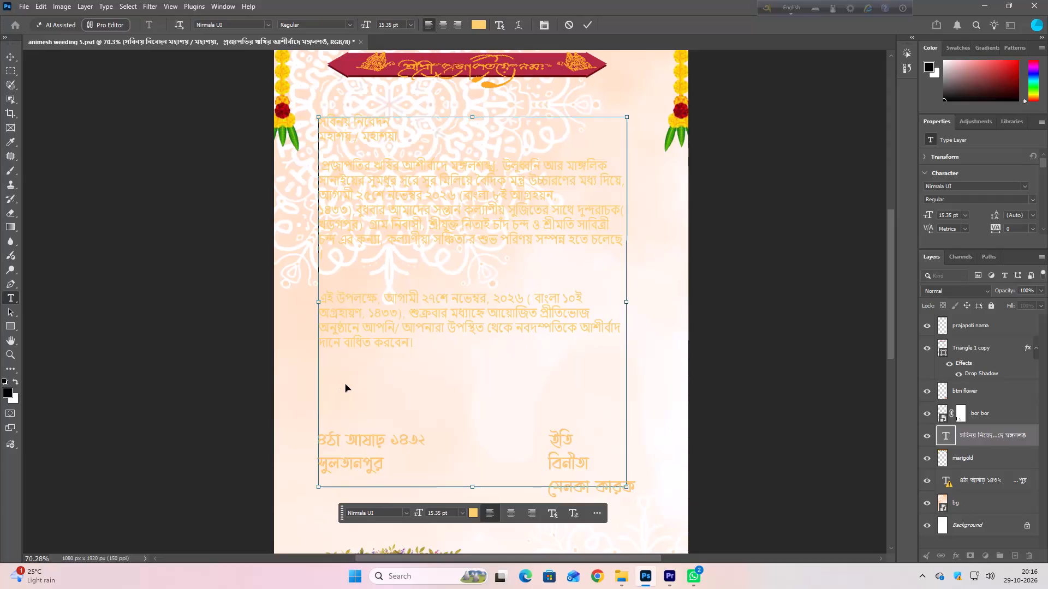
Paste the line পত্র দ্বারা নিমন্ত্রণের ত্রুটি মার্জনীয়। below the reception paragraph and commit the text.
key("ctrl+v")
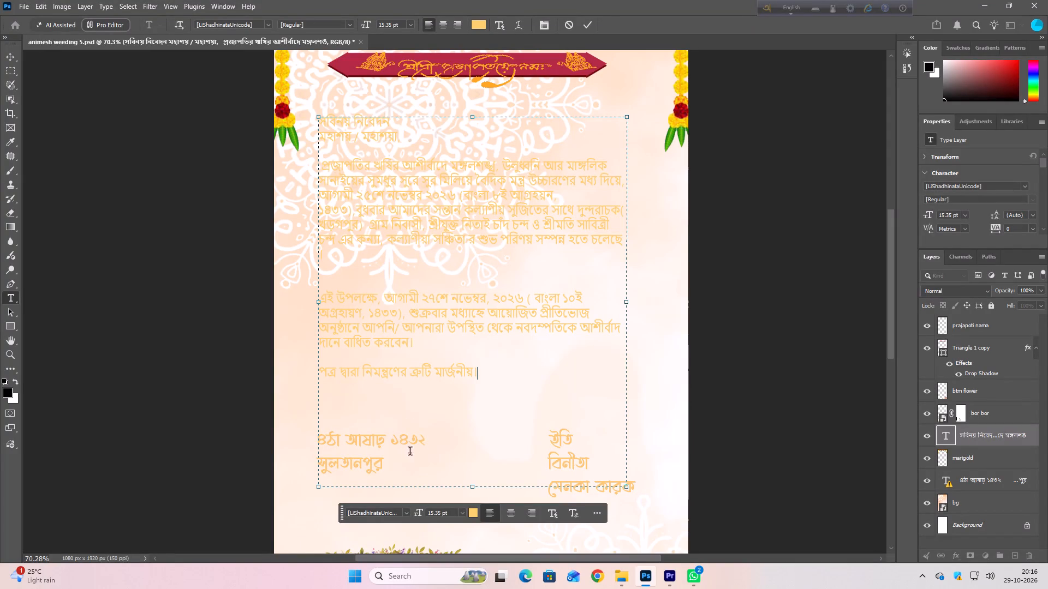
left_click(10, 51)
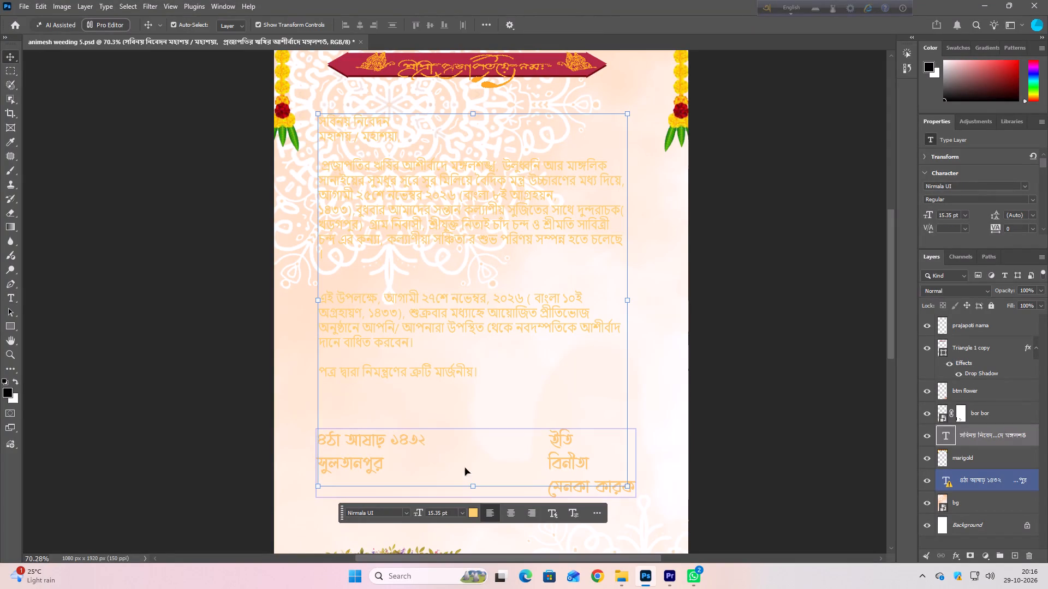
Move the date and signature text block slightly to the right beneath the invitation text.
right_click(383, 450)
left_click(411, 456)
left_click_drag(428, 454, 426, 453)
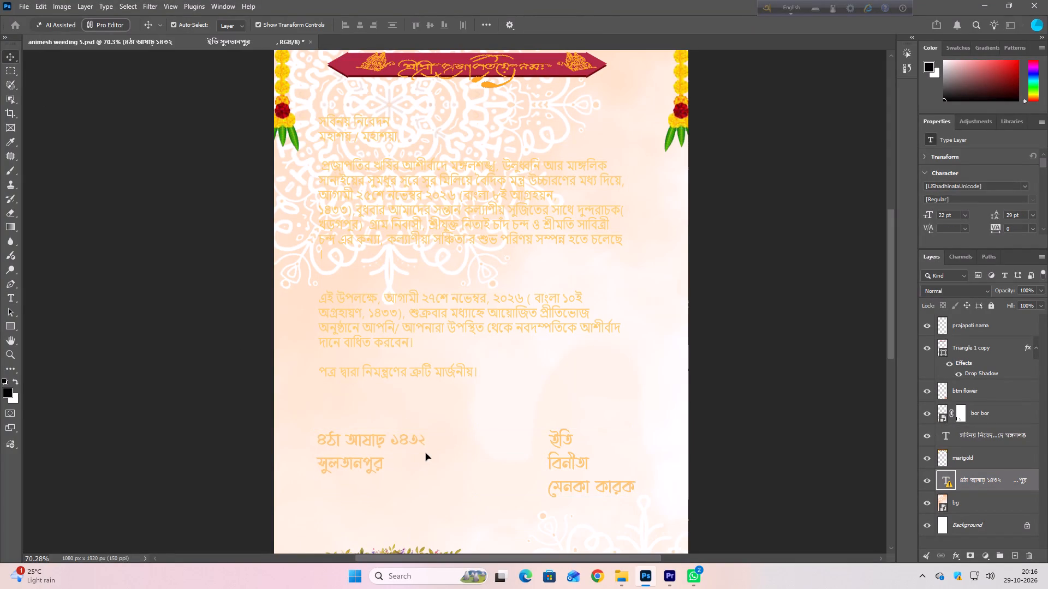
left_click_drag(426, 453, 443, 455)
left_click(443, 455)
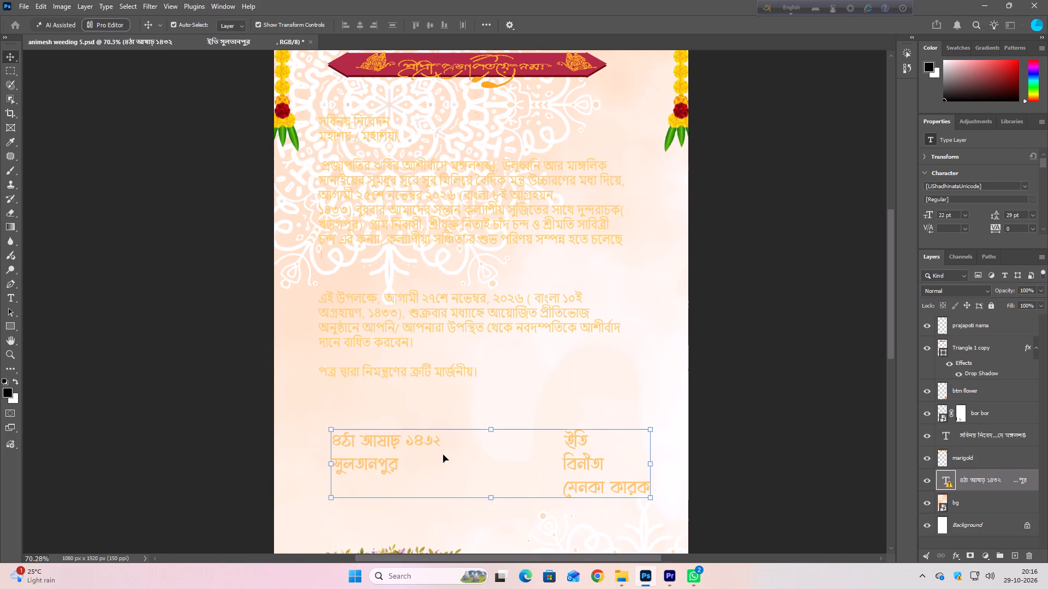
Open the signature block for editing and delete the date ৪ঠা আষাঢ় ১৪৩২ and the place name সুলতানপুর.
double_click(443, 455)
left_click(607, 257)
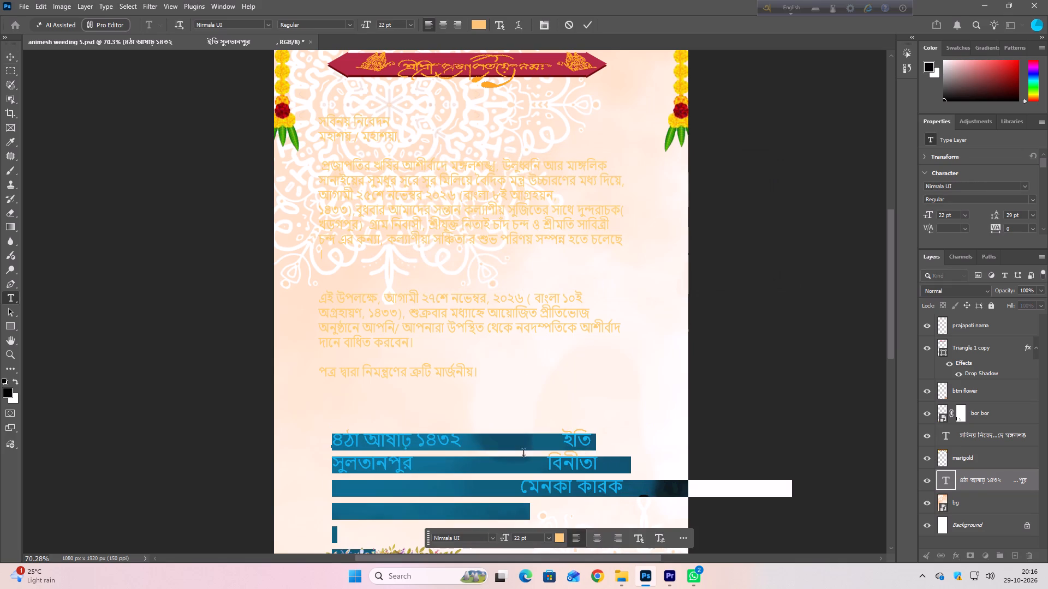
left_click(496, 450)
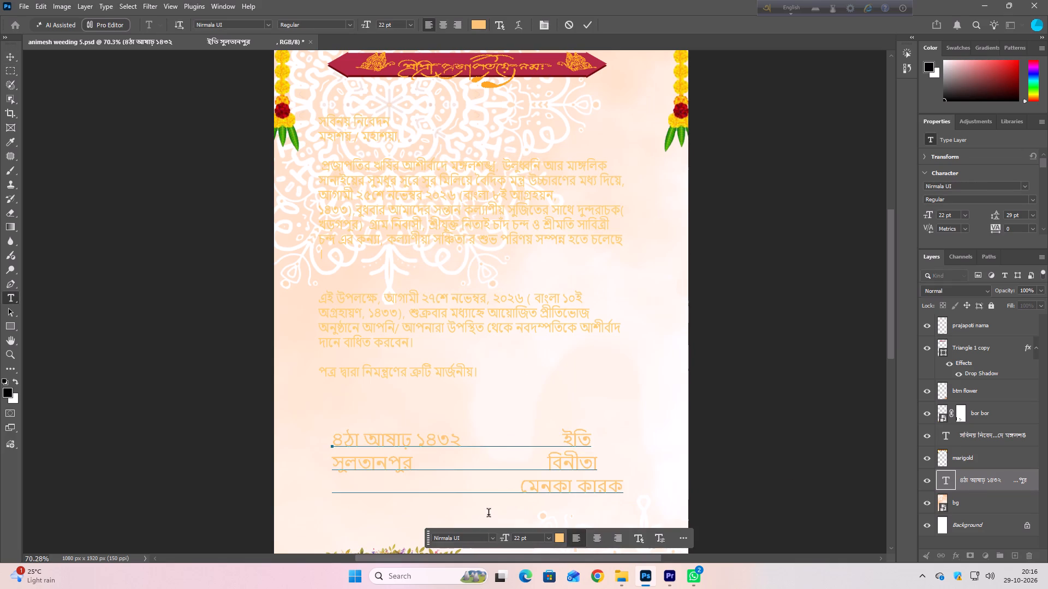
left_click_drag(466, 442, 316, 452)
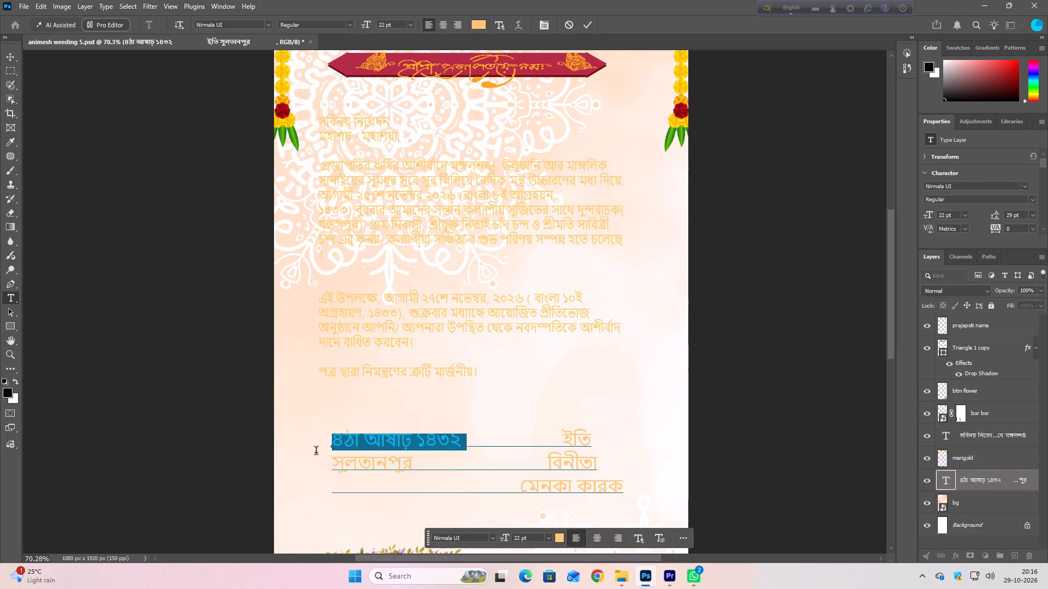
left_click_drag(316, 452, 311, 453)
key("Delete")
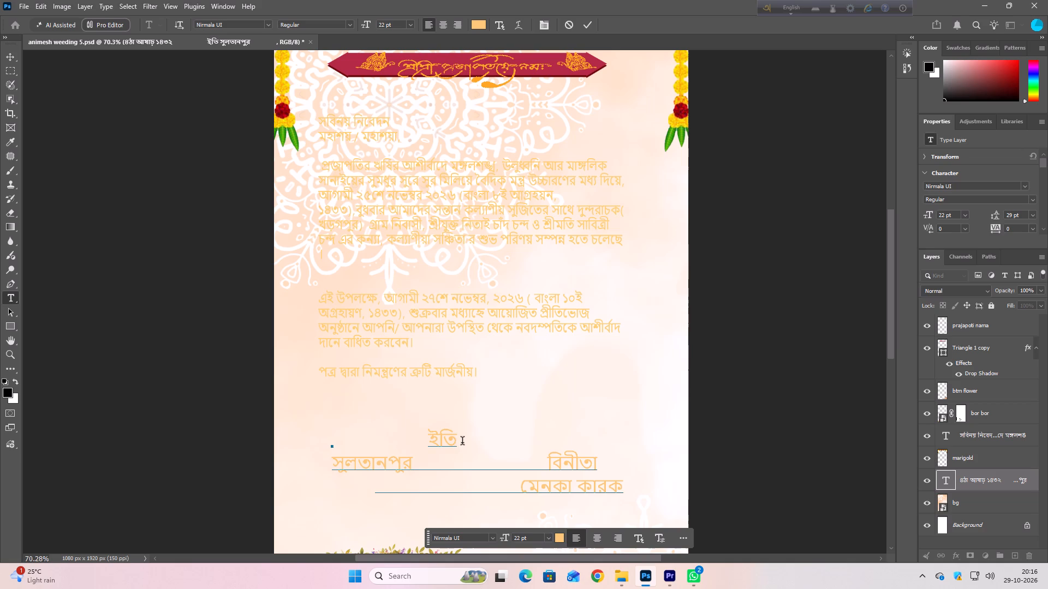
left_click(462, 442)
left_click_drag(414, 463, 314, 474)
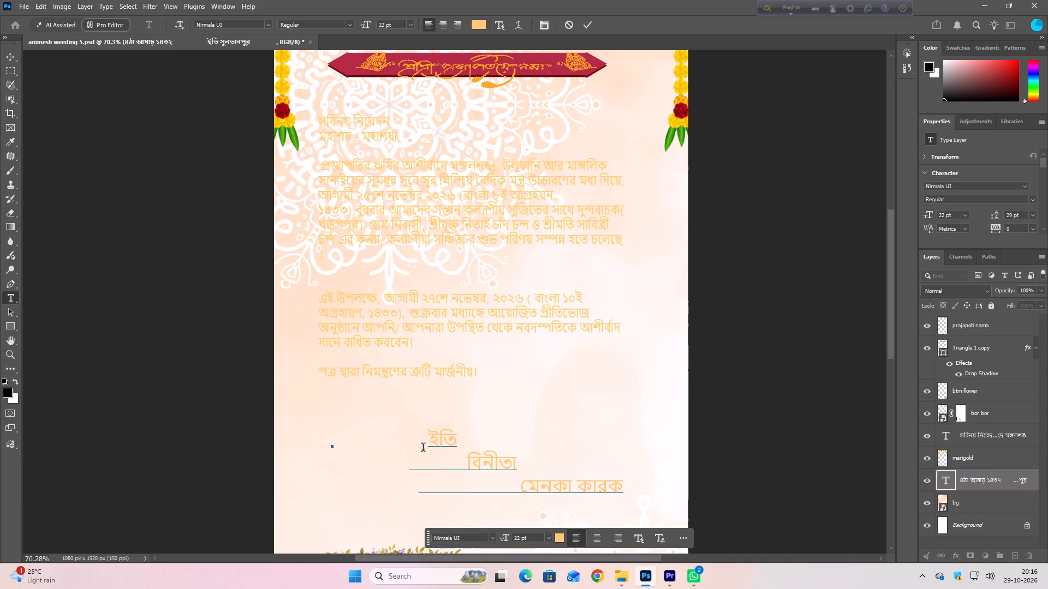
Indent বিনীতা with spaces until it sits back above the sender's name.
key("space")
key("space")
key("space")
key("space")
key("space")
key("space")
key("space")
key("space")
key("space")
key("space")
key("space")
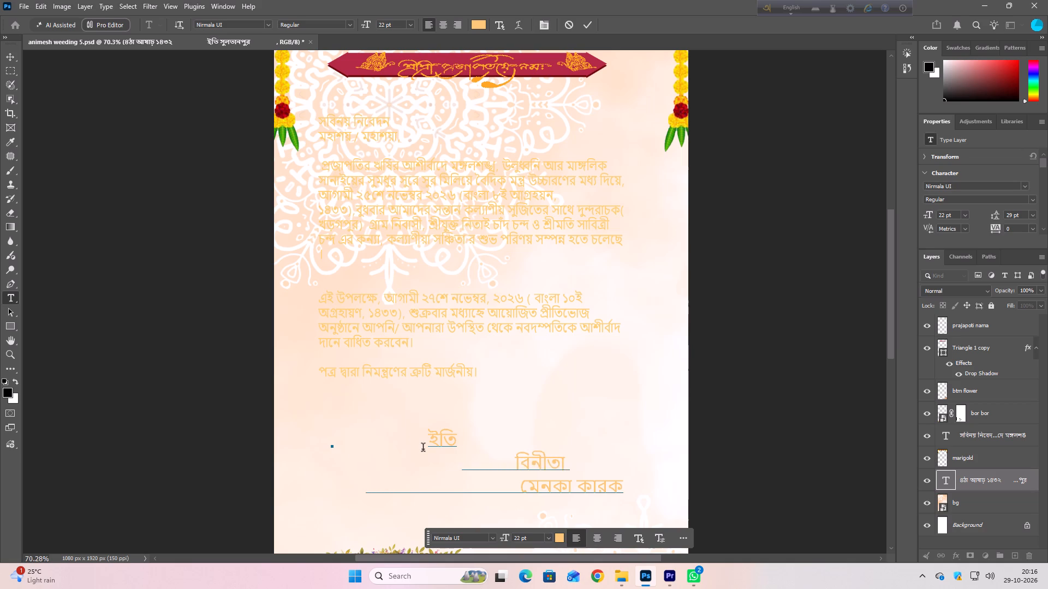
key("space")
key("space")
key("space")
key("space")
key("space")
Indent ইতি with spaces until it is roughly centred above বিনীতা, removing the excess spaces.
left_click(428, 442)
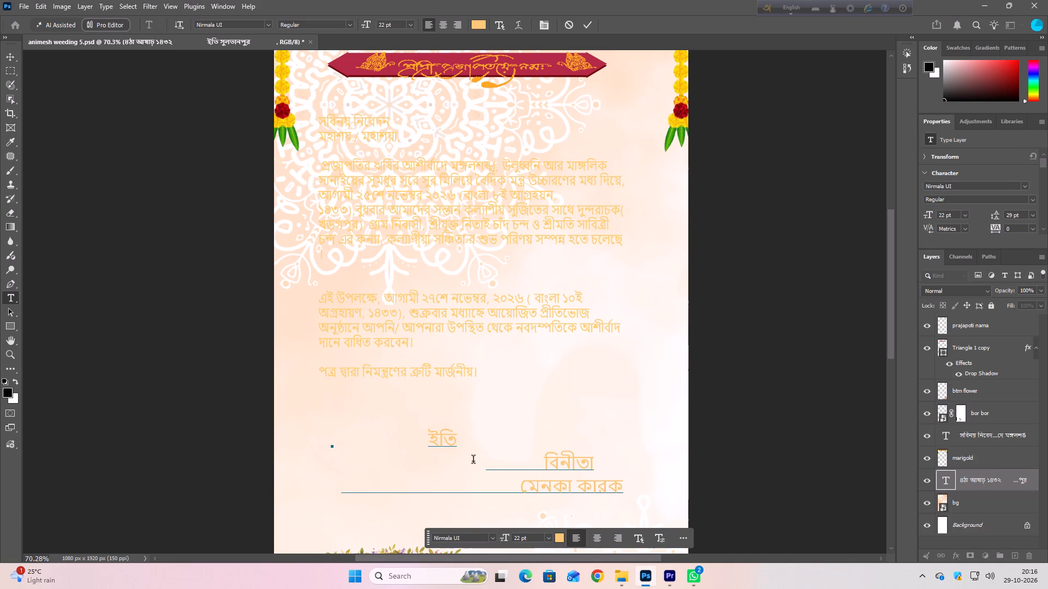
key("space")
key("space")
key("space")
key("space")
key("space")
key("space")
key("space")
key("space")
key("space")
key("space")
key("space")
key("space")
key("space")
key("space")
key("space")
key("space")
key("space")
key("space")
key("space")
key("space")
key("space")
key("space")
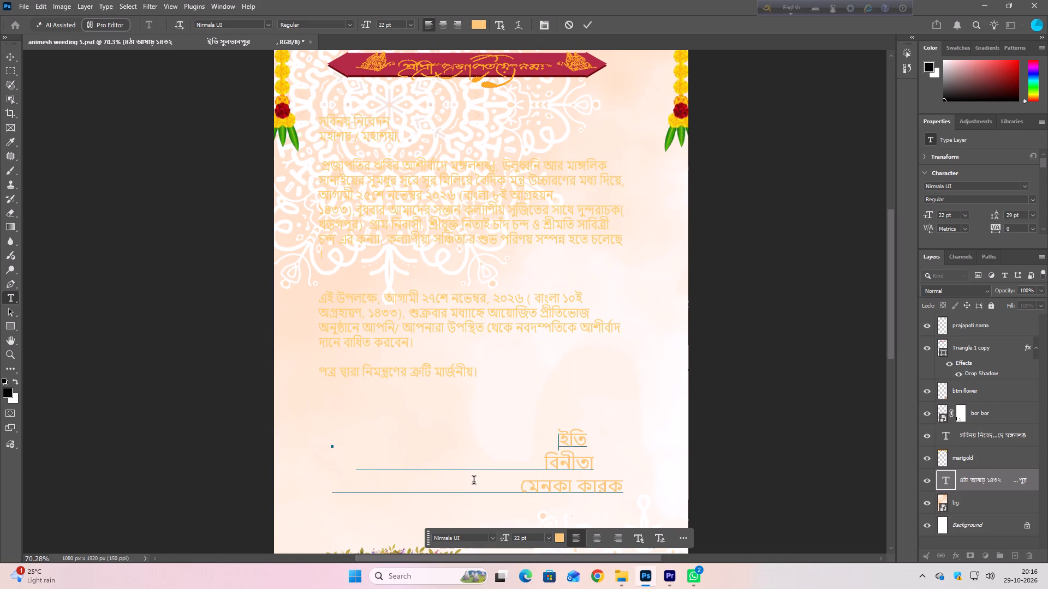
key("space")
key("Left")
key("Left")
key("Left")
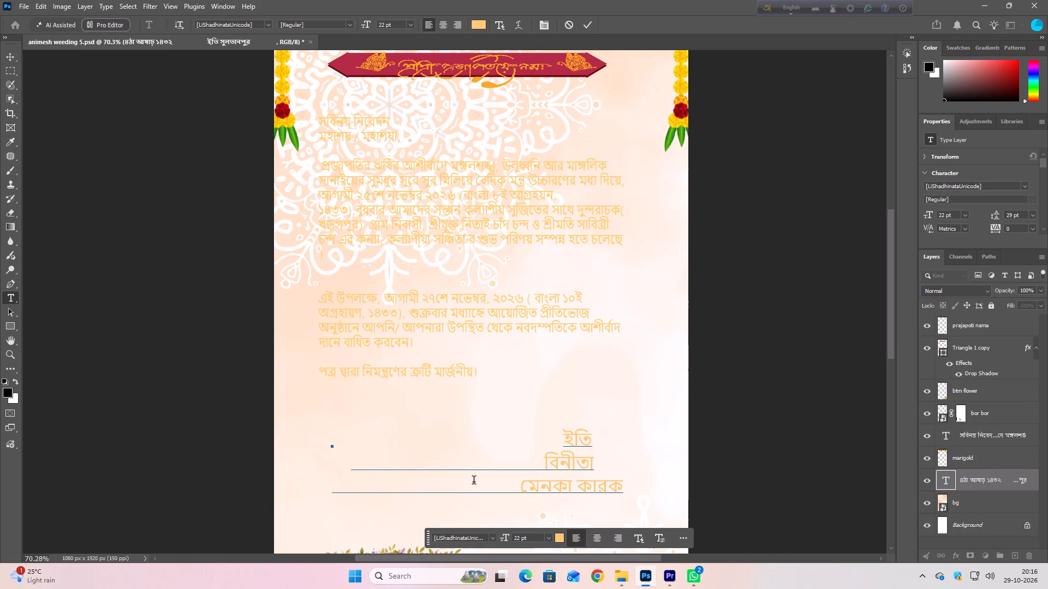
key("Left")
key("BackSpace")
key("BackSpace")
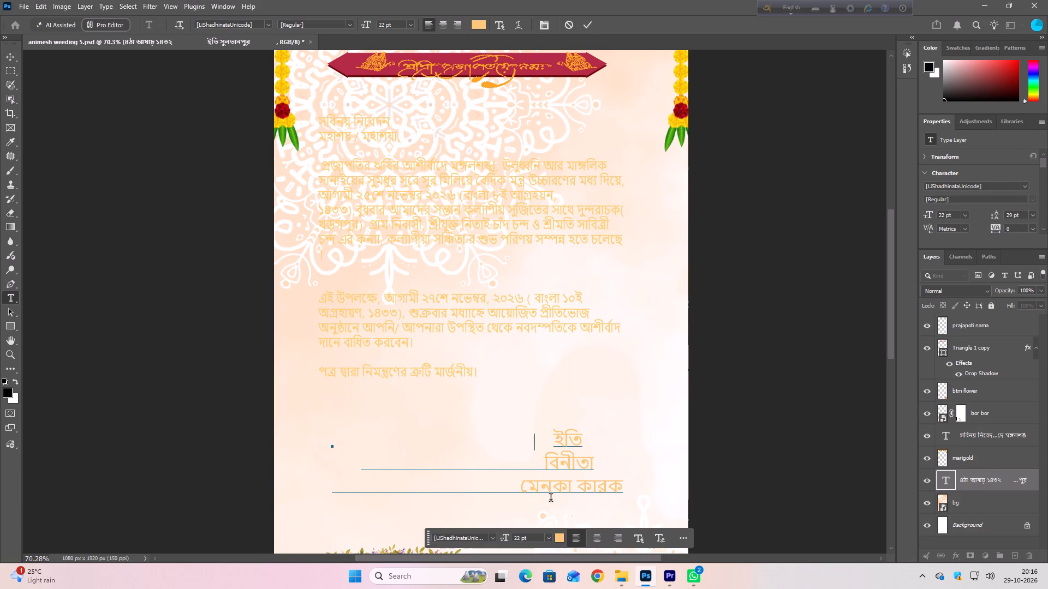
Select the sender's name on the last line of the signature block.
left_click_drag(513, 489, 623, 498)
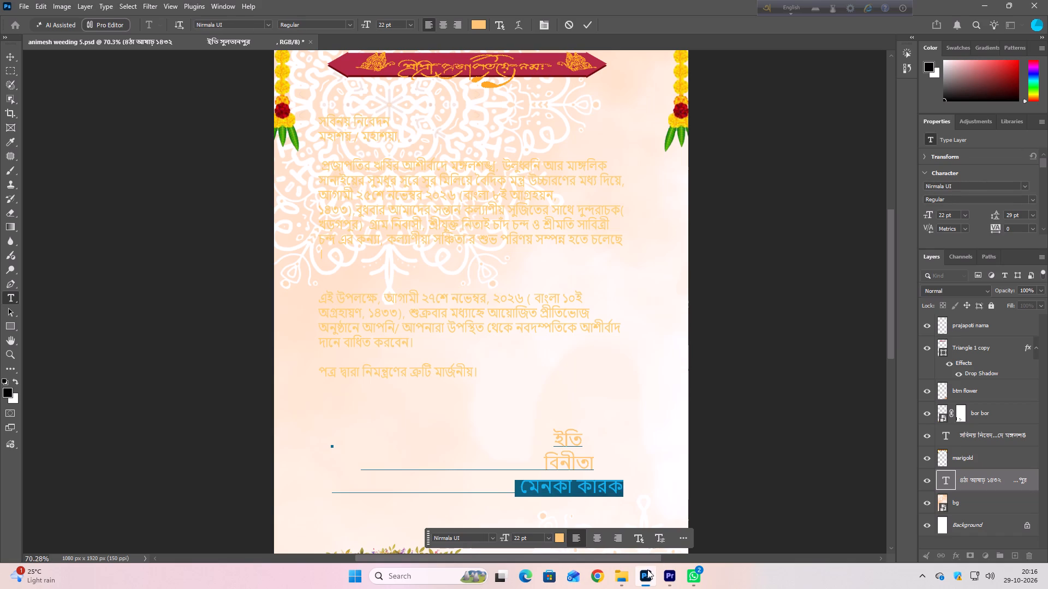
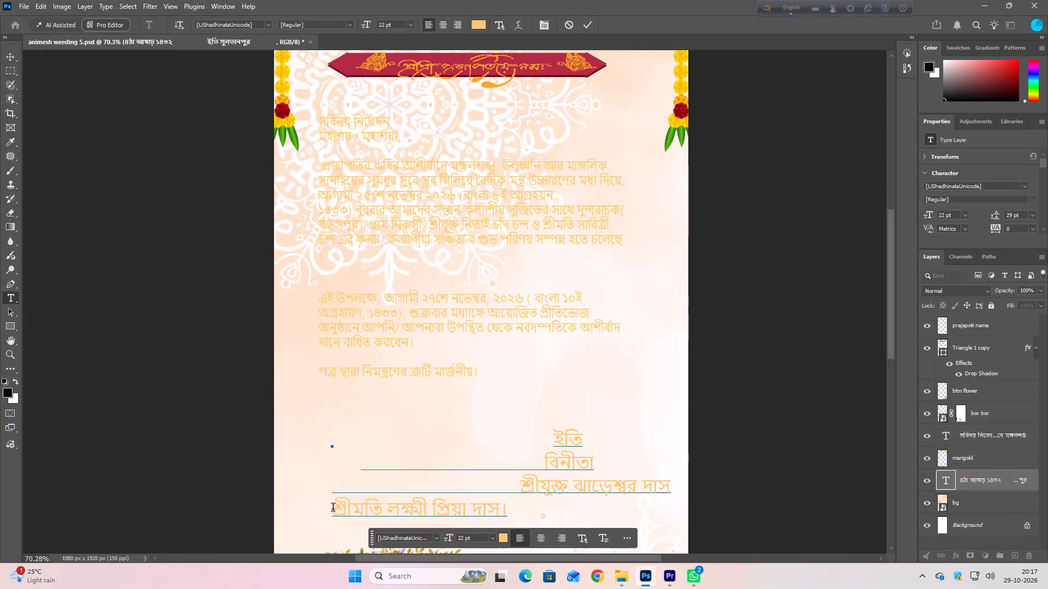
Indent the last line of the signature block with spaces until it is roughly centred beneath the name above it.
left_click(335, 509)
key("space")
key("space")
key("space")
key("space")
key("space")
key("space")
key("space")
key("space")
key("space")
key("space")
key("space")
key("space")
key("space")
key("space")
key("space")
key("space")
key("space")
key("space")
key("space")
key("space")
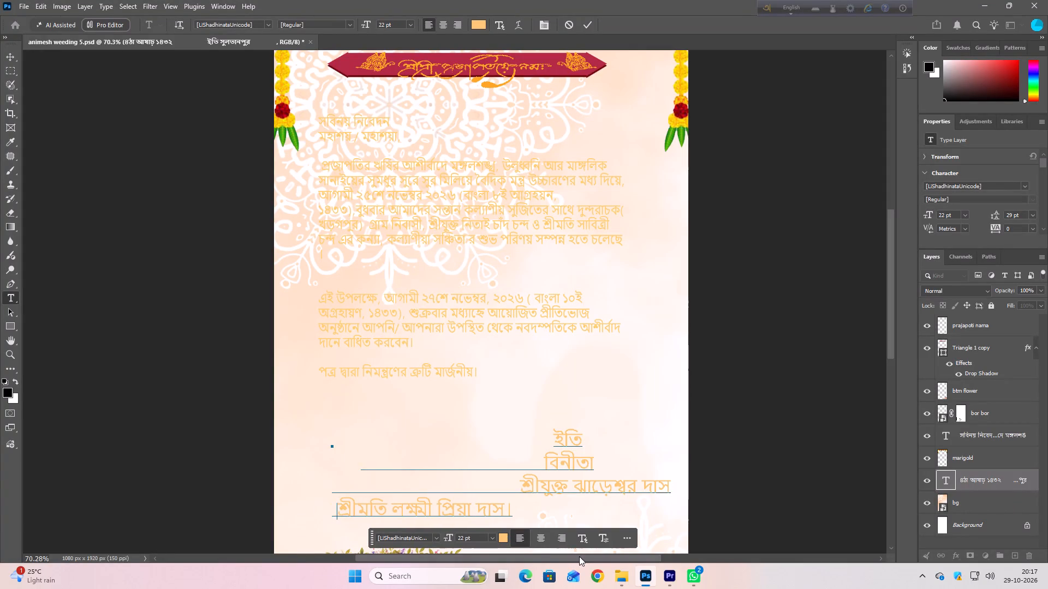
key("space")
key("space")
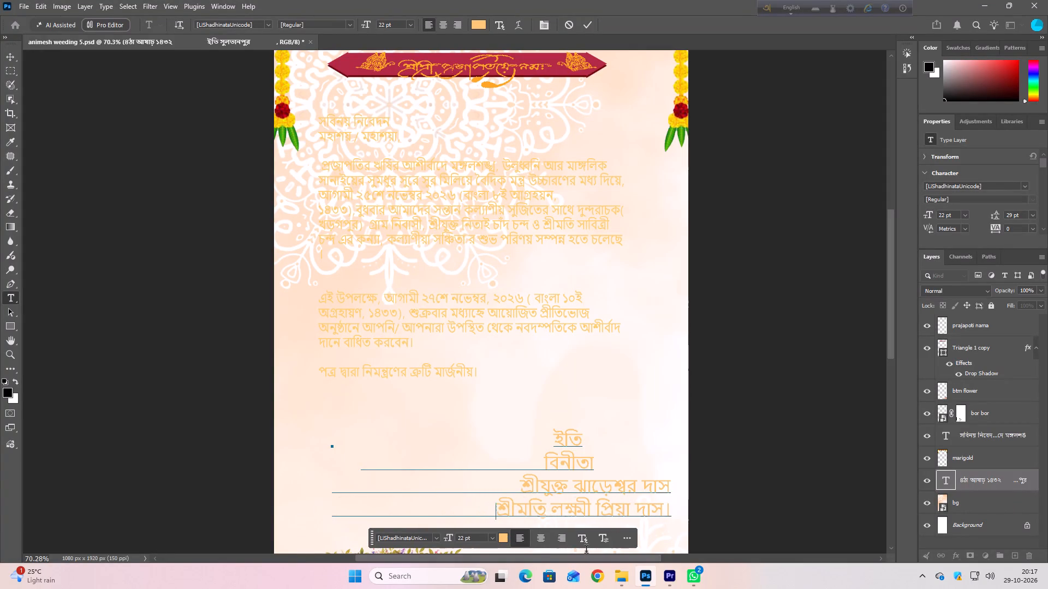
key("space")
key("space")
key("space")
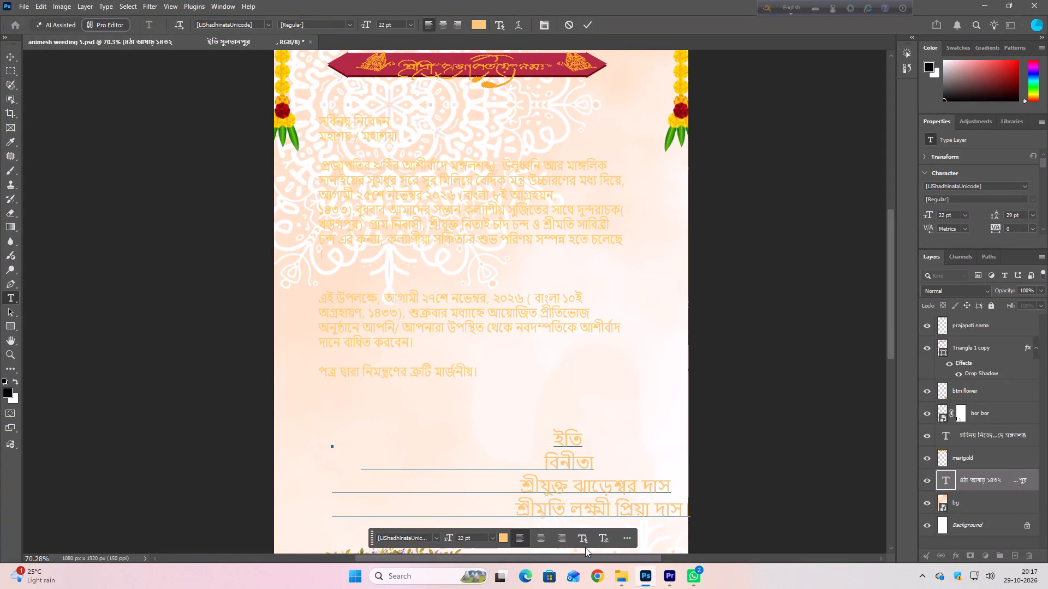
key("BackSpace")
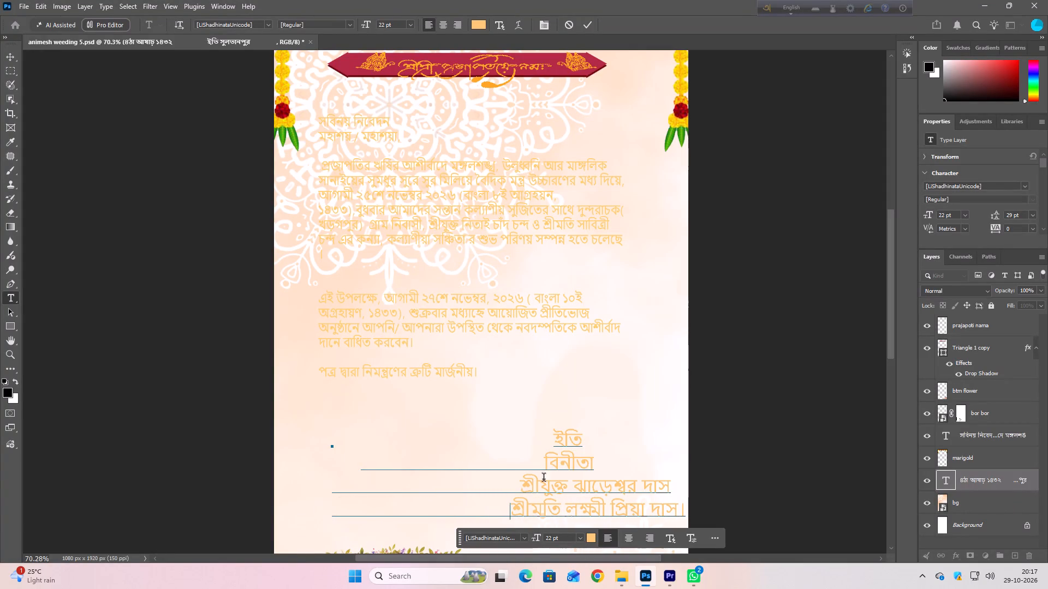
Indent বিনীতা further with spaces until it is roughly centred above the two names, removing the excess spaces.
left_click(539, 462)
key("space")
key("space")
key("space")
key("space")
key("space")
key("space")
key("space")
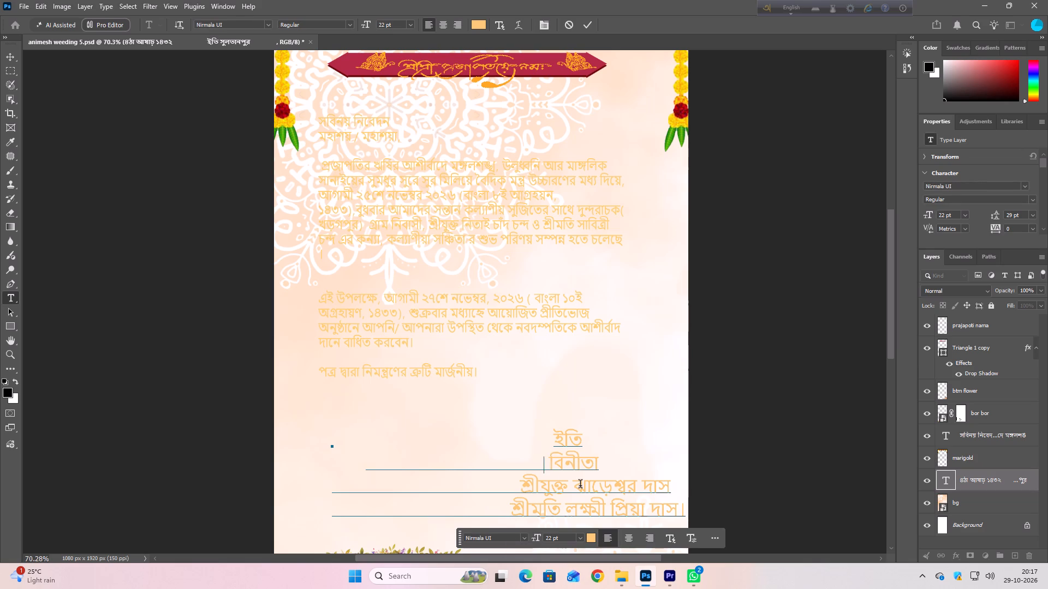
key("space")
key("space")
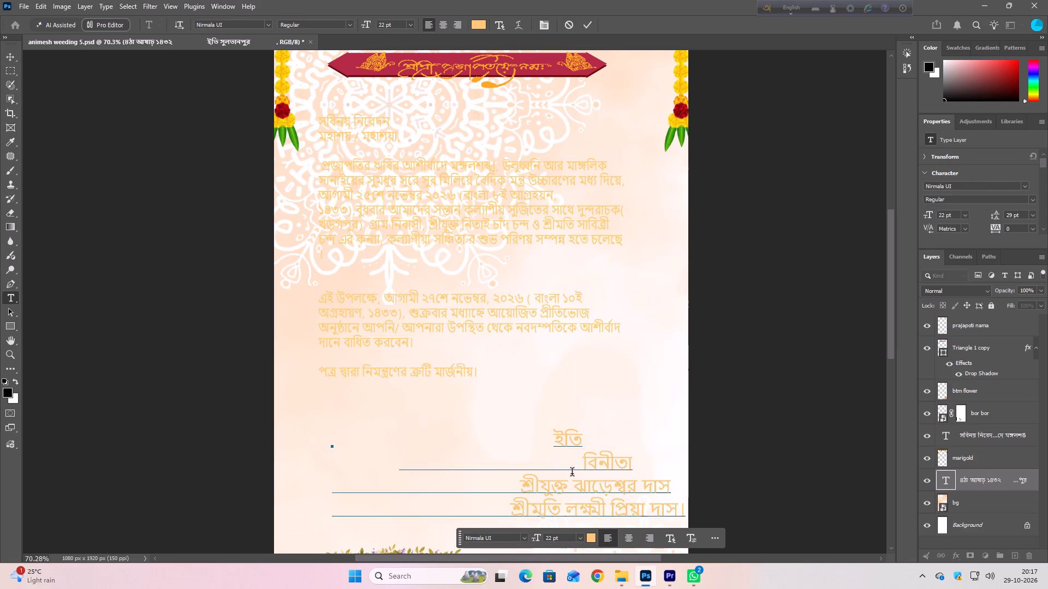
key("BackSpace")
key("BackSpace")
Indent ইতি further with spaces until it is roughly centred above বিনীতা.
left_click(551, 441)
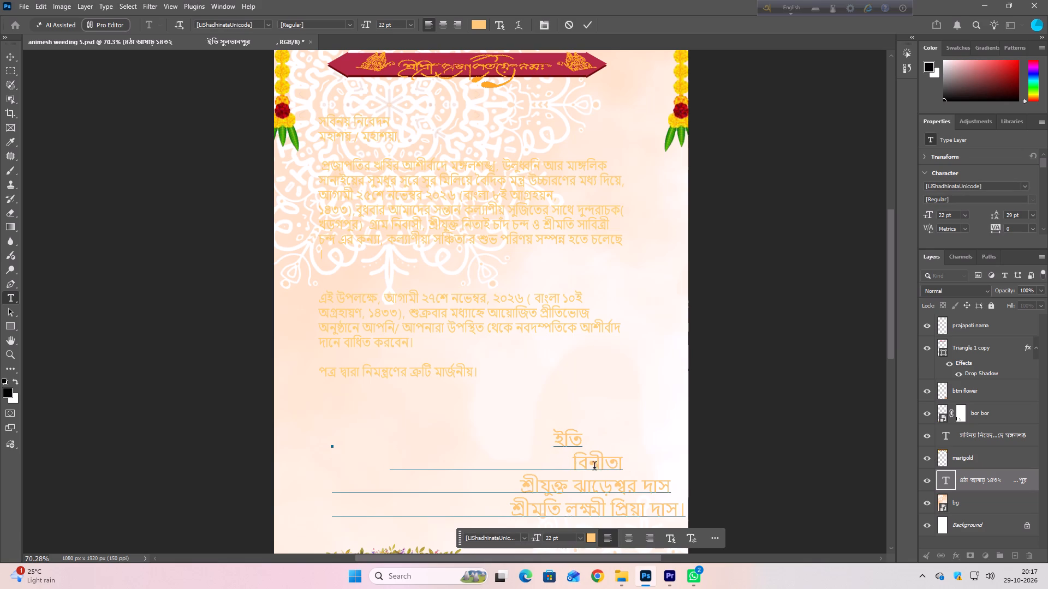
key("space")
key("space")
key("space")
key("space")
key("space")
key("space")
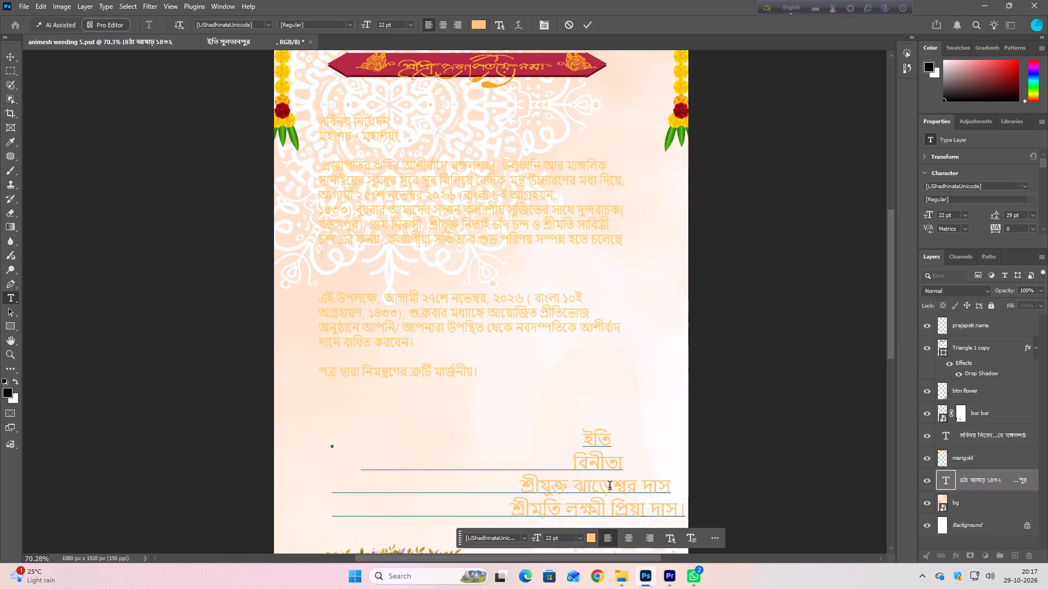
Scale the signature block down proportionally to a text size of about 20.14 pt and apply the transform.
left_click(10, 61)
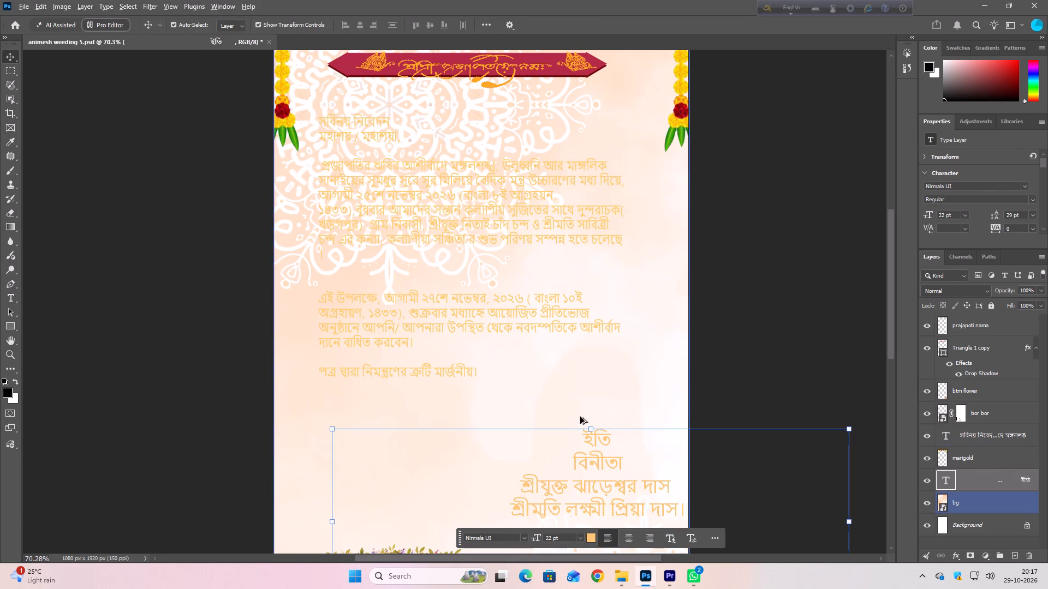
scroll(581, 417, "down", 8, "alt")
left_click_drag(711, 468, 703, 470)
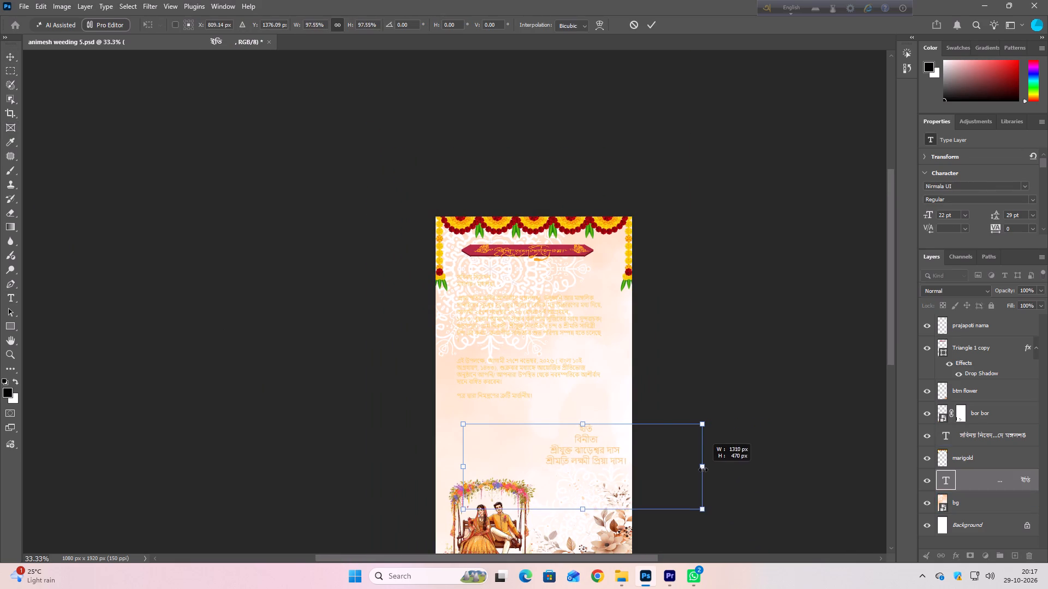
left_click_drag(703, 470, 690, 472)
double_click(600, 454)
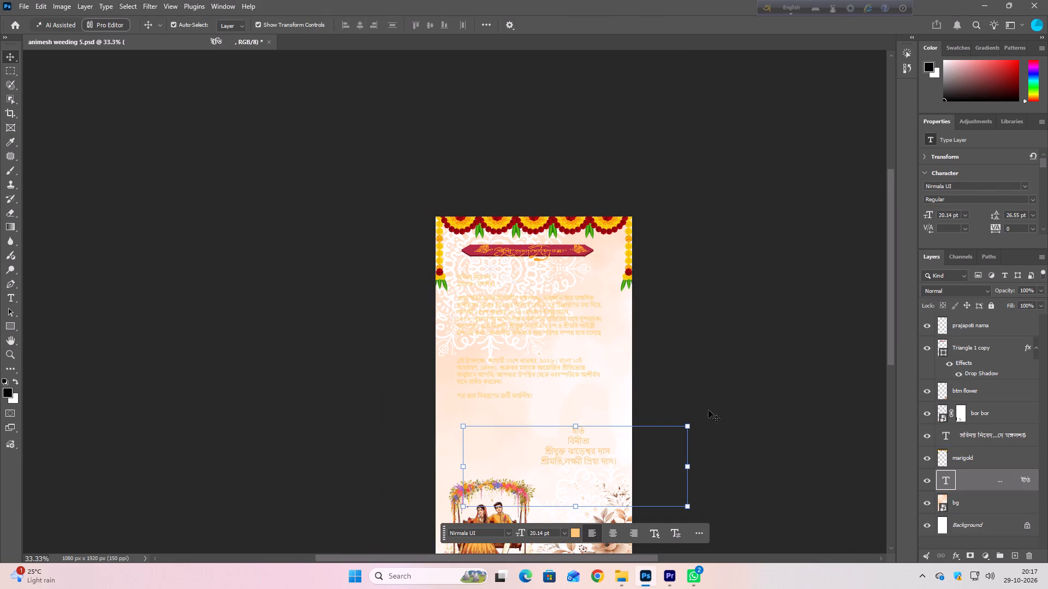
Check the card layout against the animesh weeding 5 sequence in Premiere, scrubbing between about 4 and 10 seconds.
scroll(531, 320, "up", 5)
scroll(531, 320, "down", 8)
scroll(533, 333, "up", 1, "alt")
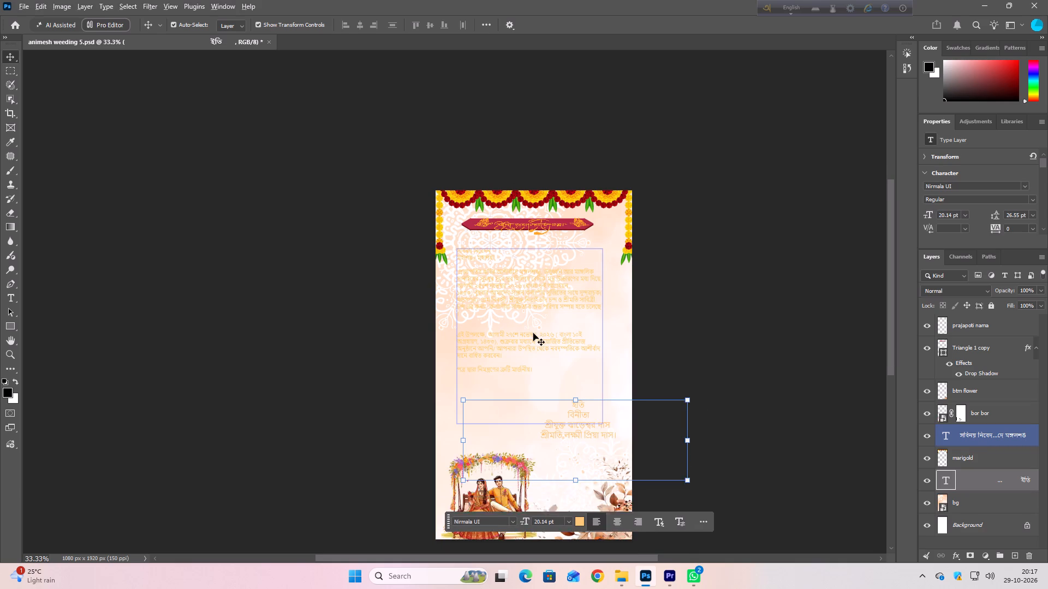
scroll(533, 333, "up", 6, "alt")
scroll(533, 333, "down", 1, "alt")
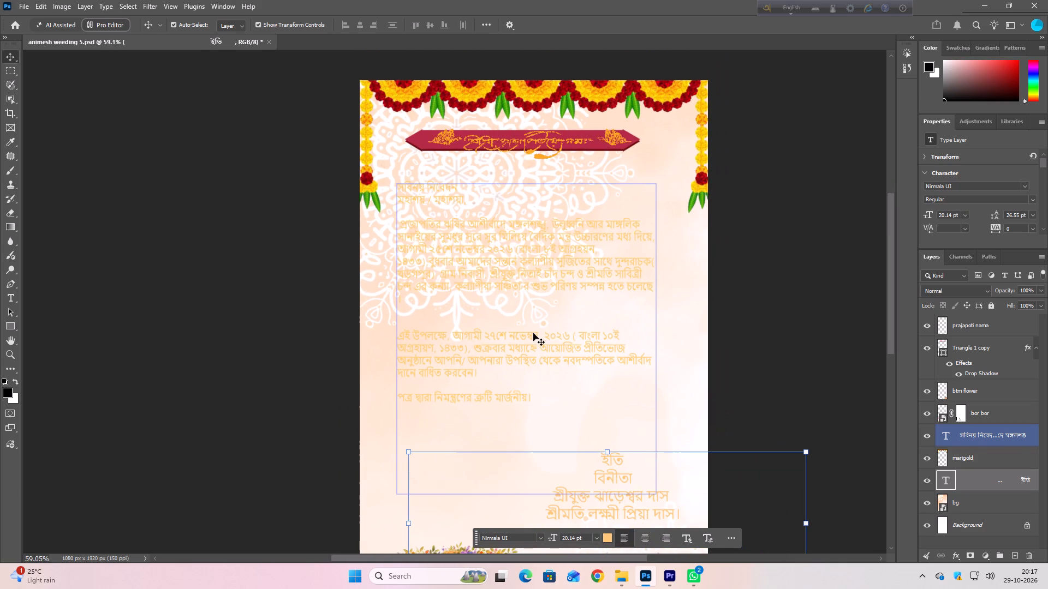
left_click(668, 569)
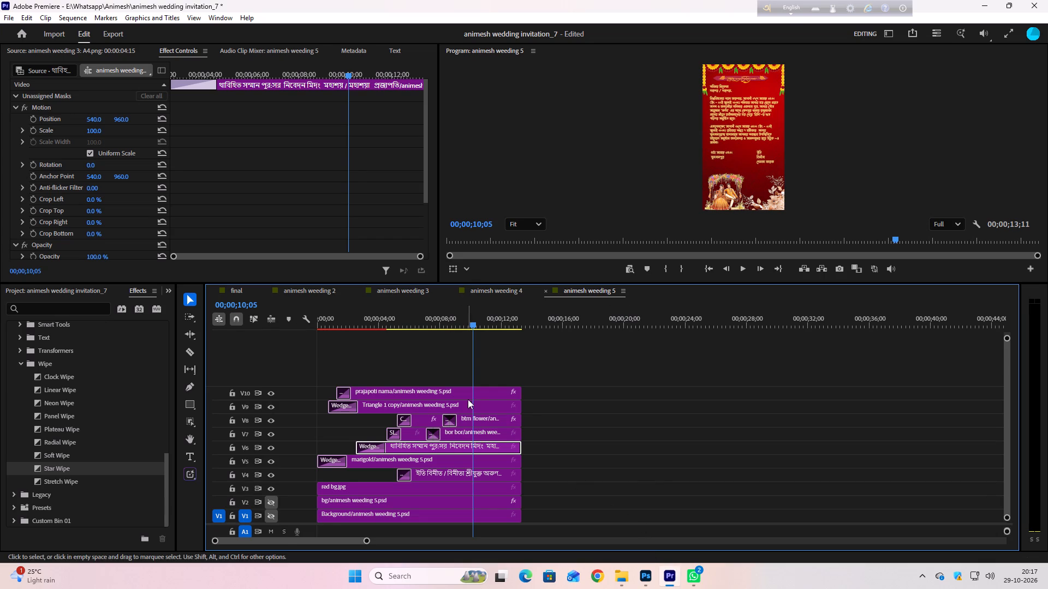
left_click_drag(468, 321, 384, 340)
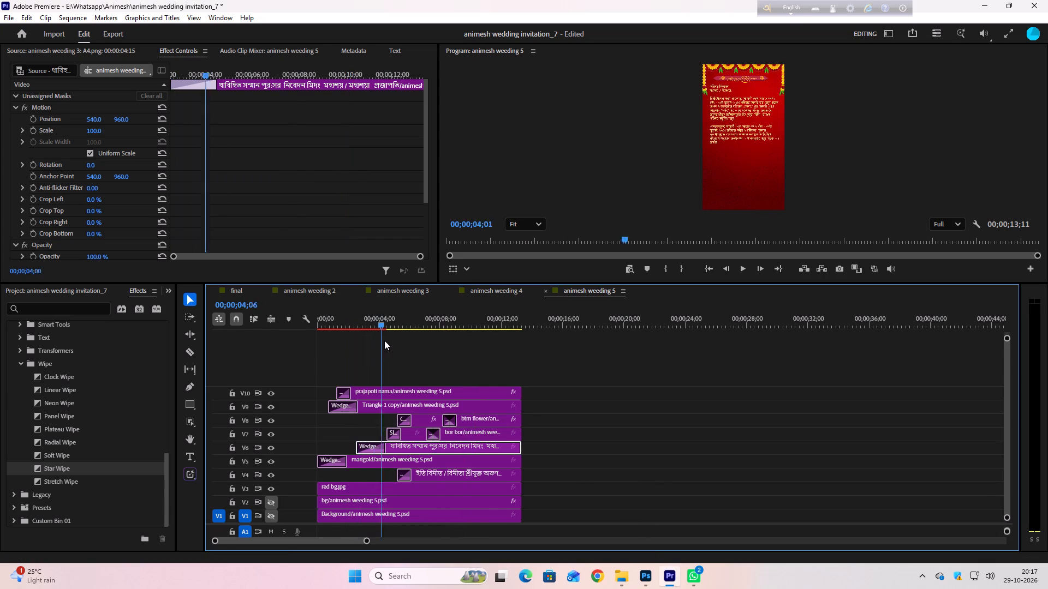
left_click_drag(384, 340, 434, 347)
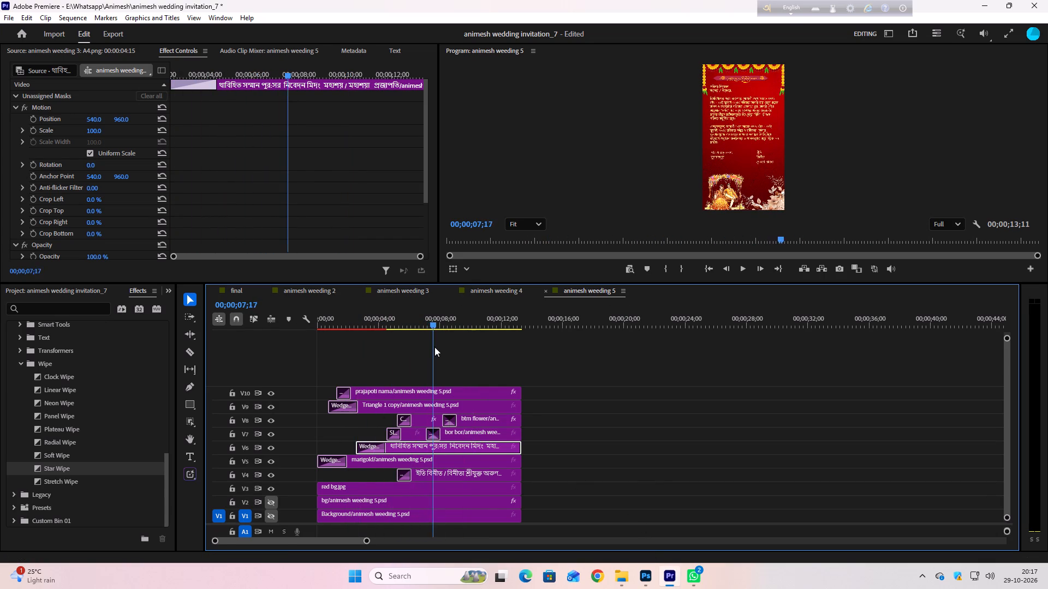
left_click_drag(434, 347, 432, 350)
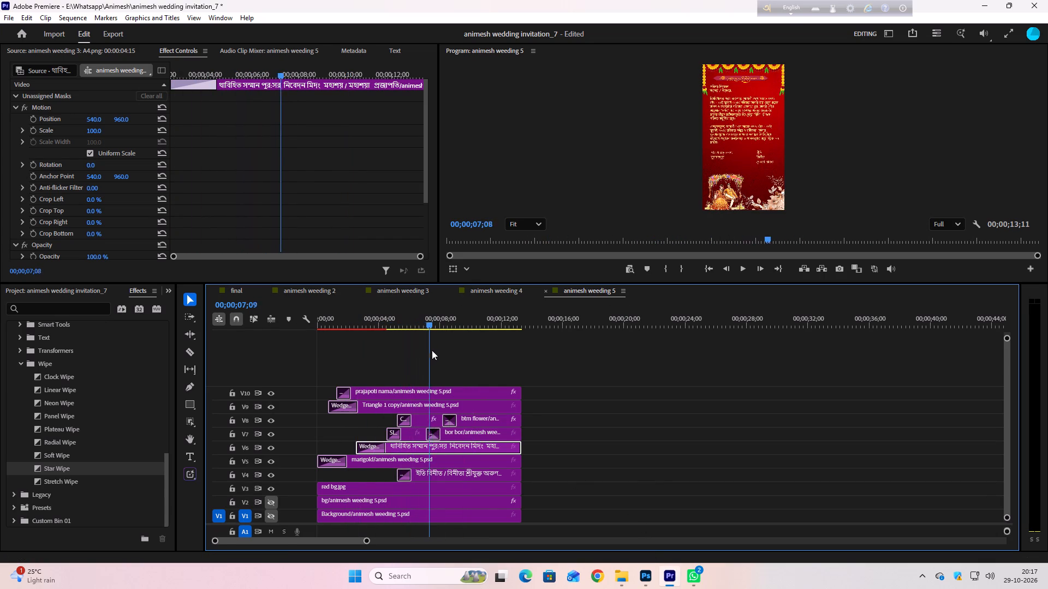
left_click_drag(432, 350, 434, 350)
Switch back to Photoshop and hide the bg, Background, bor bor and btm flower layers, leaving the invitation text shown.
left_click(631, 579)
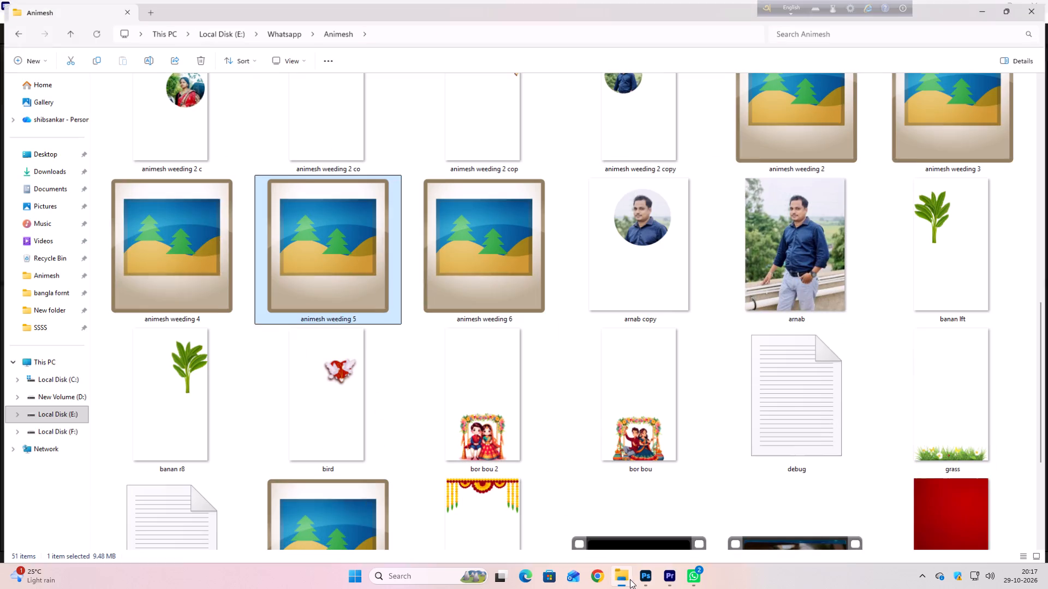
left_click(652, 577)
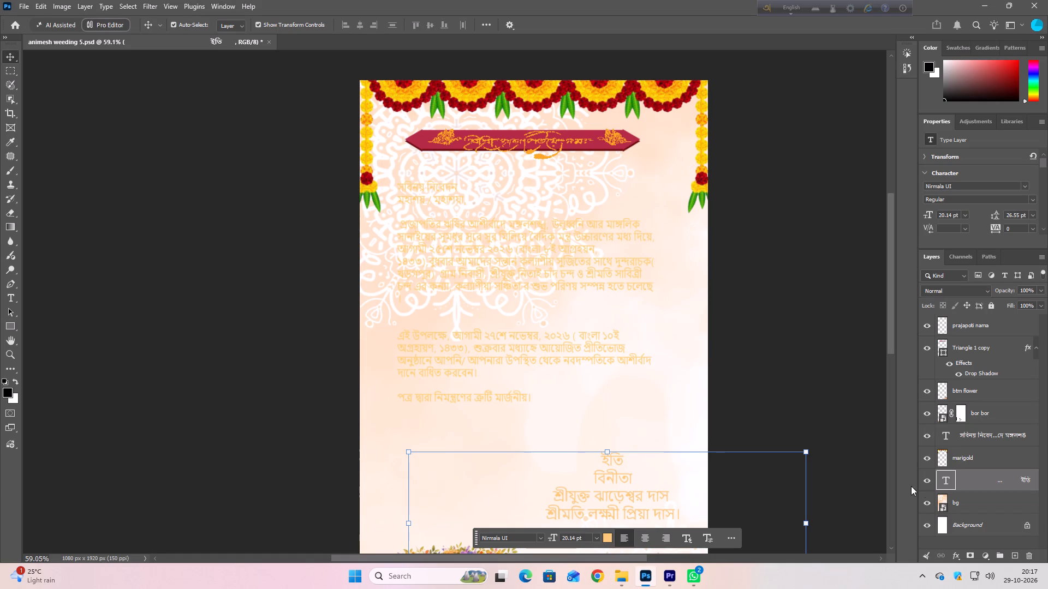
scroll(925, 482, "down", 9)
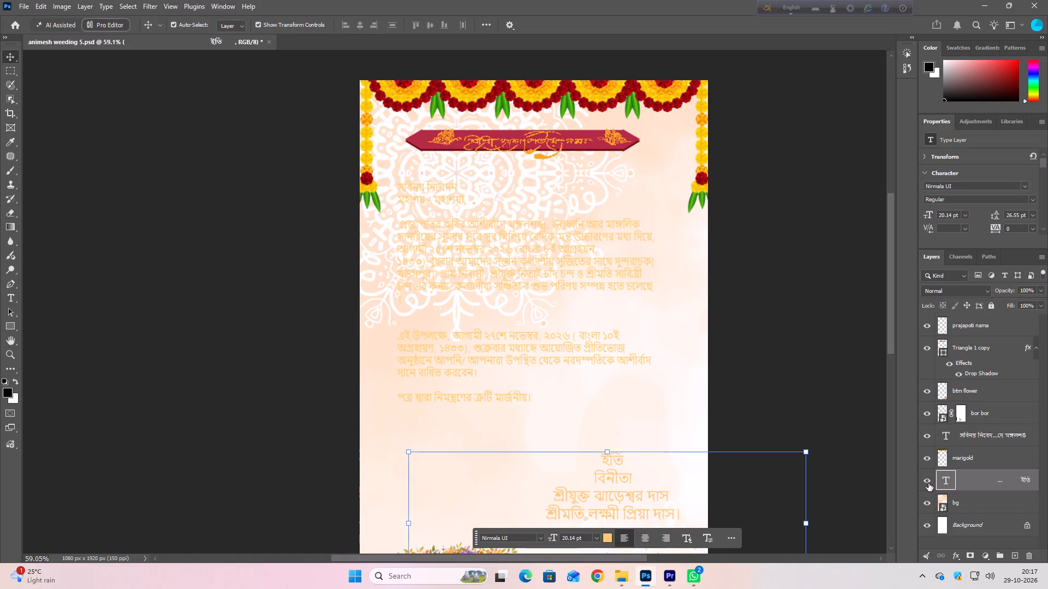
left_click(928, 483)
left_click(928, 483)
left_click(926, 506)
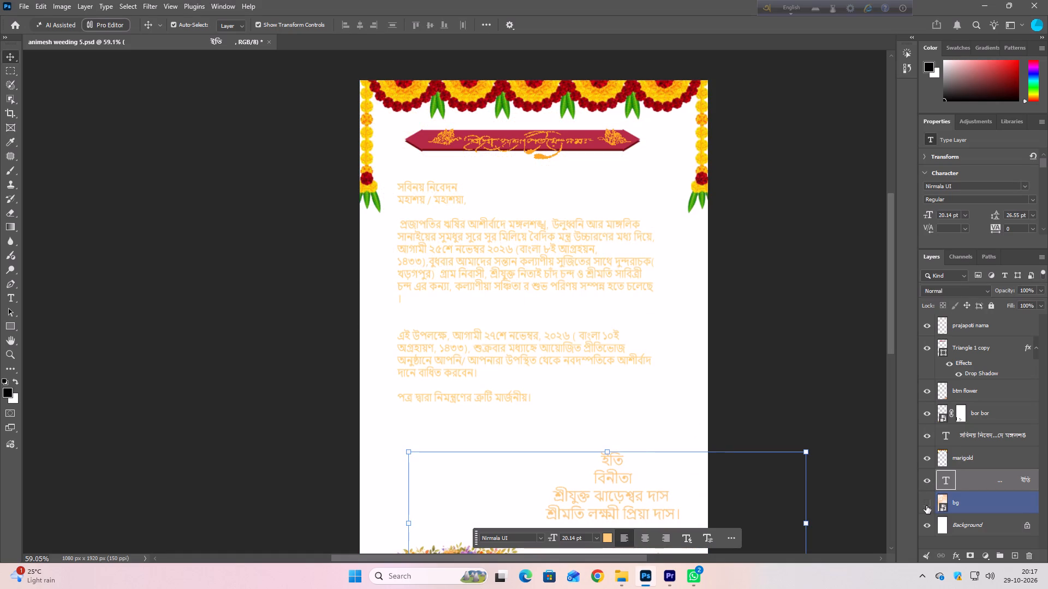
scroll(928, 506, "down", 5)
left_click(930, 525)
scroll(948, 522, "down", 4)
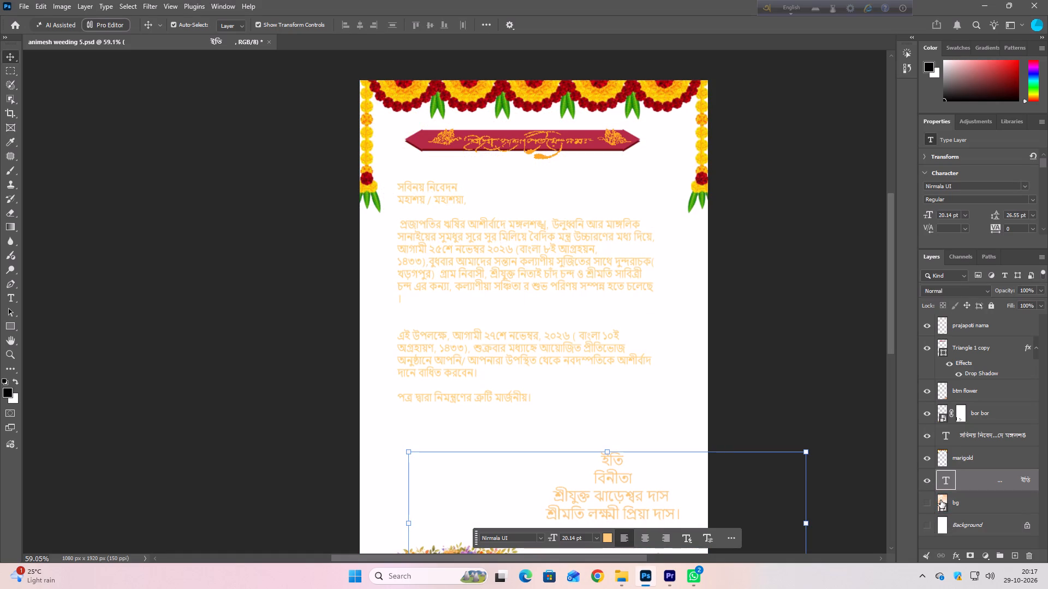
left_click(926, 436)
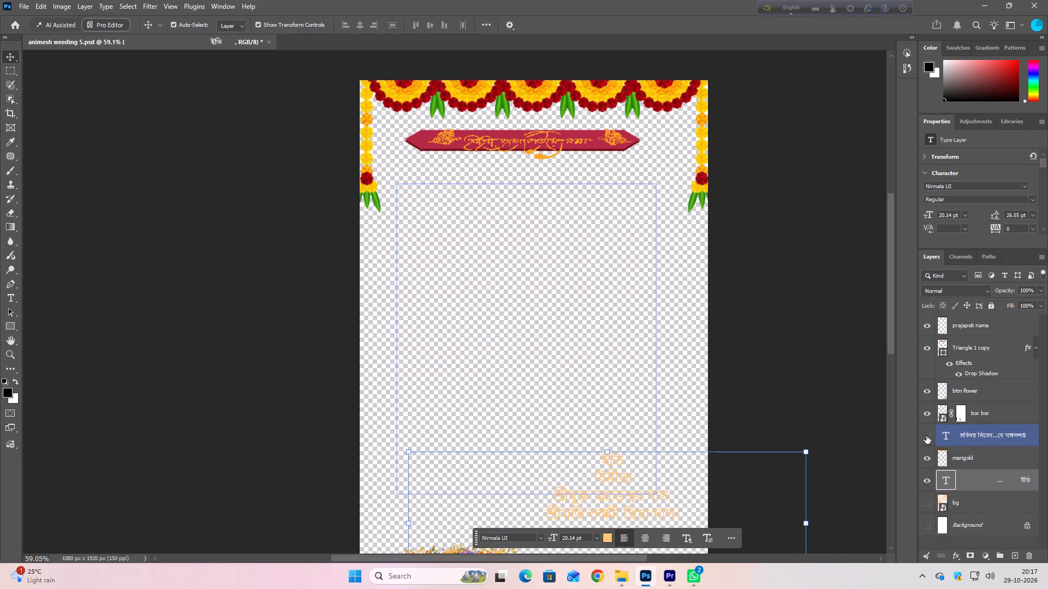
left_click(926, 436)
left_click(926, 415)
left_click(927, 390)
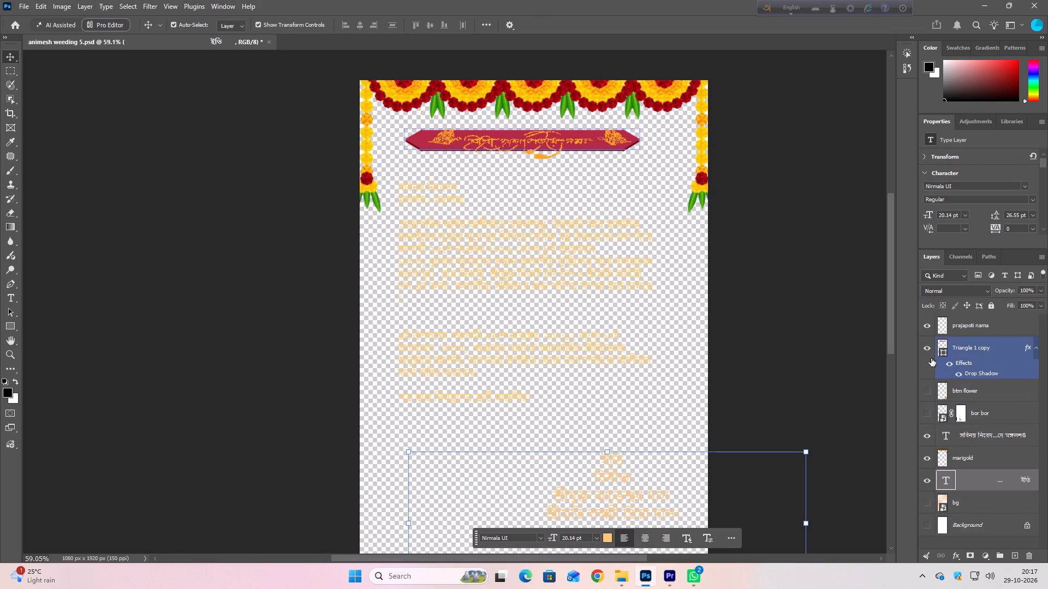
Hide the Triangle 1 copy, prajapoti nama, marigold and ইতি signature layers, leaving only the main invitation text shown.
left_click(929, 348)
left_click(930, 329)
scroll(924, 356, "up", 6)
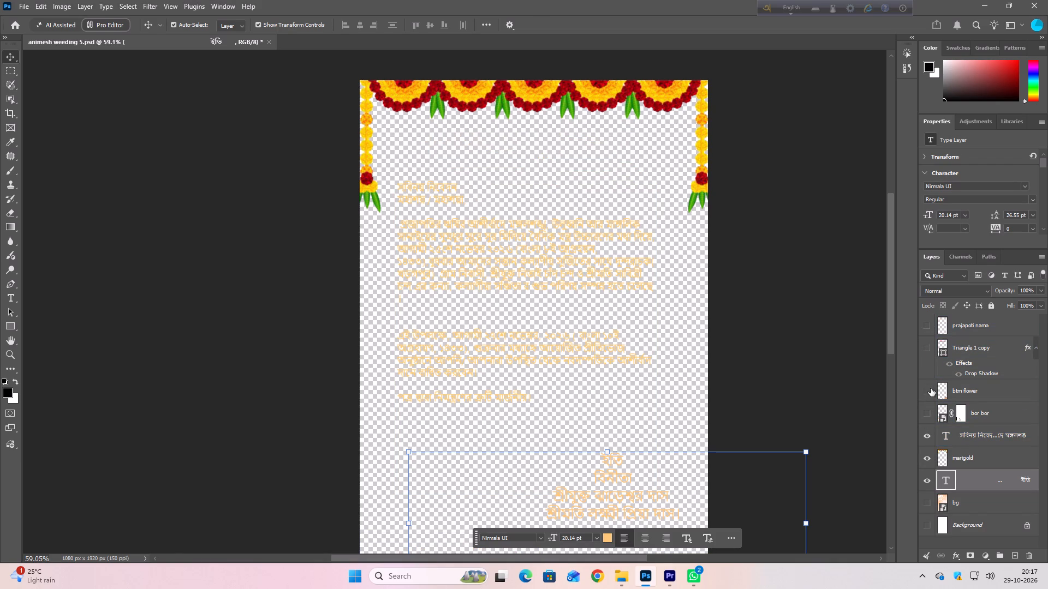
scroll(930, 392, "down", 5)
scroll(949, 471, "down", 9)
scroll(953, 522, "up", 5)
scroll(998, 385, "up", 1)
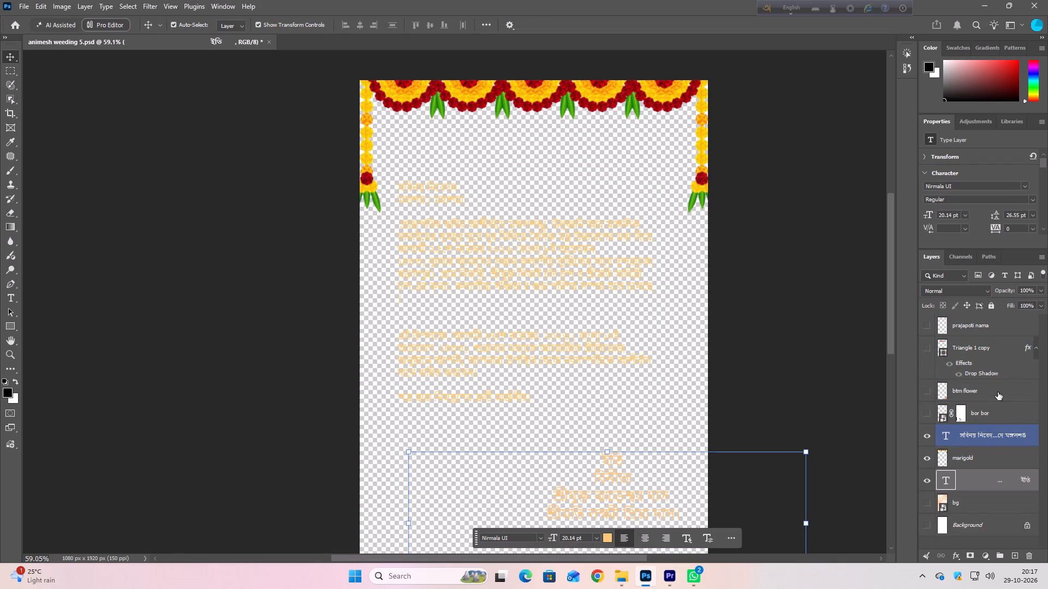
scroll(621, 423, "down", 5, "alt")
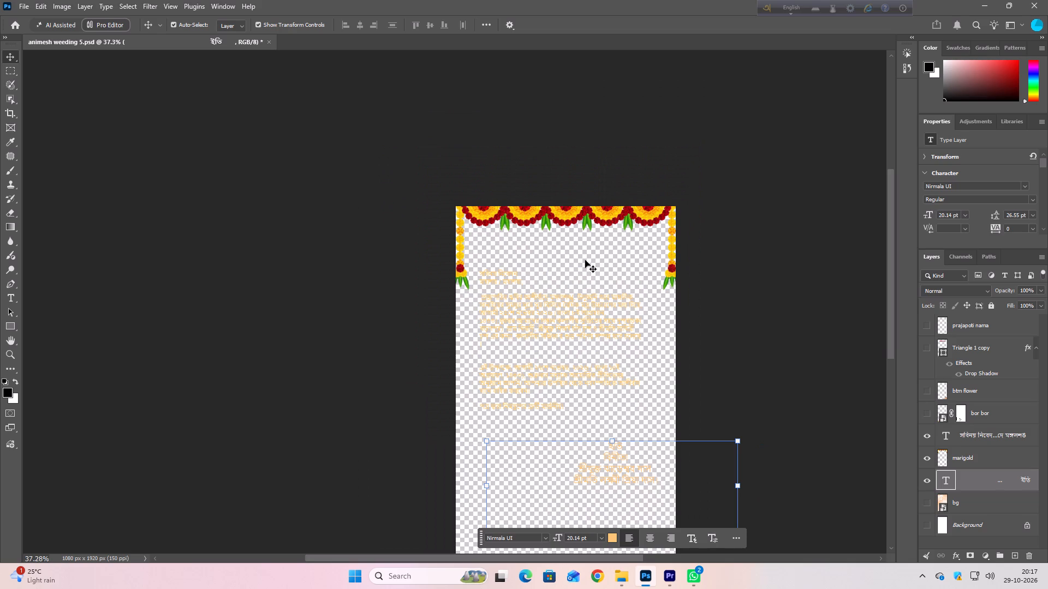
right_click(616, 220)
left_click(635, 223)
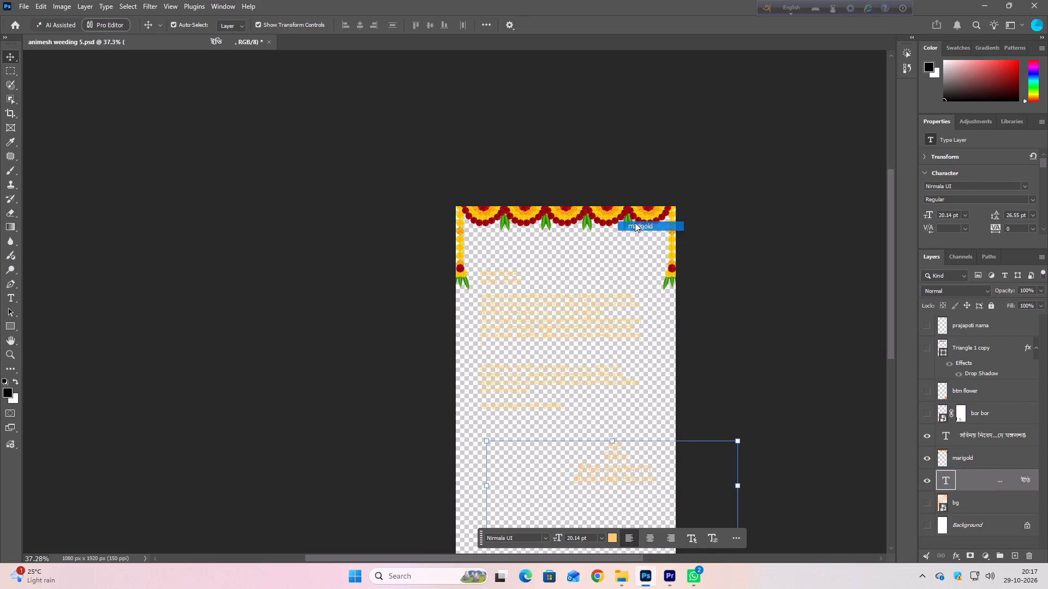
left_click(928, 460)
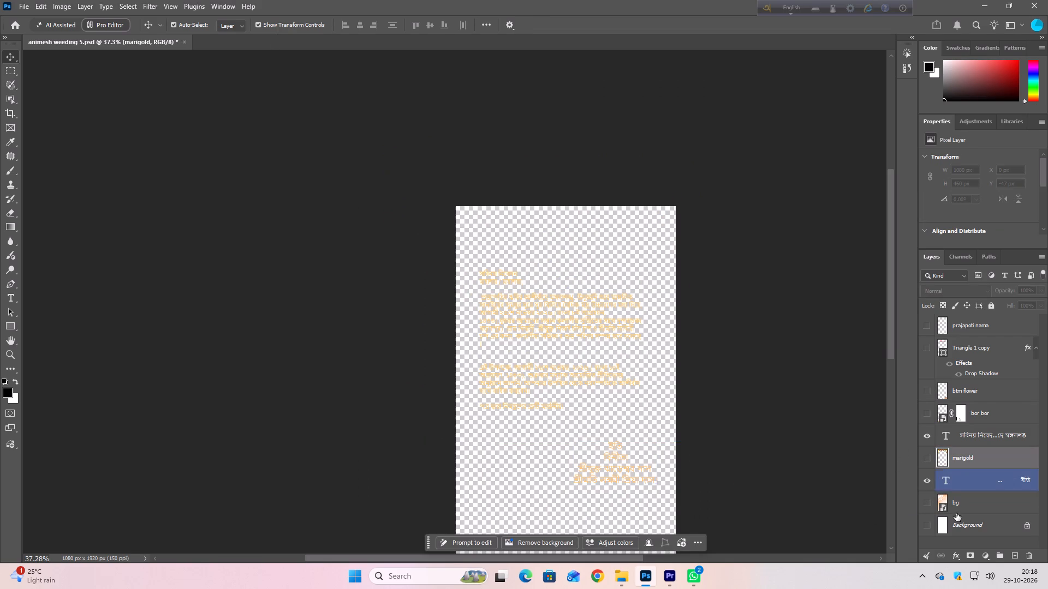
left_click(928, 480)
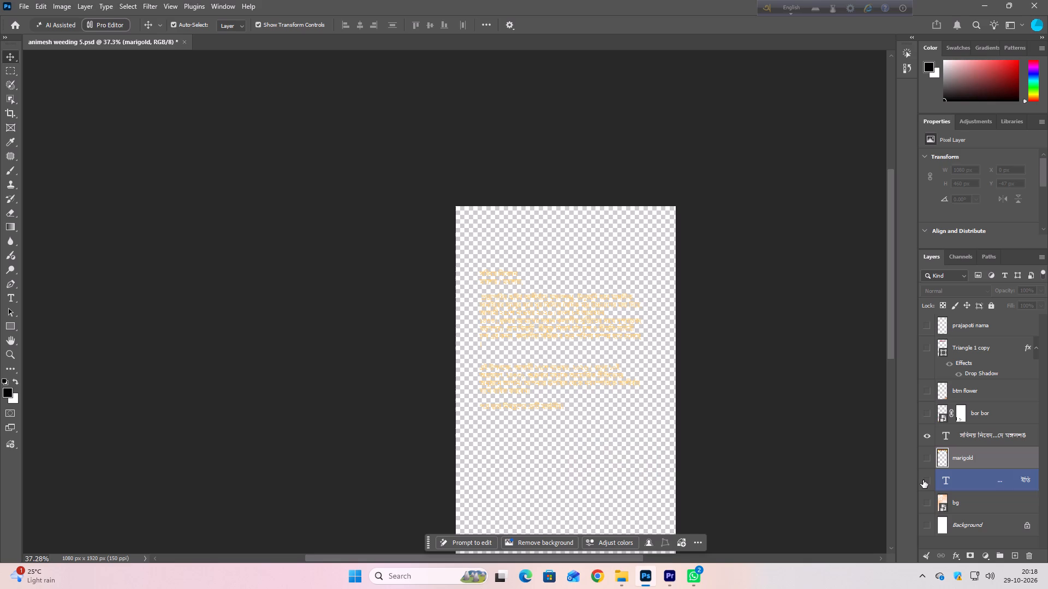
Save a copy of the main invitation text as a PNG named C1 in the SSSS folder, using the large file size option.
key("ctrl+alt+s")
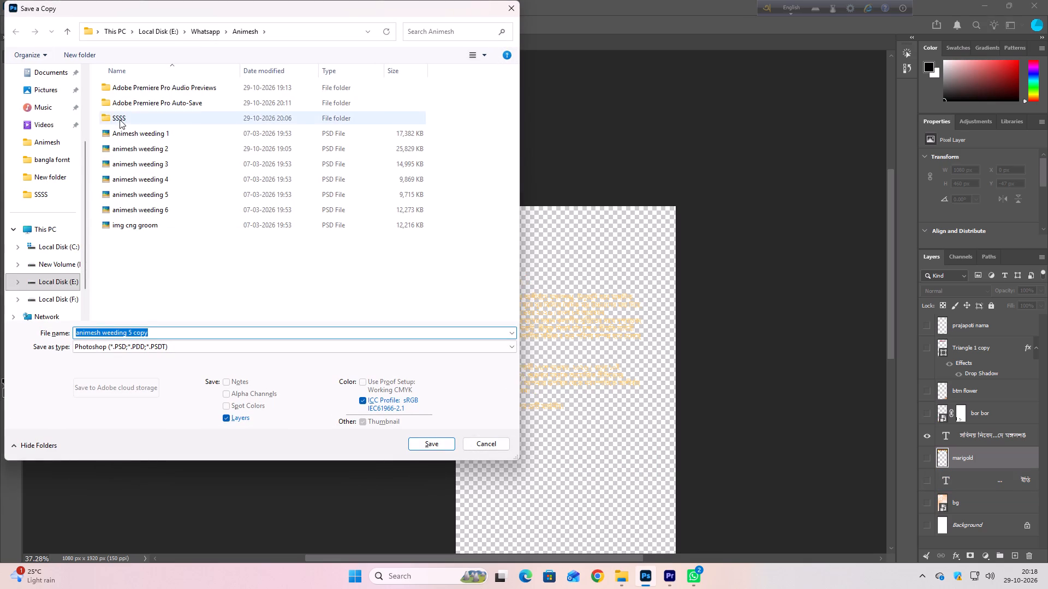
double_click(120, 119)
left_click(152, 331)
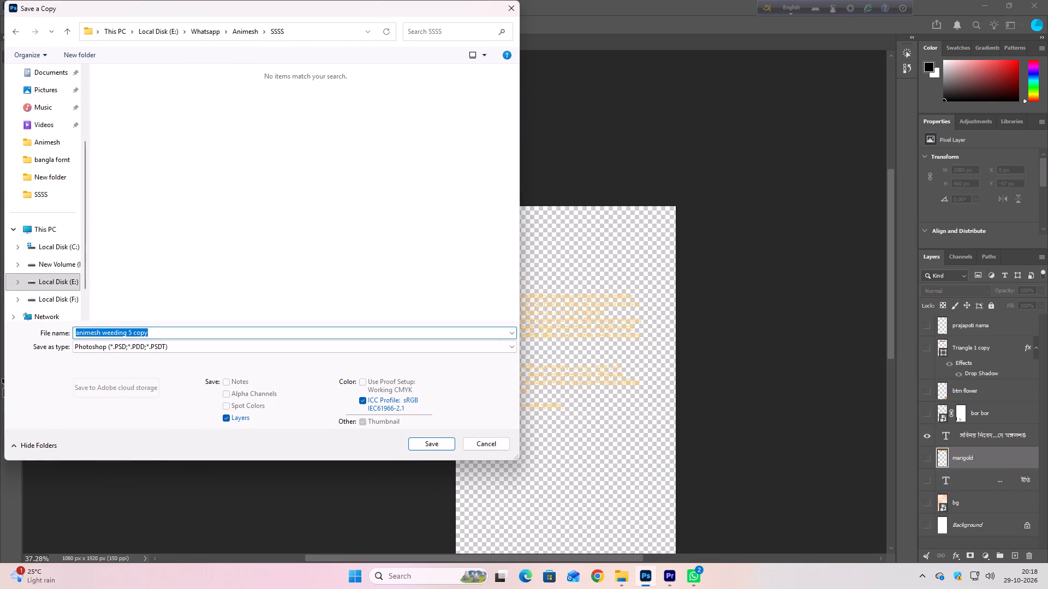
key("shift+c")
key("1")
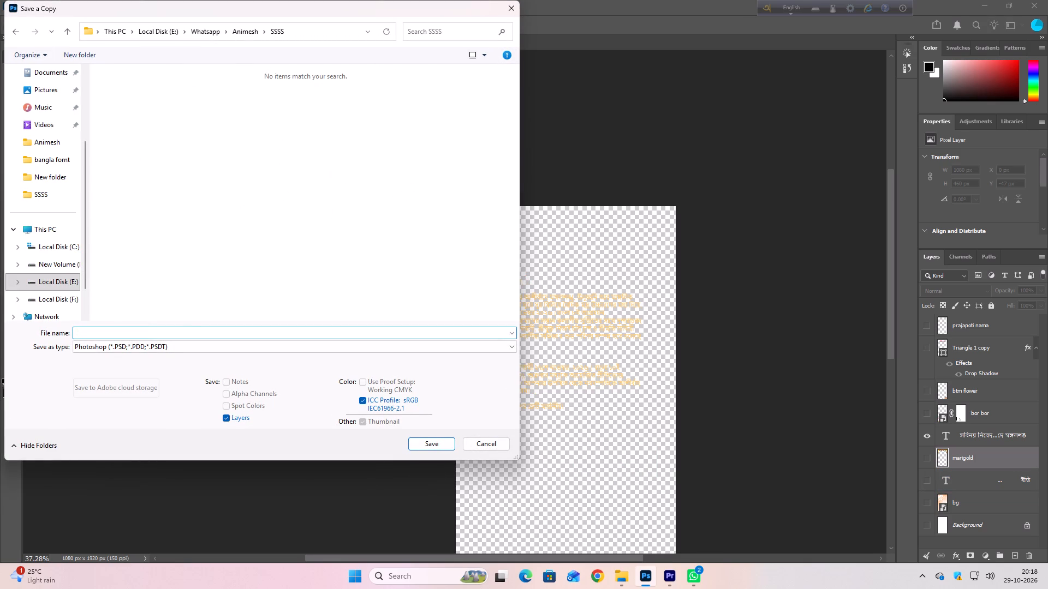
left_click(171, 342)
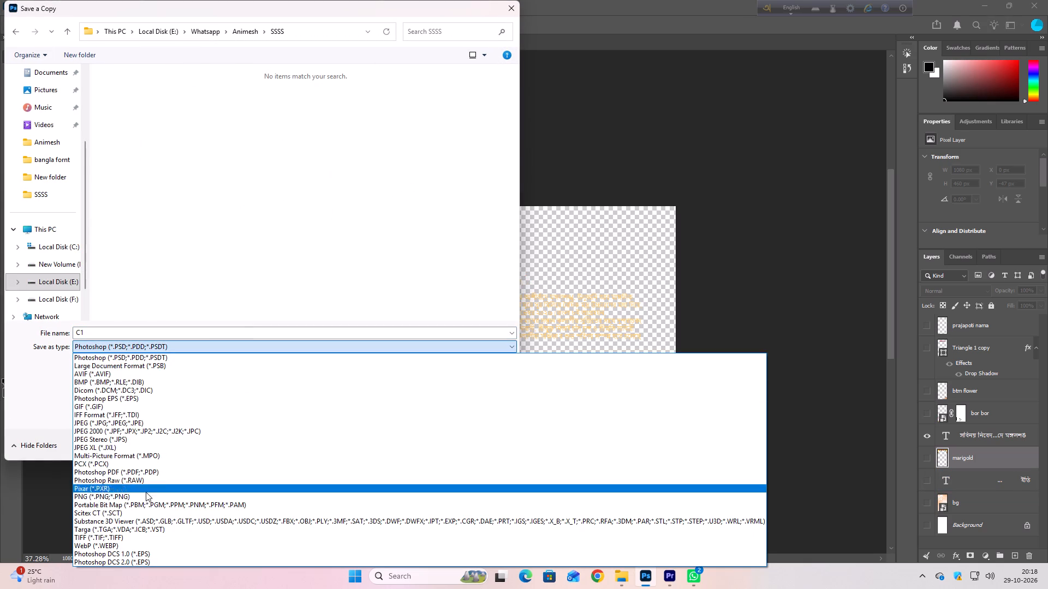
left_click(145, 495)
left_click(437, 447)
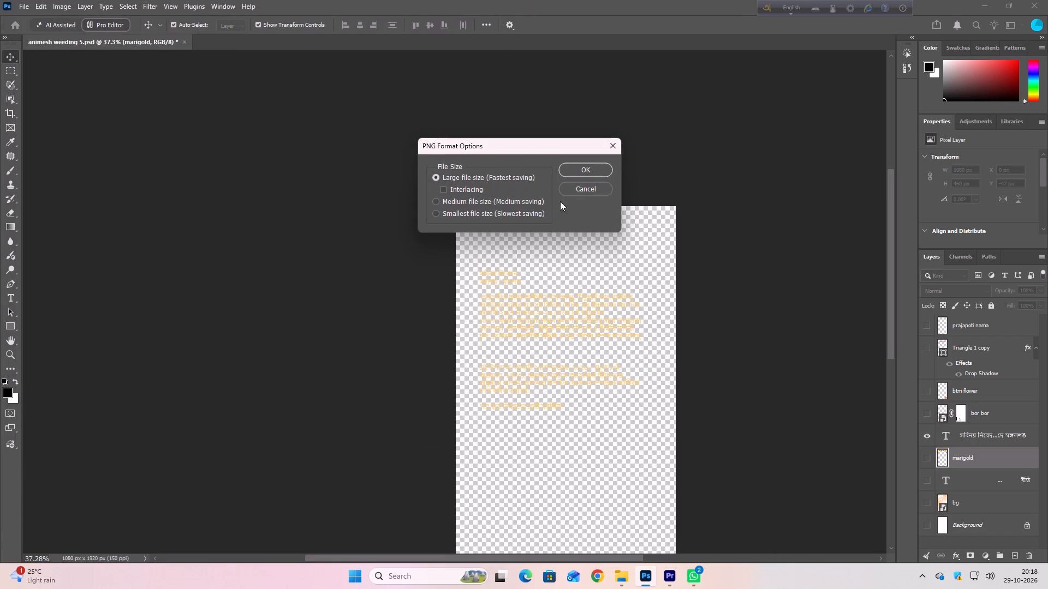
left_click(586, 169)
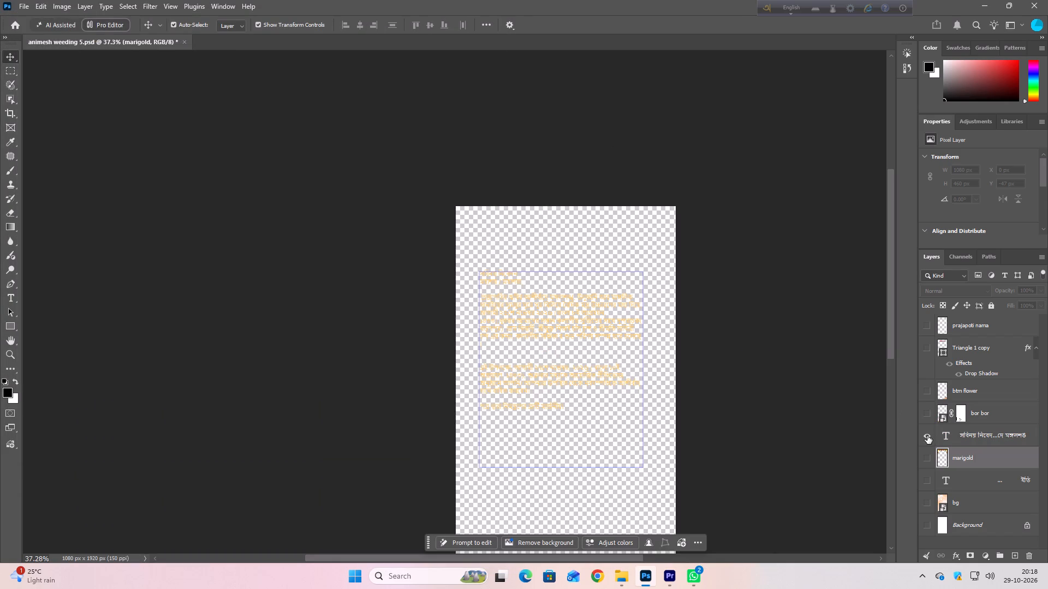
Hide the main invitation text layer and show the ইতি signature layer on its own.
left_click(927, 436)
left_click(925, 484)
Start saving a copy of the signature block in the SSSS folder.
key("ctrl+alt+s")
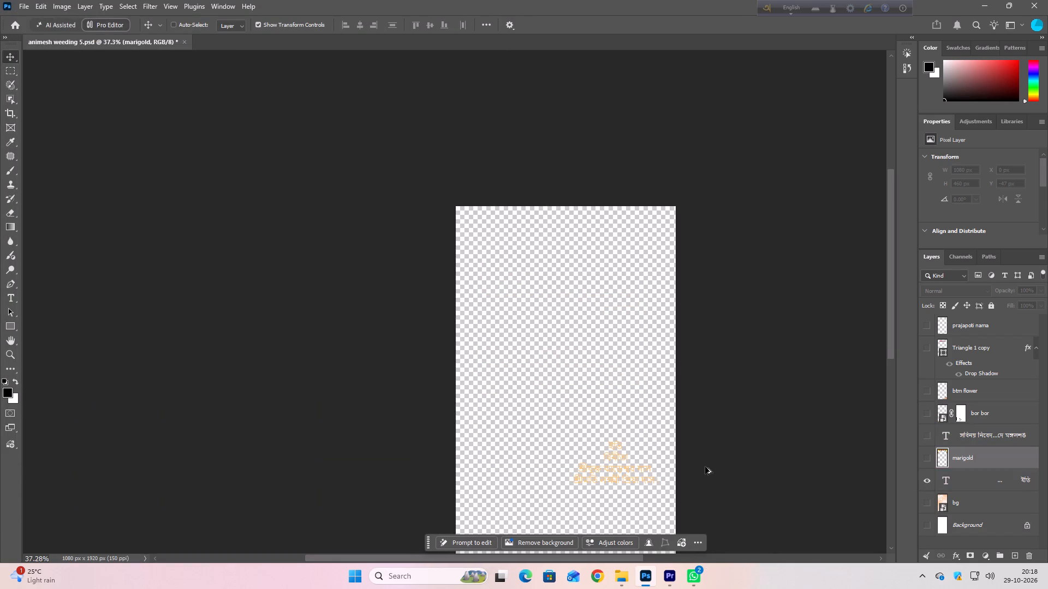
double_click(128, 122)
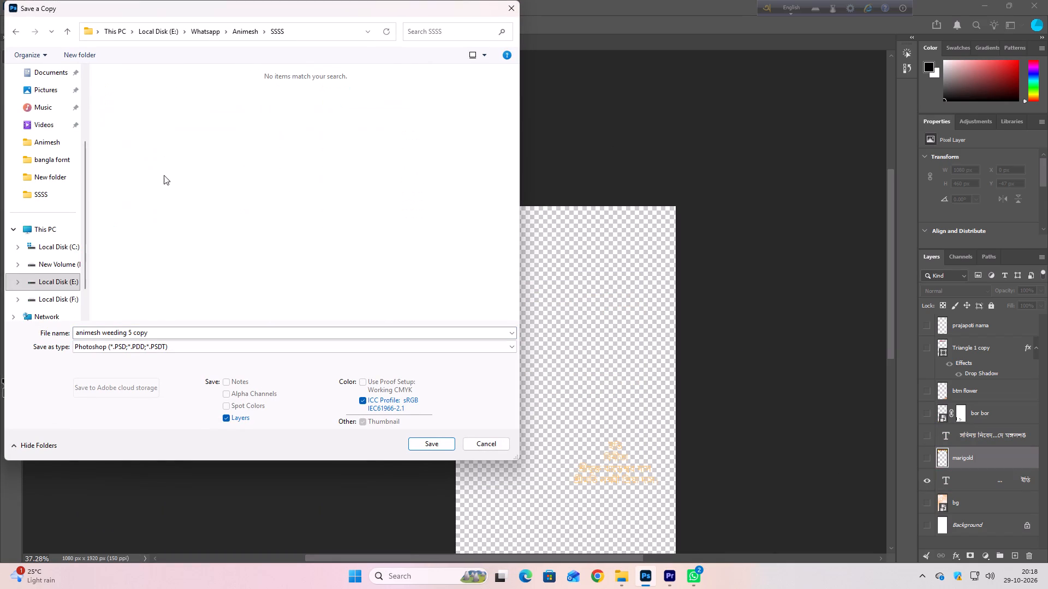
Save a copy of the isolated signature block as a PNG named C2 in the SSSS folder.
left_click(158, 327)
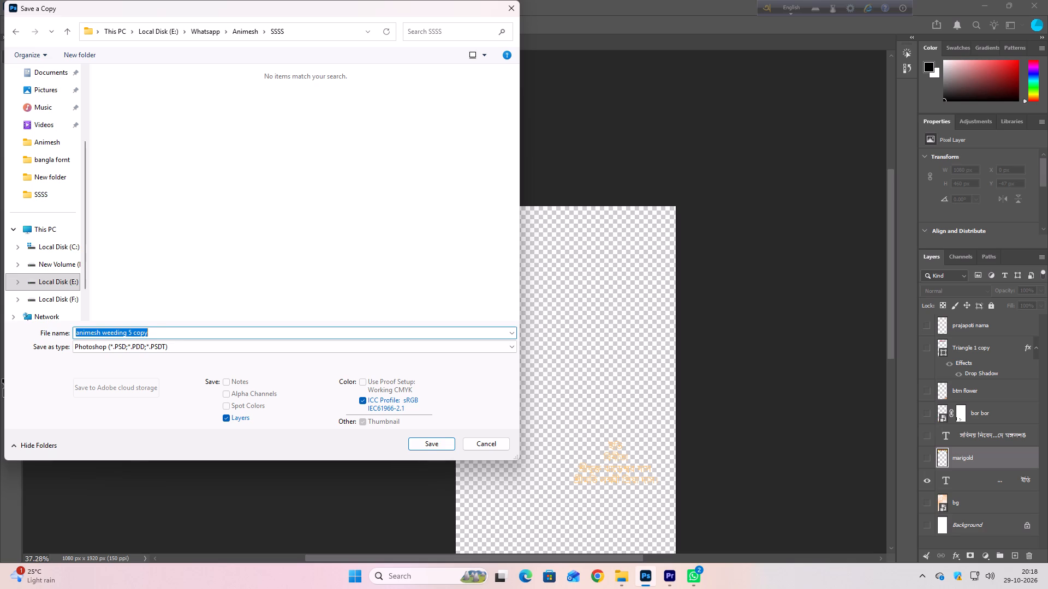
key("shift+c")
left_click(157, 300)
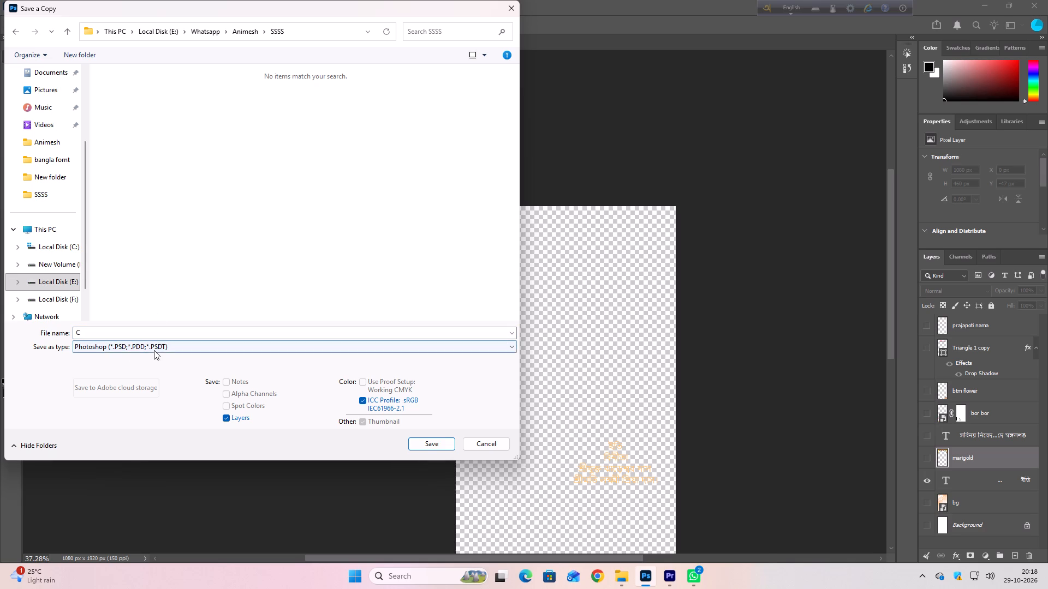
left_click(154, 350)
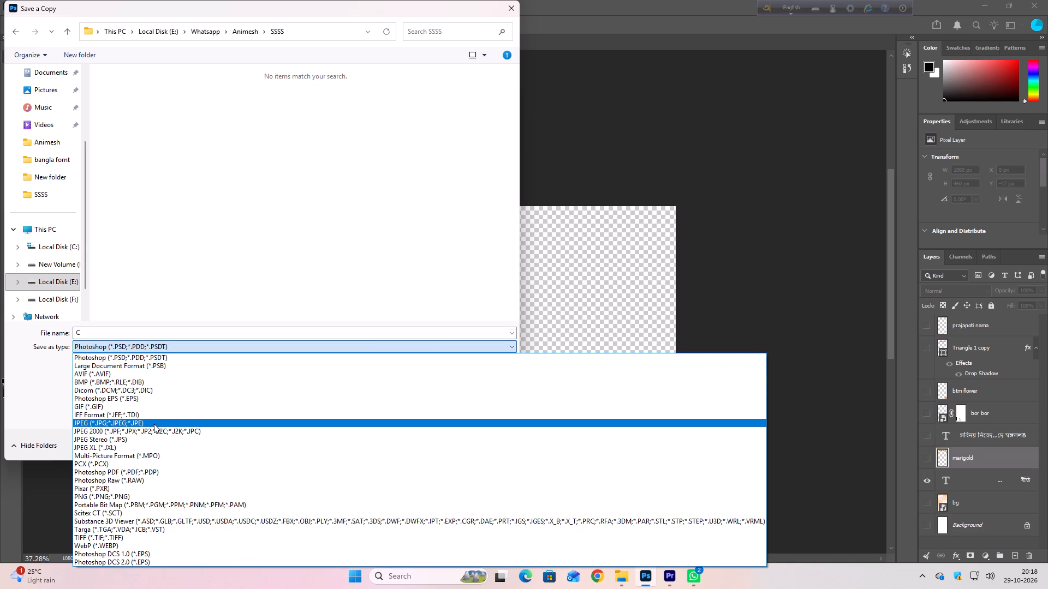
left_click(142, 496)
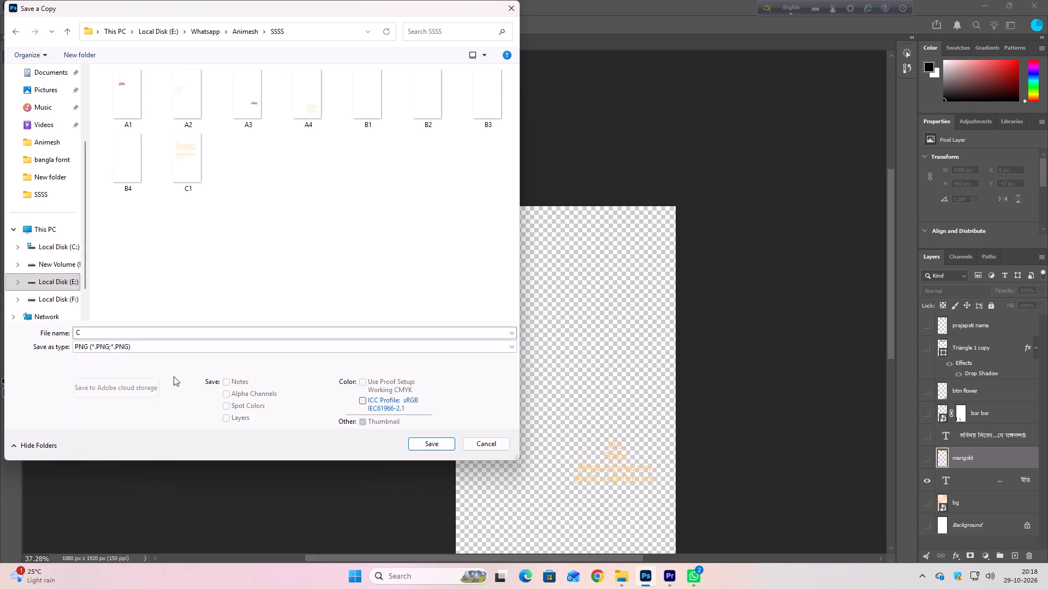
key("shift+c")
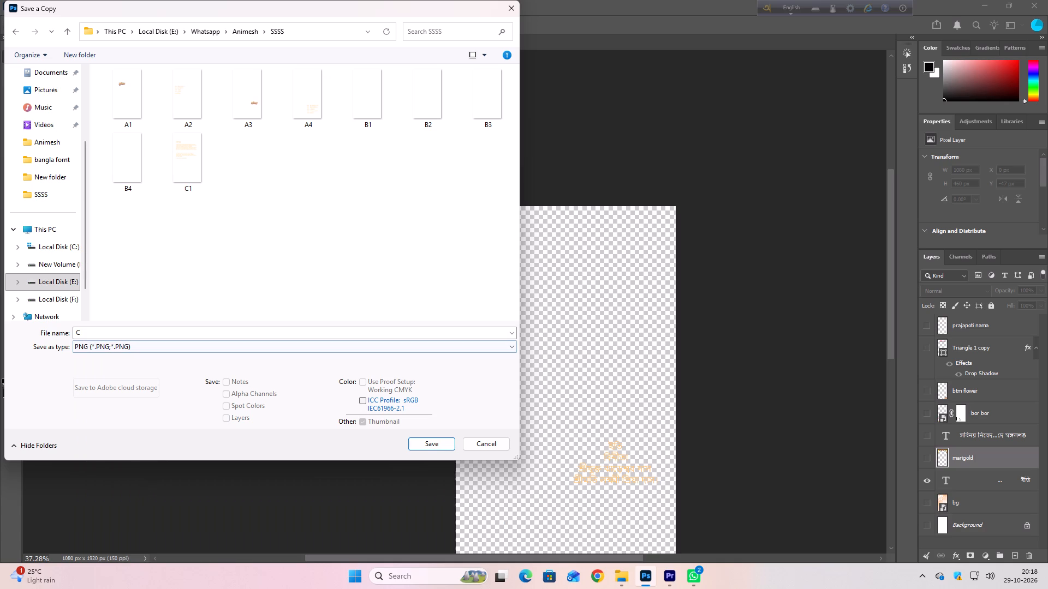
double_click(115, 333)
left_click(111, 332)
key("space")
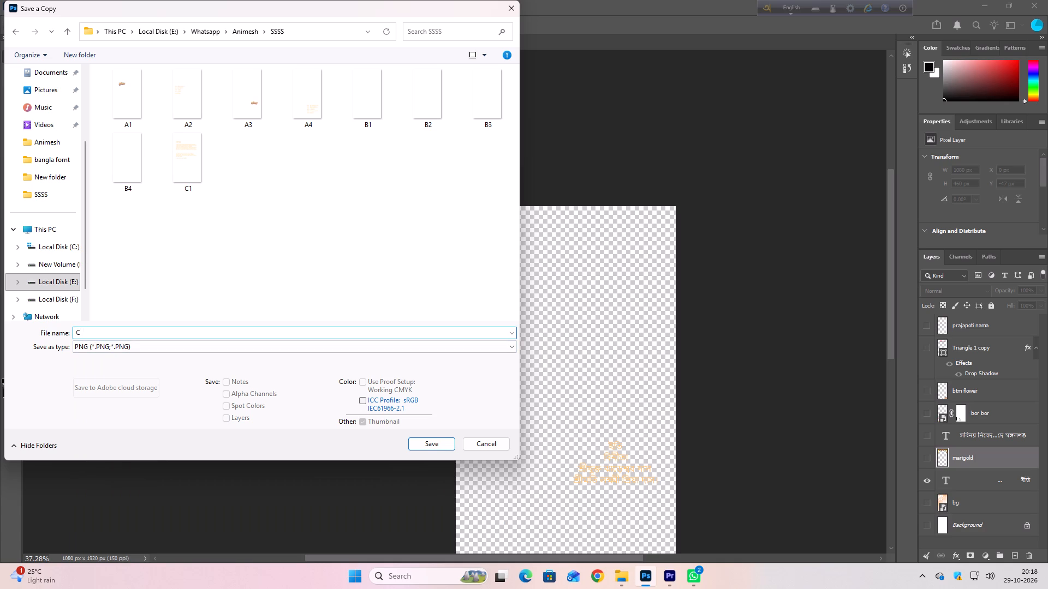
key("BackSpace")
key("2")
left_click(437, 446)
left_click(592, 171)
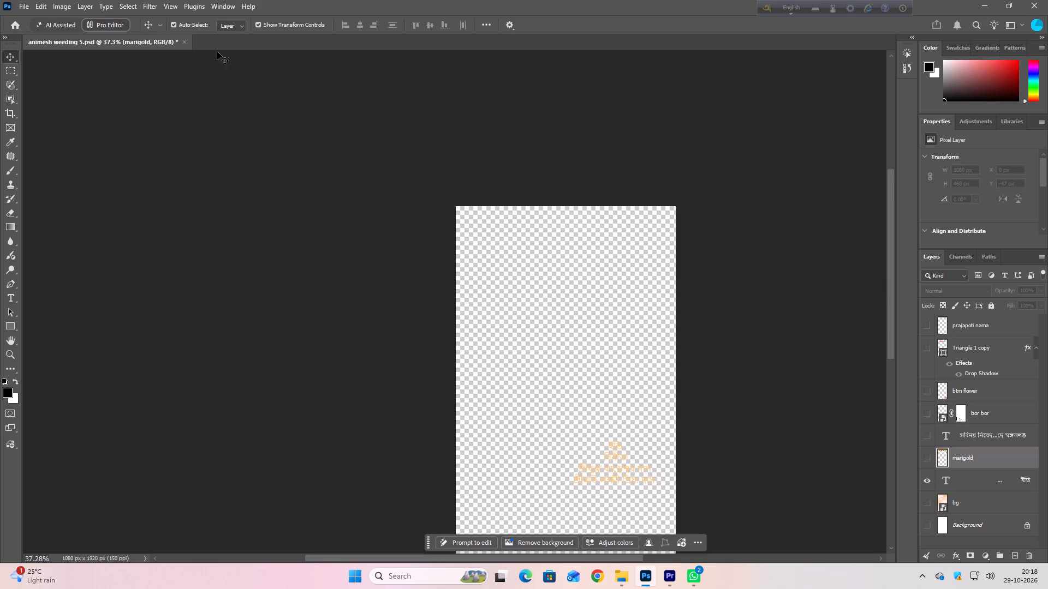
Close the animesh weeding 5.psd document.
left_click(184, 43)
left_click(520, 209)
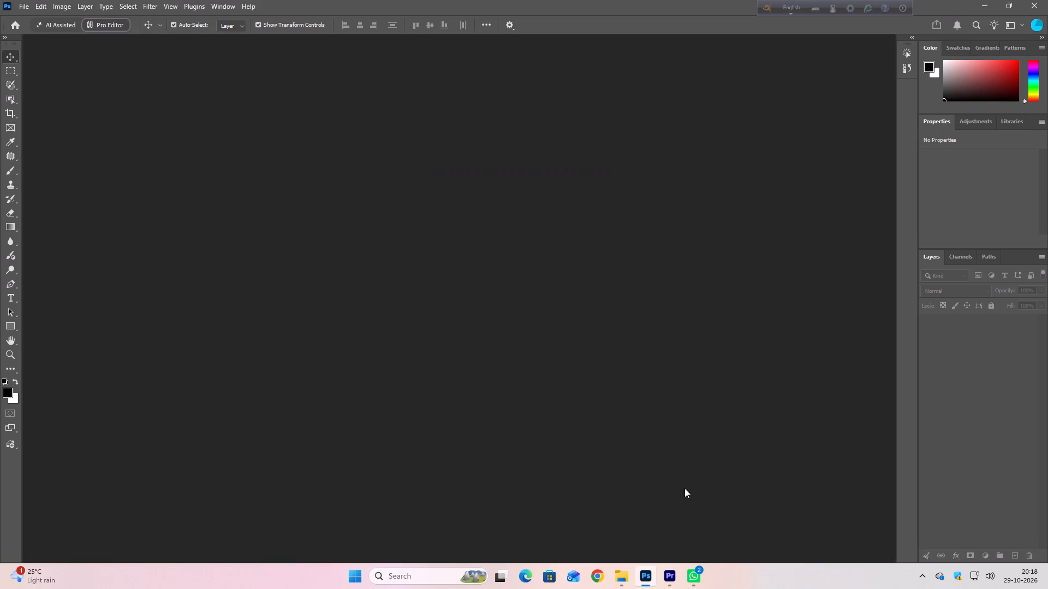
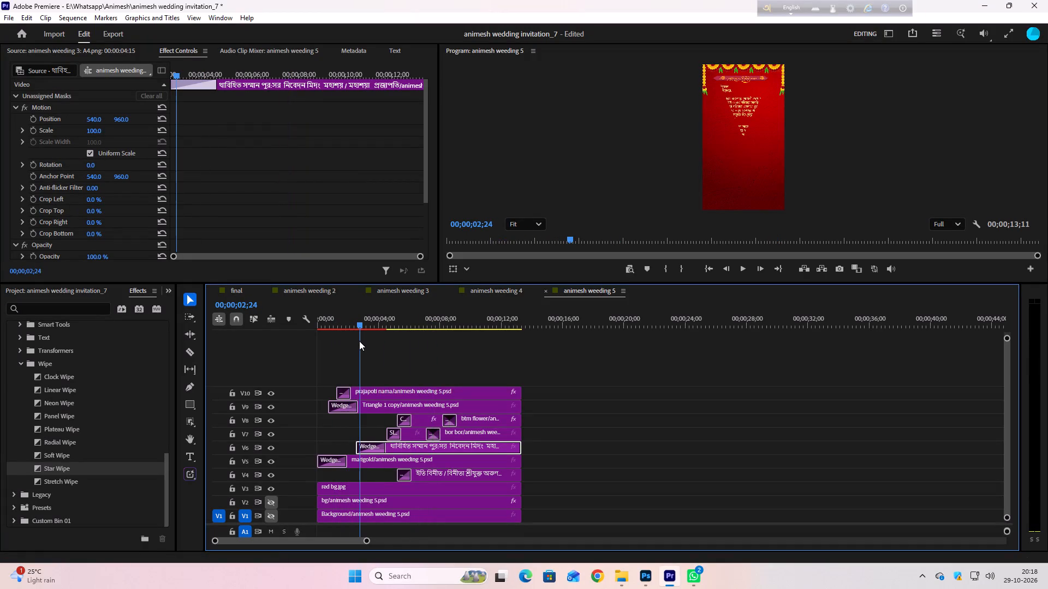
Move the old invitation text clip on V6 and signature text clip on V4 past the other clips' end, starting at about 13 seconds.
left_click(400, 448)
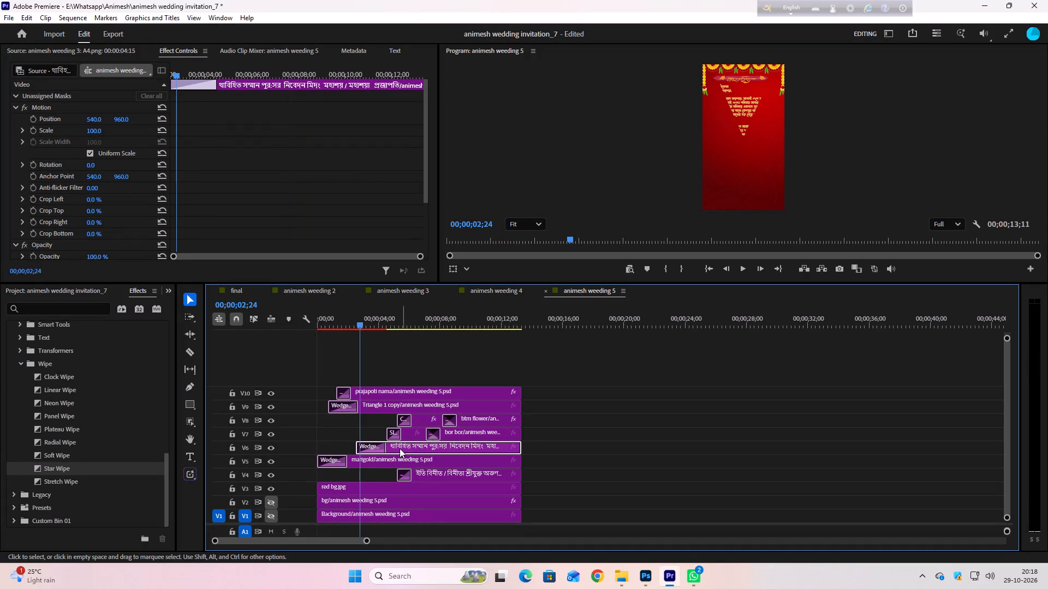
left_click_drag(400, 446, 558, 454)
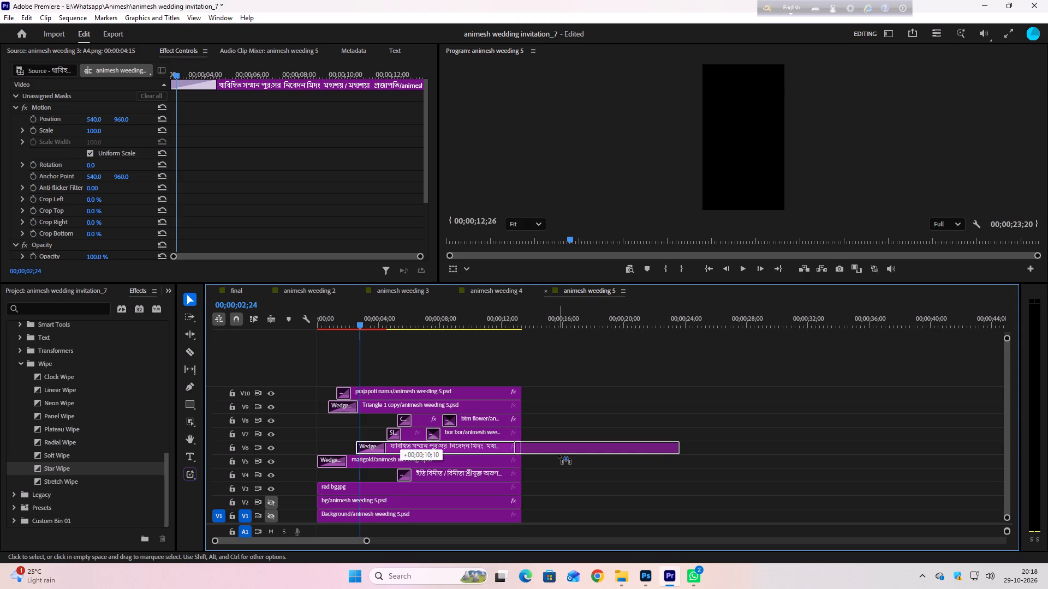
left_click_drag(558, 454, 567, 454)
left_click_drag(428, 474, 552, 478)
Bring C1 and C2 from the SSSS folder into the animesh weeding 5 sequence on V6, in the empty stretch after the old clips.
left_click(622, 582)
scroll(349, 298, "up", 5)
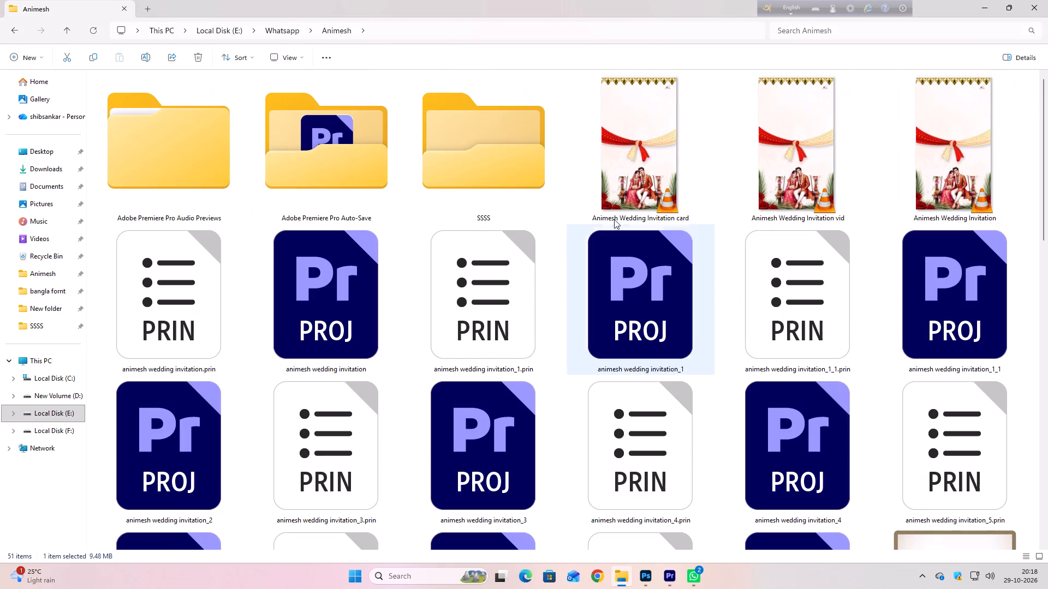
double_click(481, 173)
left_click_drag(668, 162, 597, 93)
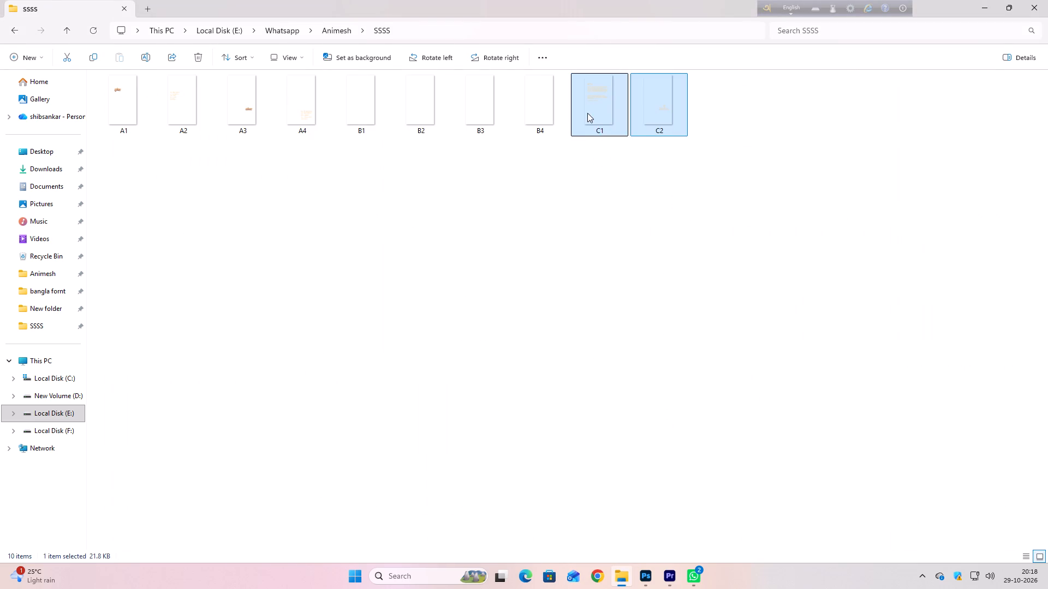
left_click_drag(586, 114, 829, 444)
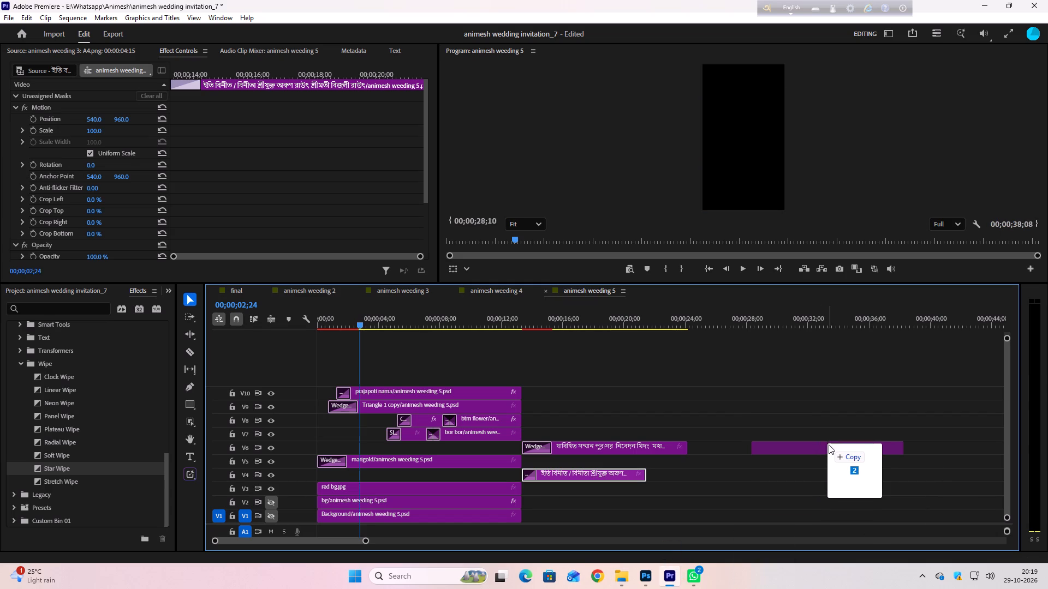
left_click_drag(829, 444, 830, 443)
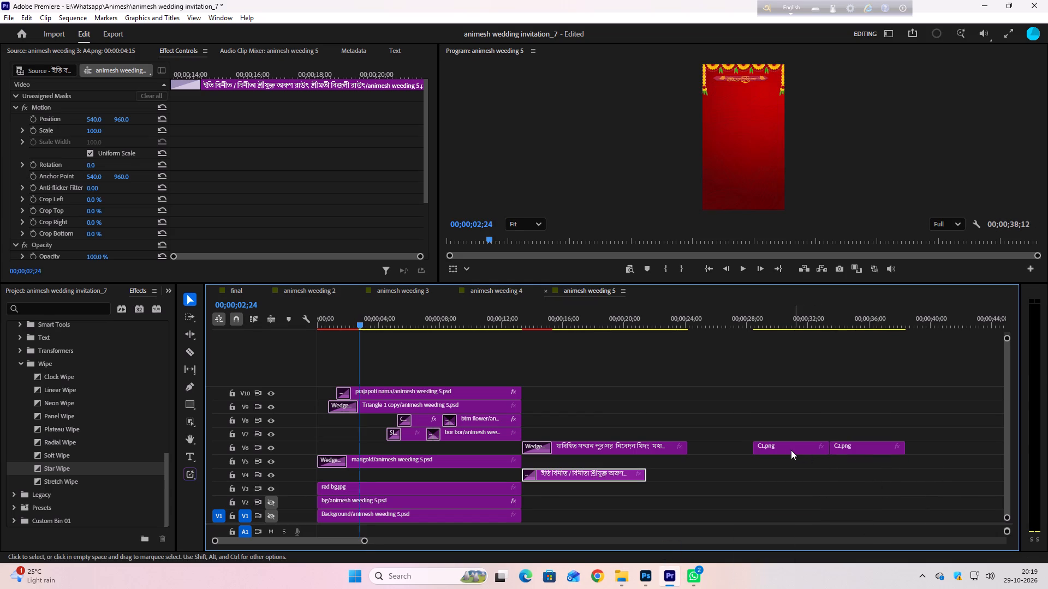
Line up C1.png on V7 and C2.png on V3 with the old text clips and extend each to the matching old clip's length.
left_click(790, 450)
left_click_drag(782, 448, 551, 431)
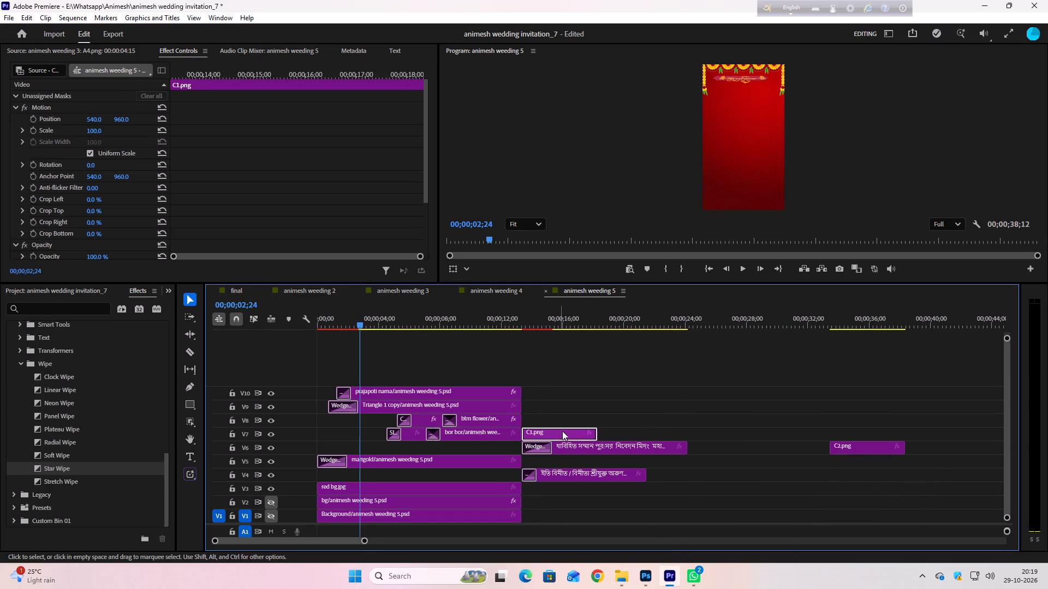
left_click_drag(596, 433, 689, 435)
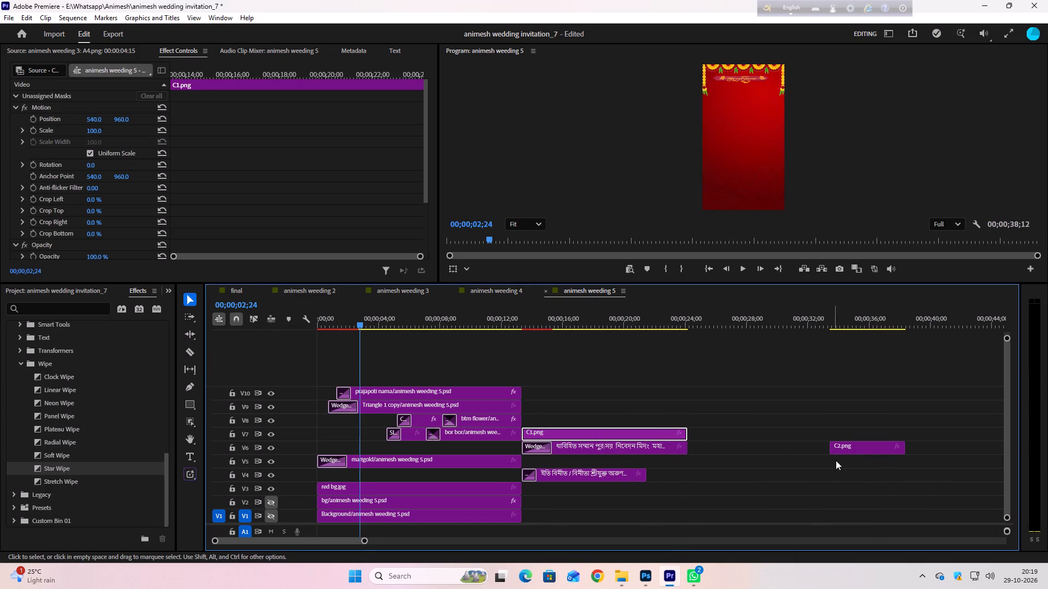
left_click_drag(861, 452, 552, 483)
left_click_drag(597, 485, 649, 485)
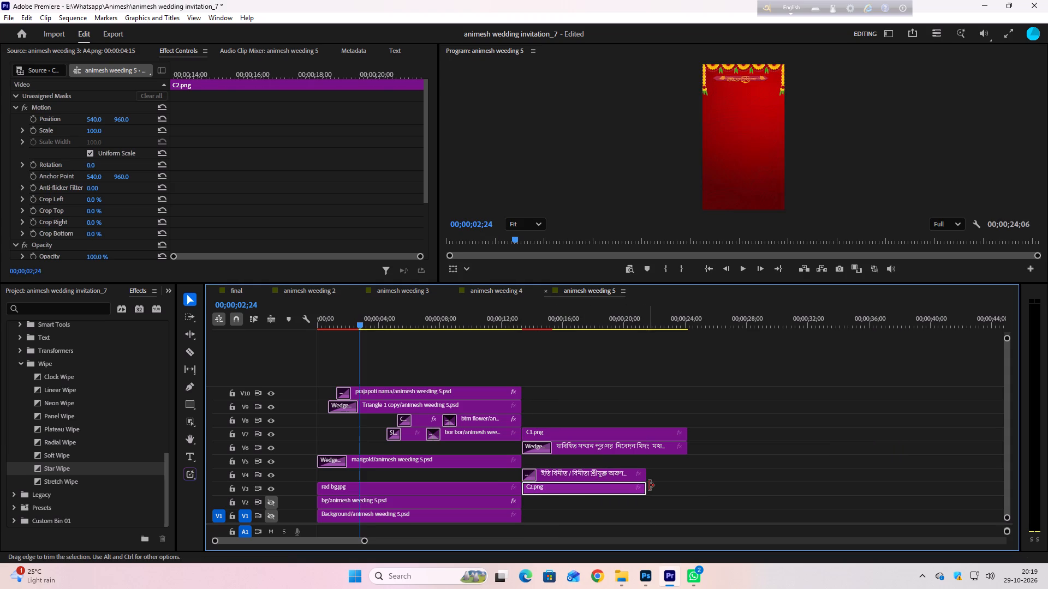
Move C1.png onto V6 at about 2.5 seconds and C2.png onto V4 at about 5 seconds, filling the old text clips' slots.
left_click_drag(589, 434, 439, 447)
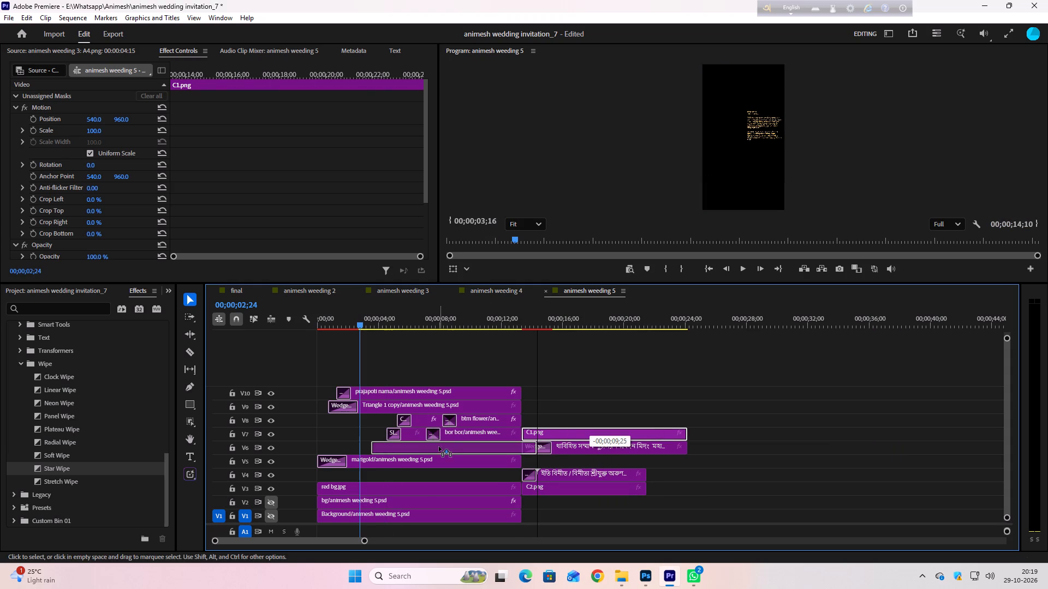
left_click_drag(439, 447, 424, 447)
left_click_drag(556, 486, 471, 466)
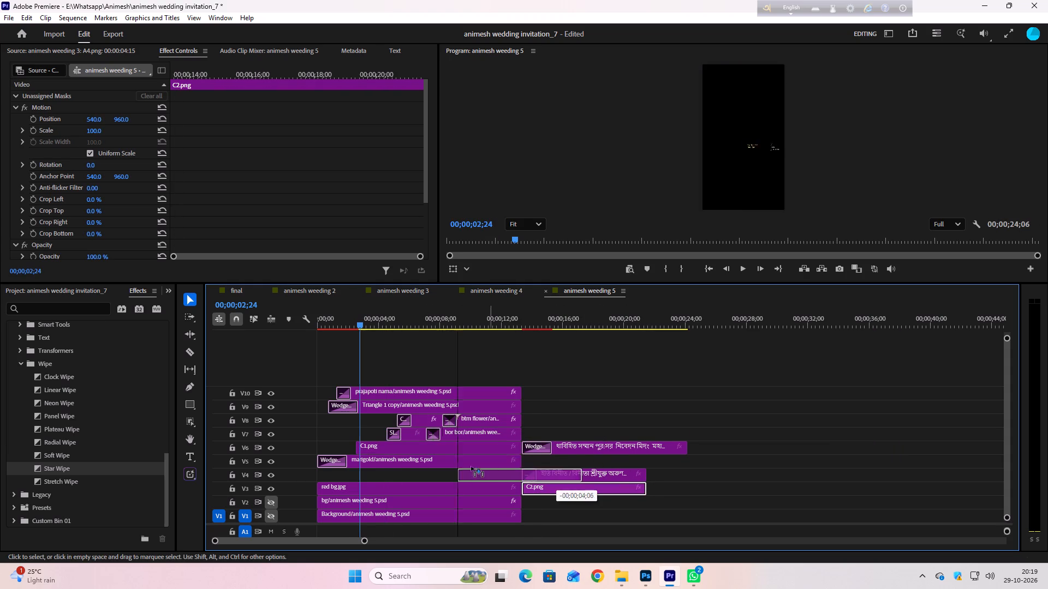
left_click_drag(471, 466, 431, 474)
Delete the two old Bengali text clips placed after the end of the card.
left_click_drag(620, 414, 570, 502)
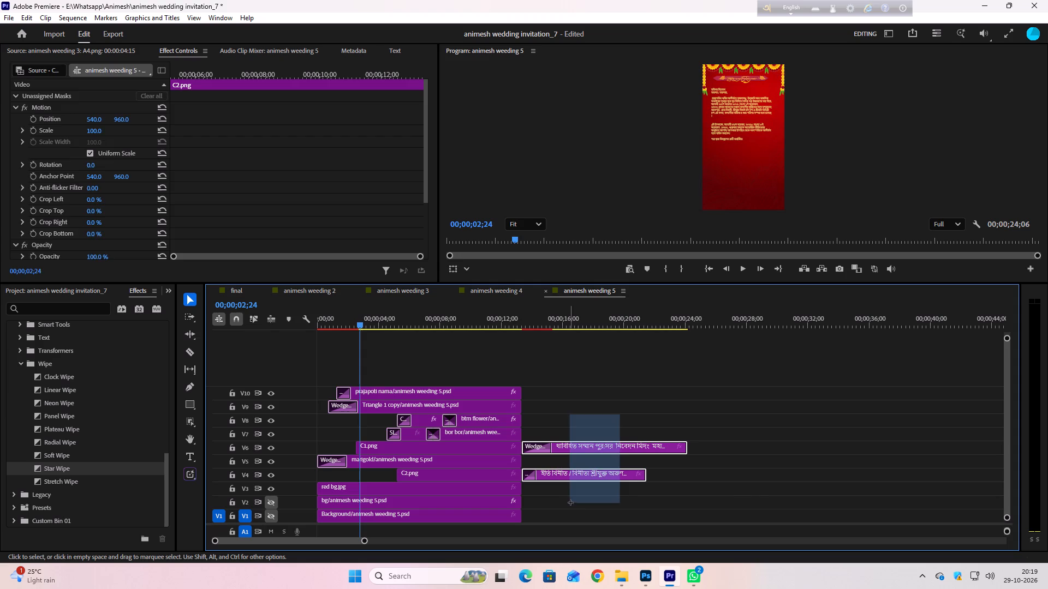
left_click_drag(570, 502, 573, 499)
key("Delete")
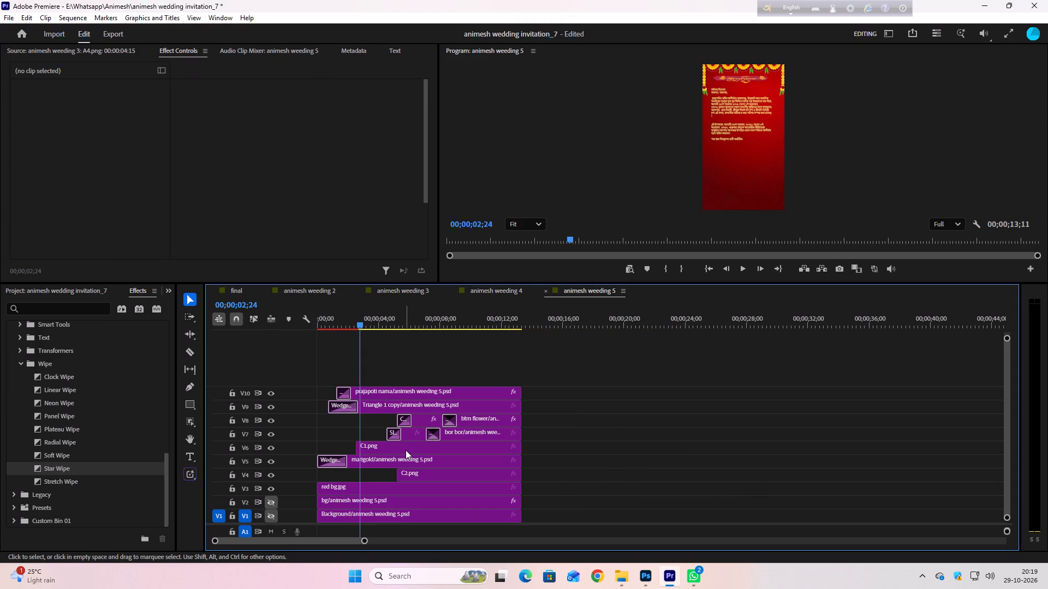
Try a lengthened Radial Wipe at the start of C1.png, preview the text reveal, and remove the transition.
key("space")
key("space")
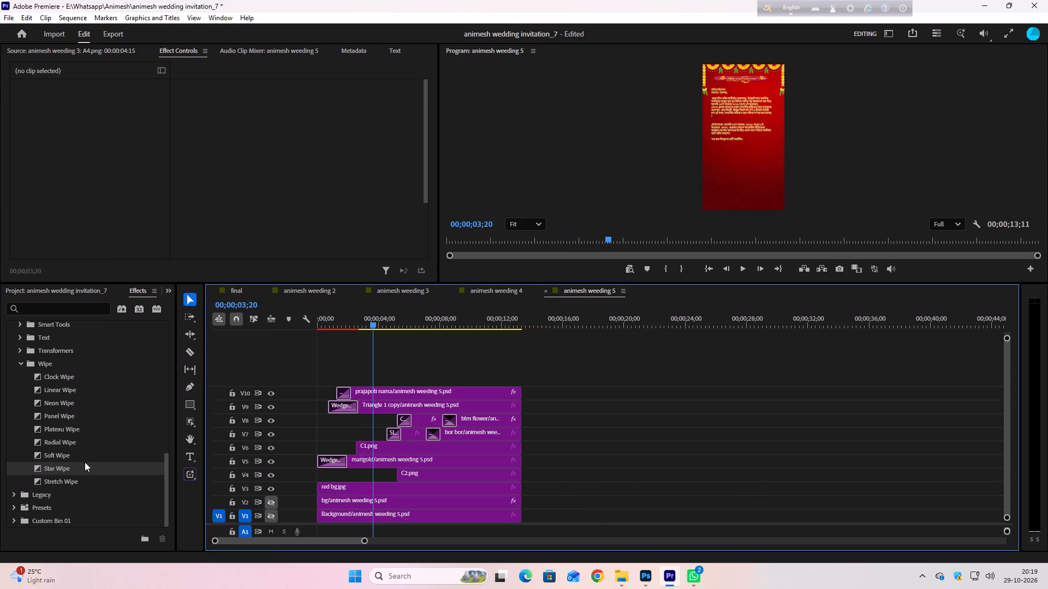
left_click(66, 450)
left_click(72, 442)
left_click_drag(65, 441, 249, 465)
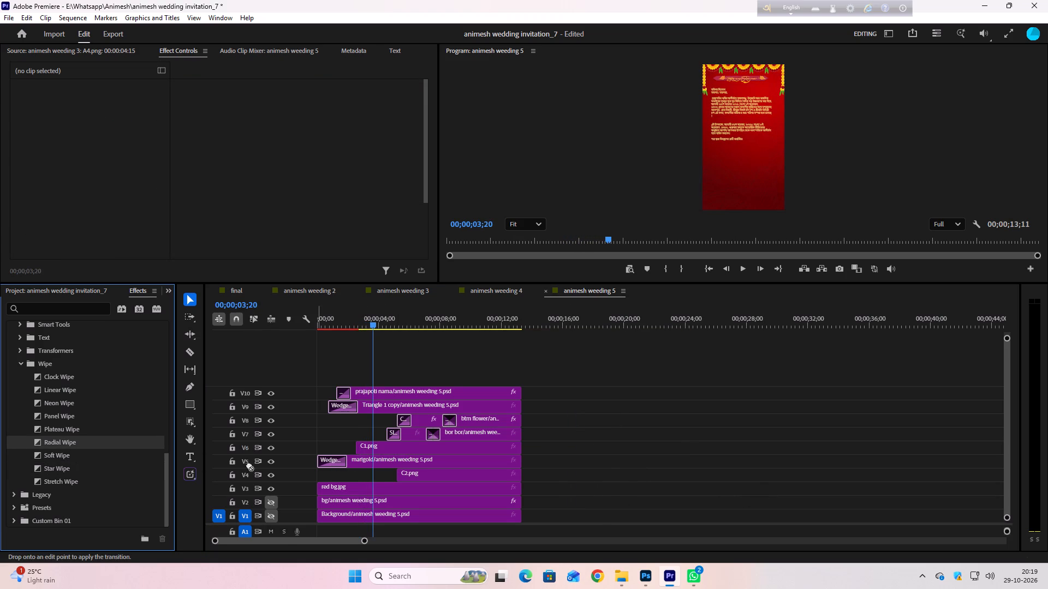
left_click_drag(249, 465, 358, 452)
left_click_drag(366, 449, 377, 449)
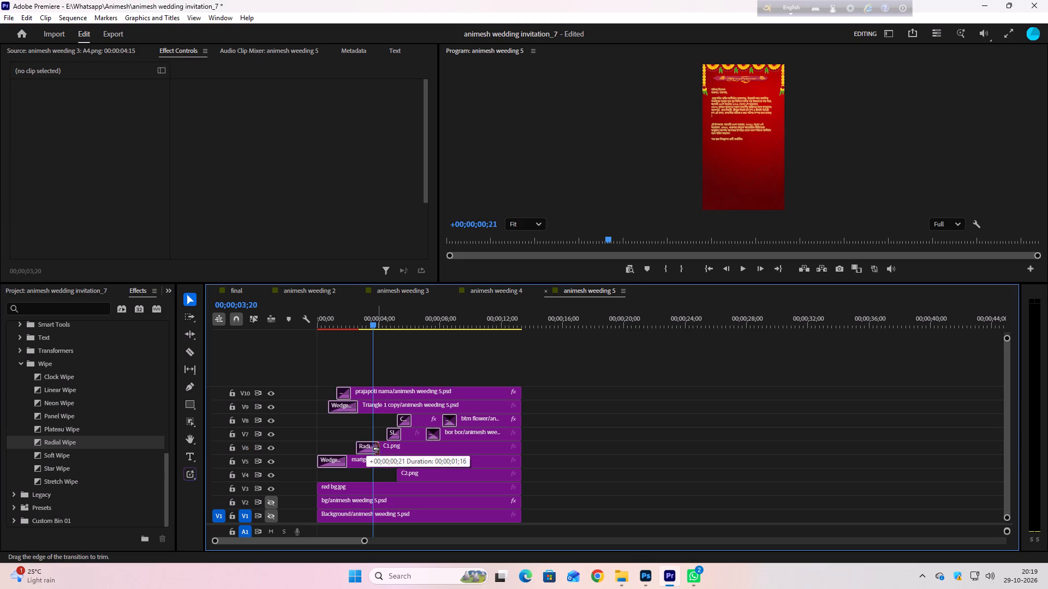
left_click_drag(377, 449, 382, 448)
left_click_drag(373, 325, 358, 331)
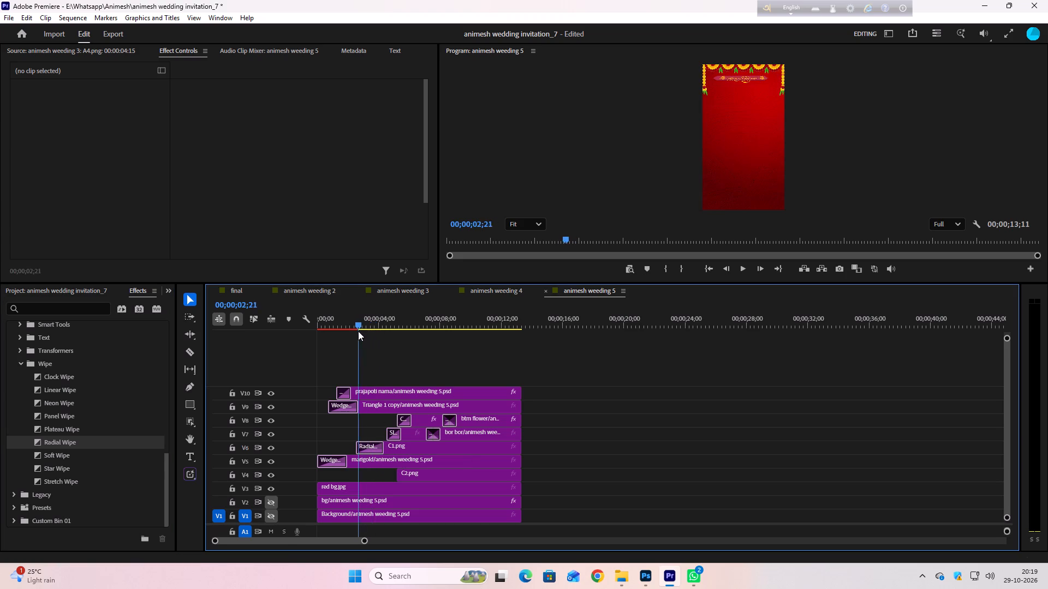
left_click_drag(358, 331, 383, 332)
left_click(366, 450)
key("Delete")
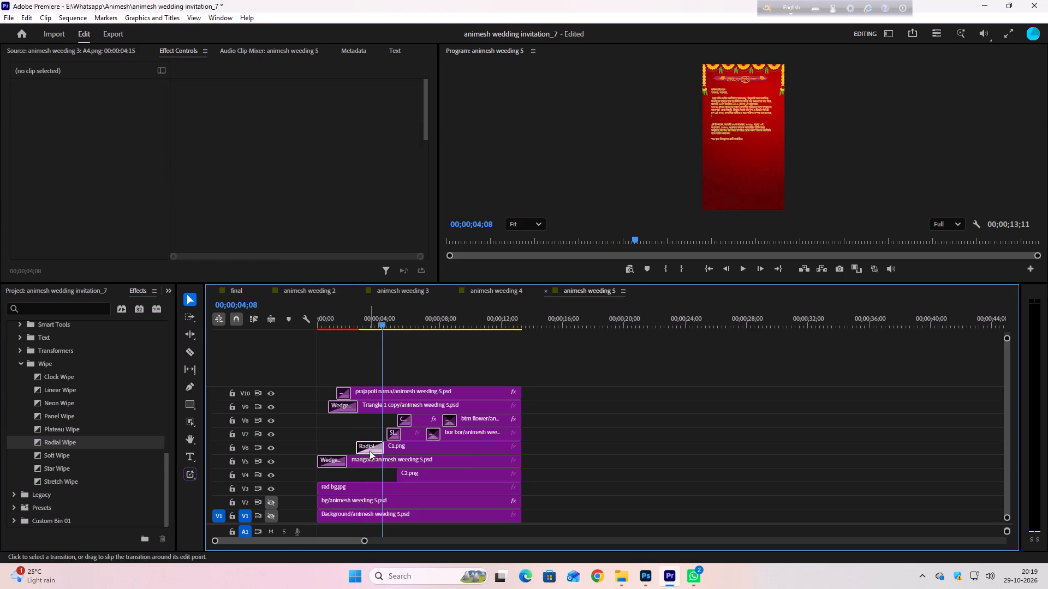
Apply a Plateau Wipe to the start of C1.png, lengthen it to about 1.8 seconds, and check the reveal.
left_click(69, 426)
left_click_drag(72, 424, 373, 449)
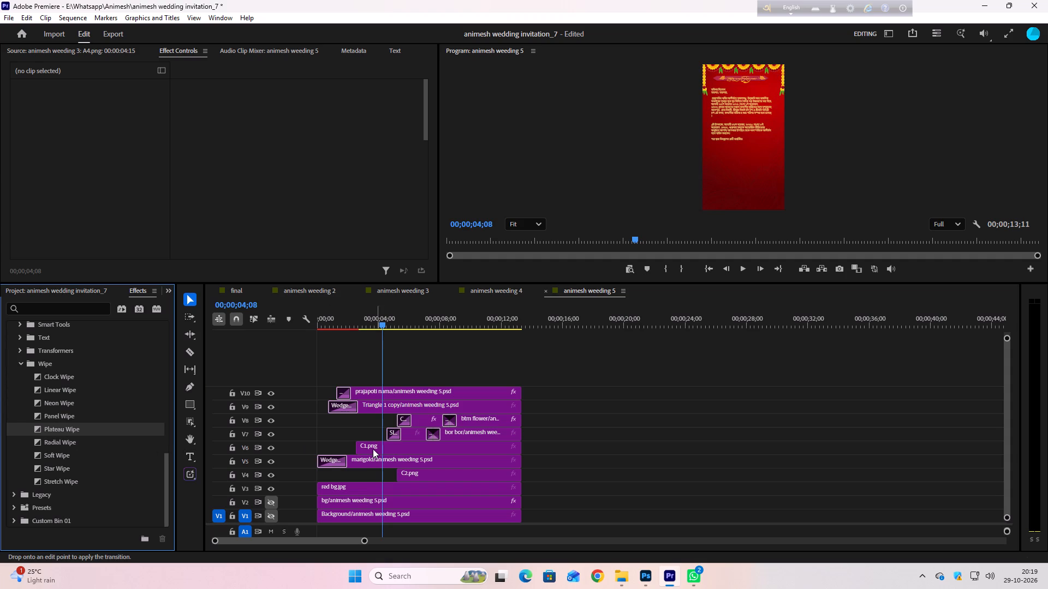
left_click_drag(373, 449, 362, 449)
left_click_drag(367, 449, 383, 449)
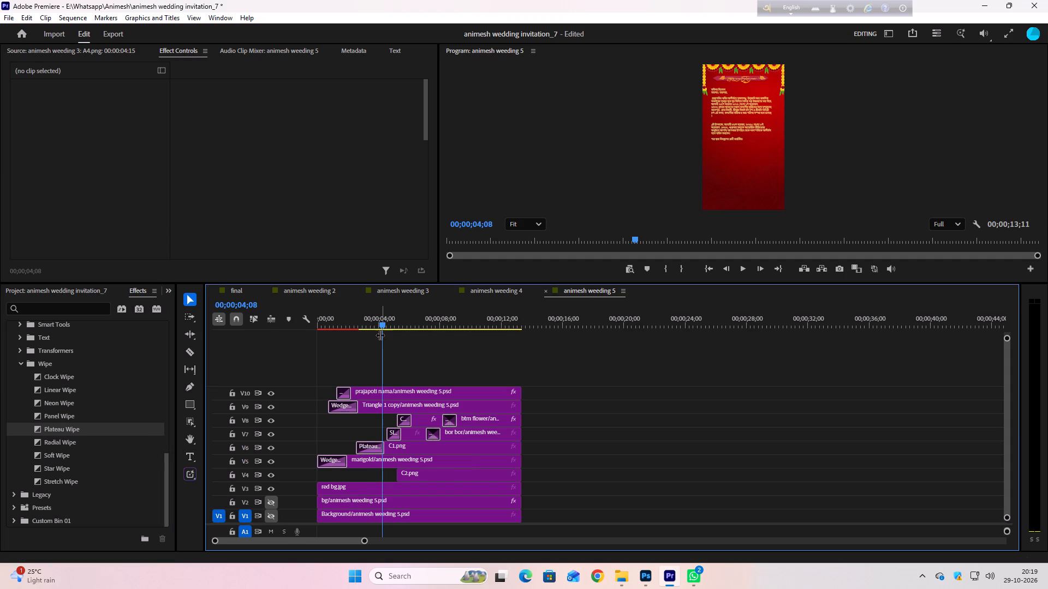
left_click_drag(380, 324, 379, 330)
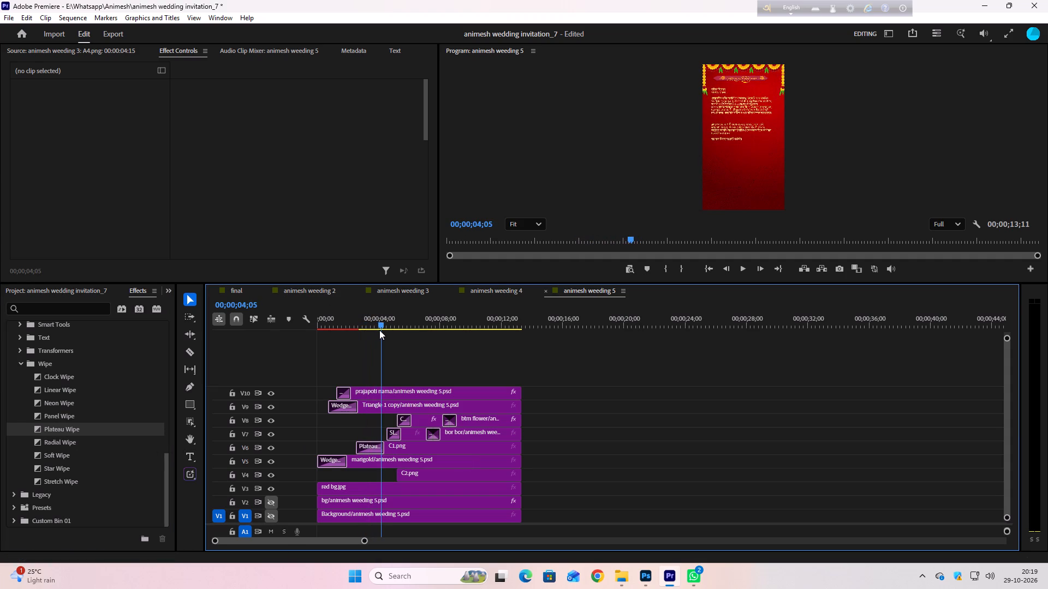
left_click_drag(379, 330, 380, 330)
Apply a Plateau Wipe to the start of C2.png, lengthen it to about 1.8 seconds, and play the sequence from the beginning.
left_click(70, 429)
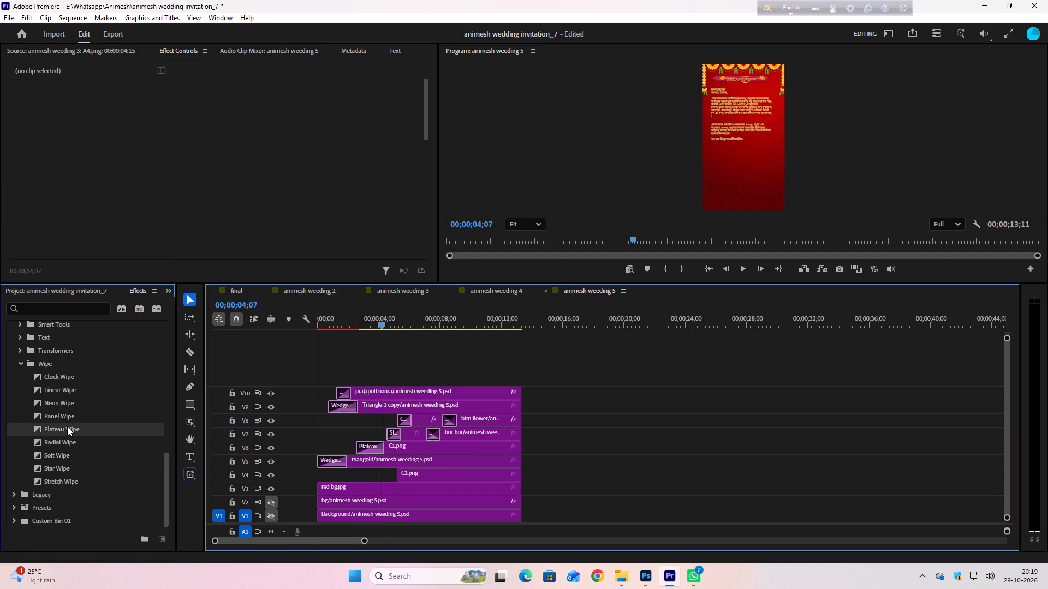
left_click_drag(67, 426, 404, 477)
left_click_drag(407, 474, 424, 475)
left_click_drag(370, 325, 254, 338)
key("space")
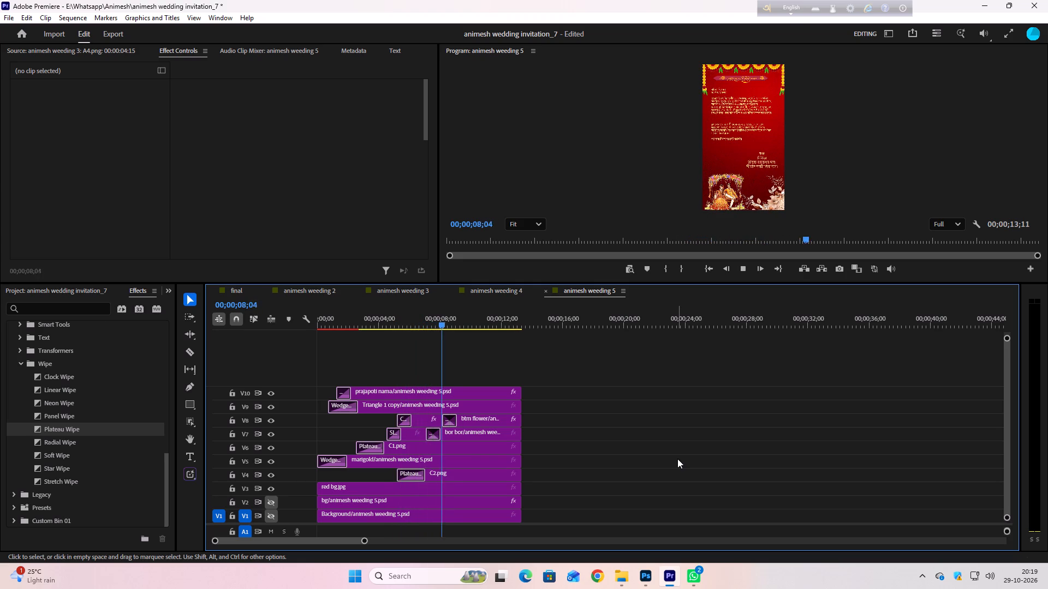
key("space")
Play the final sequence, open the nested animesh weeding 6 sequence, and scrub its opening to about 4 seconds to examine its text.
left_click(238, 291)
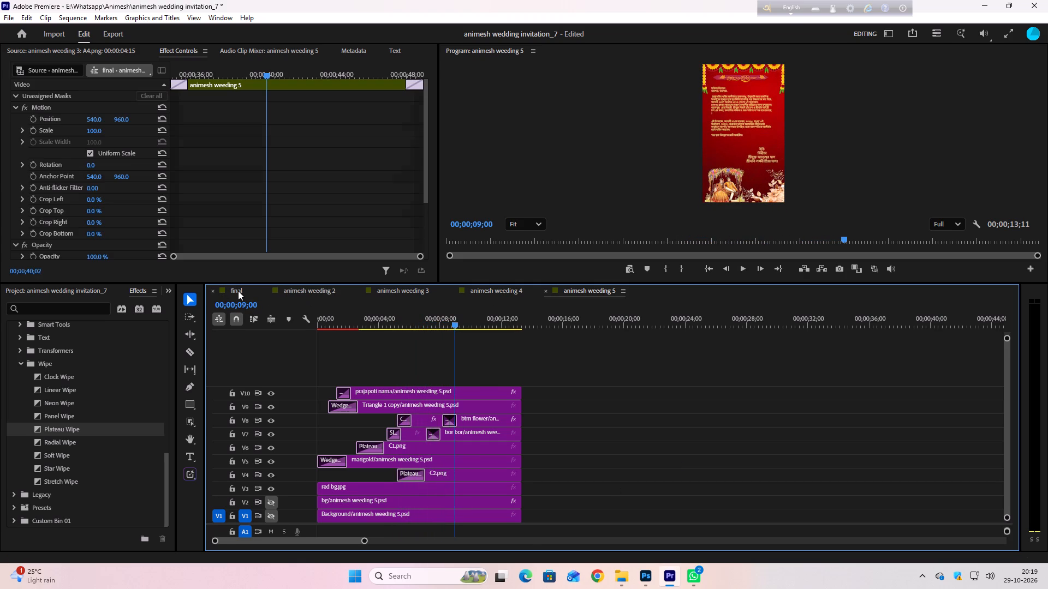
key("space")
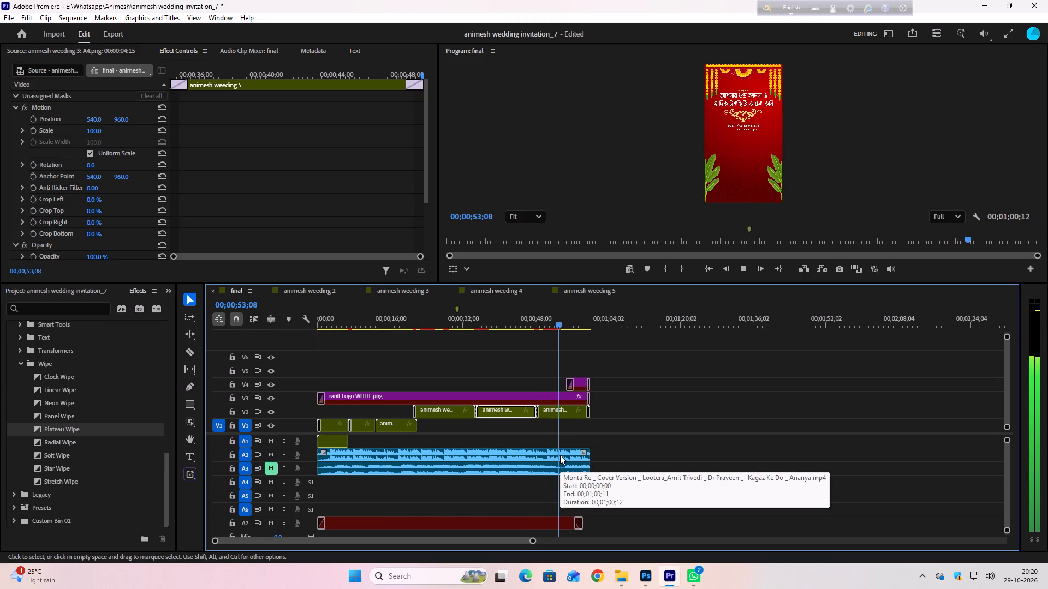
key("space")
double_click(557, 411)
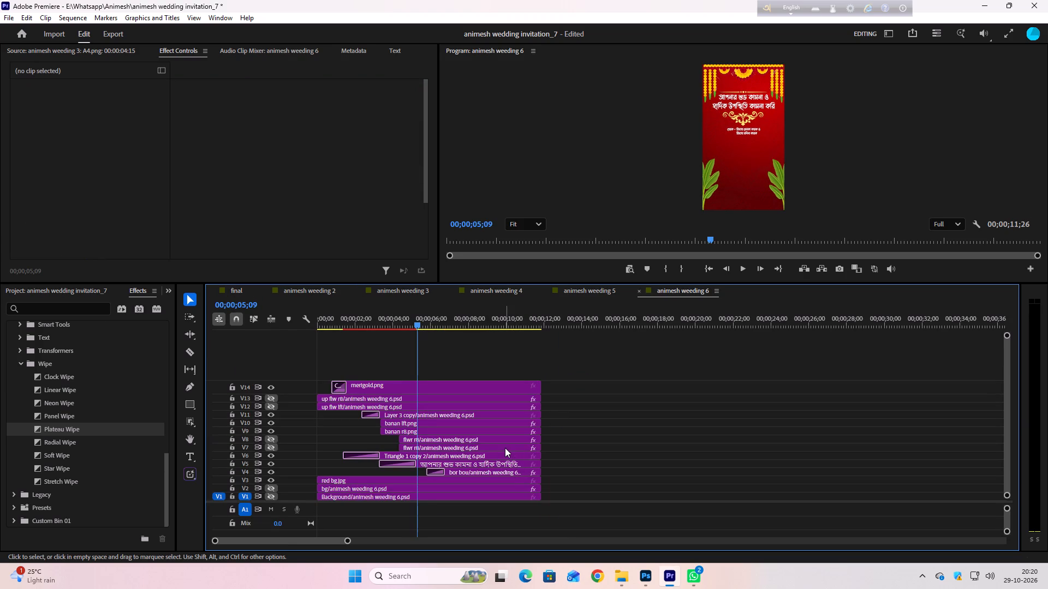
key("space")
left_click_drag(438, 320, 306, 336)
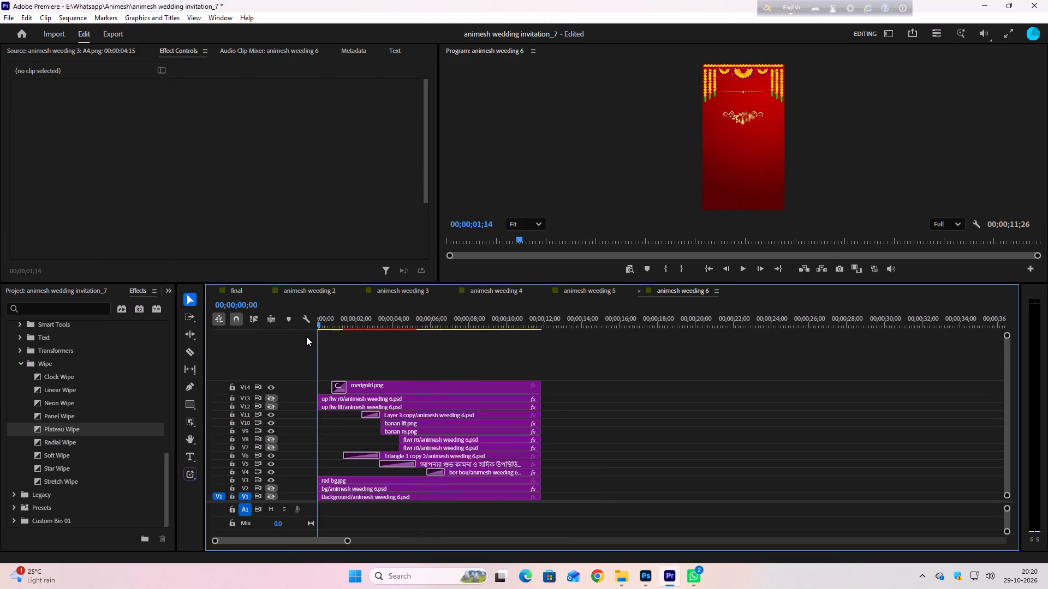
left_click_drag(306, 336, 358, 338)
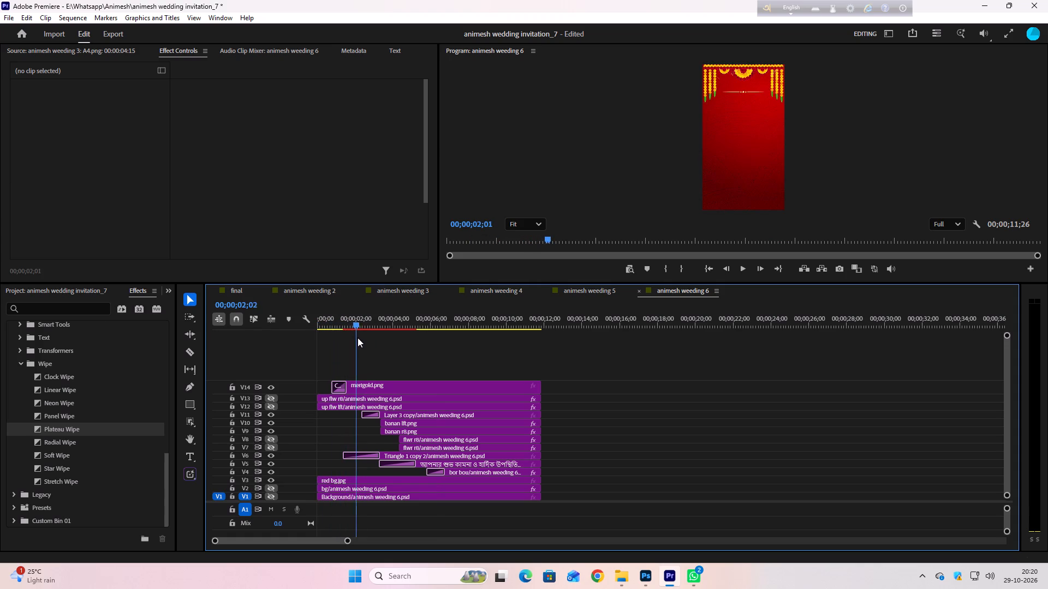
left_click_drag(358, 338, 382, 338)
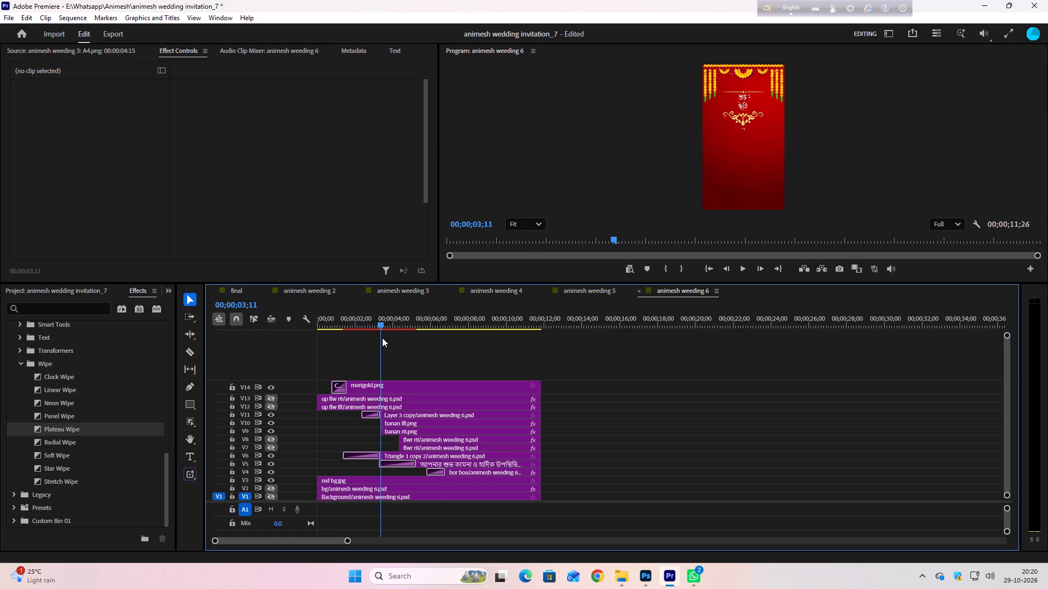
left_click_drag(382, 338, 400, 338)
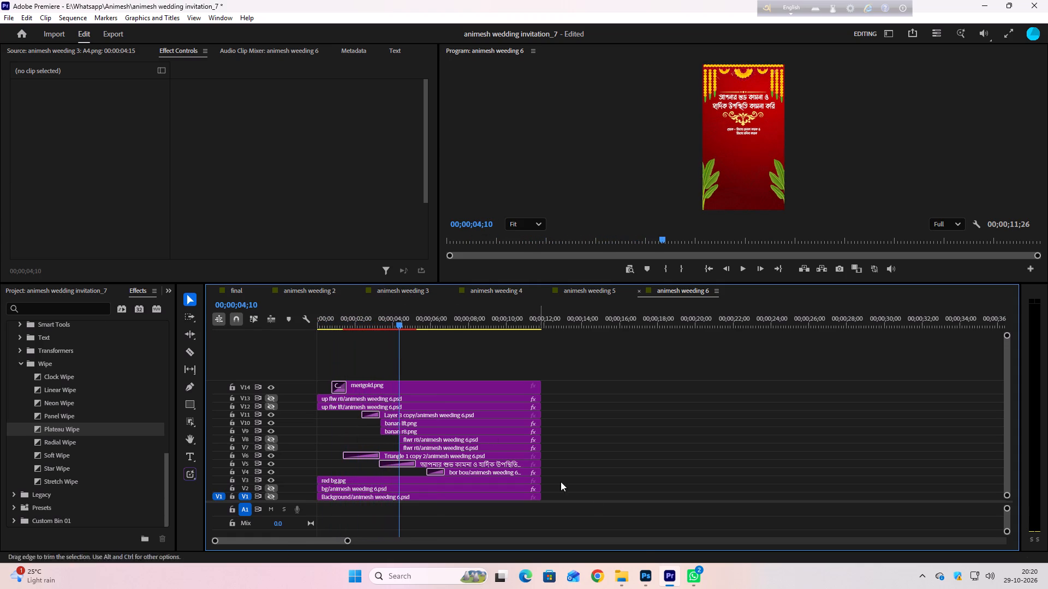
Open the animesh weeding 6 document from the Animesh folder in Photoshop.
left_click(629, 574)
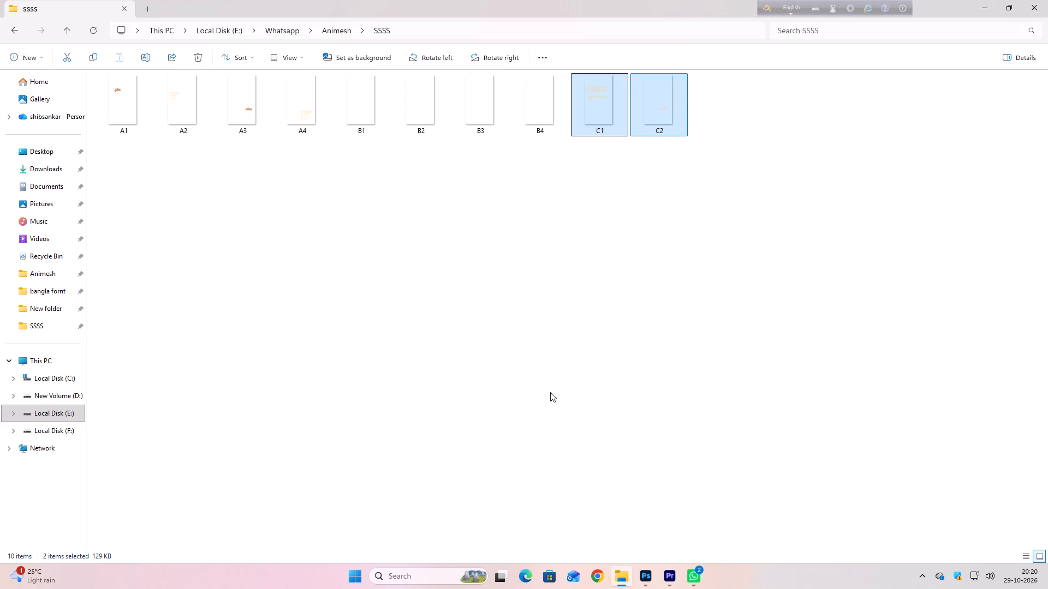
left_click(71, 32)
scroll(631, 375, "down", 3)
scroll(645, 351, "up", 1)
double_click(522, 314)
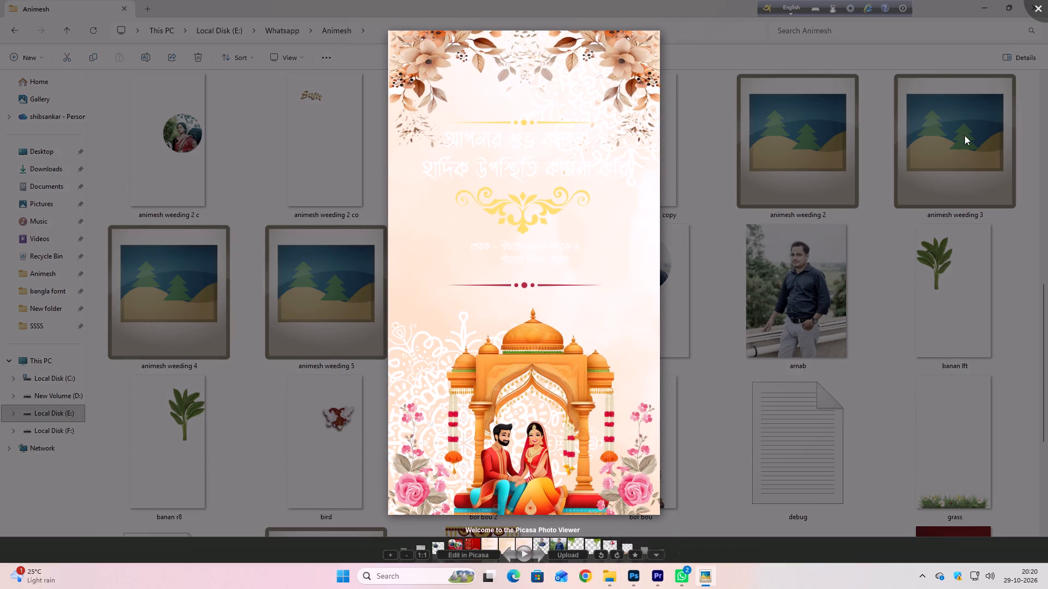
left_click(1037, 17)
left_click_drag(502, 311, 672, 581)
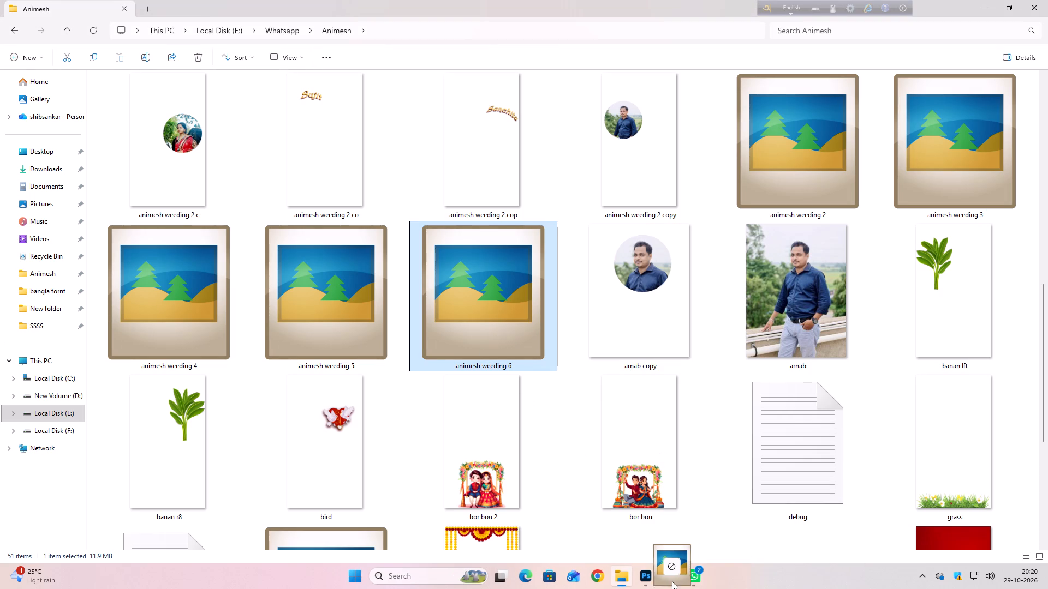
left_click_drag(672, 581, 442, 412)
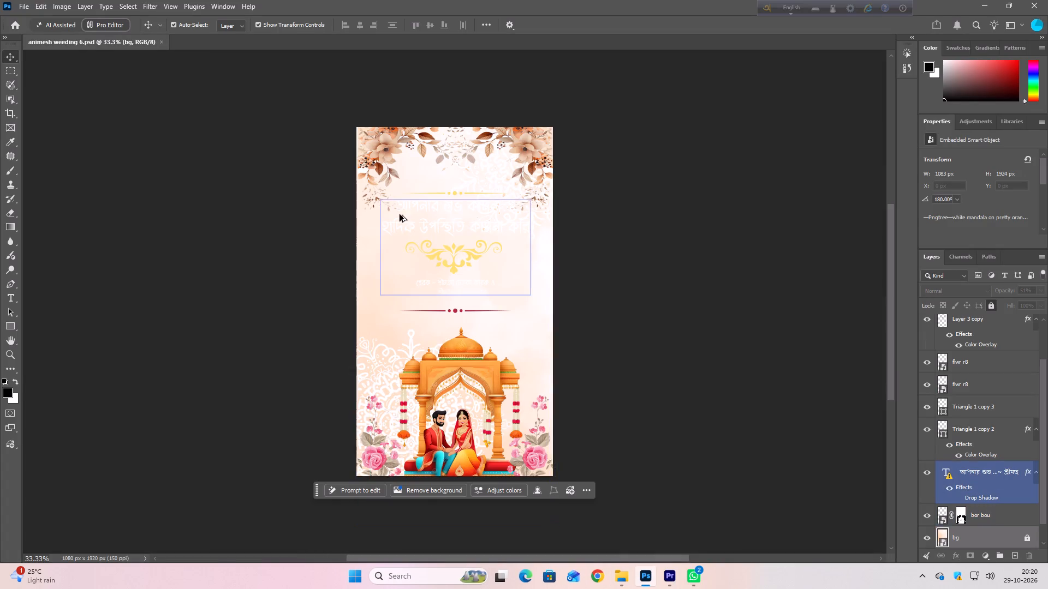
Inspect the card's text area and unlock the bg layer for editing.
scroll(434, 227, "up", 12, "alt")
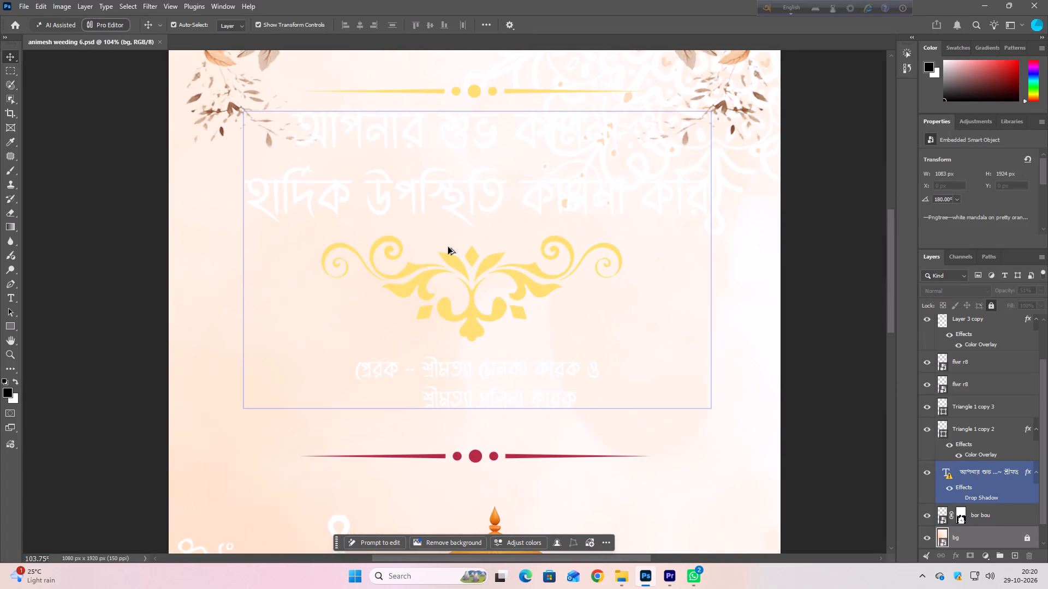
scroll(448, 247, "down", 2, "alt")
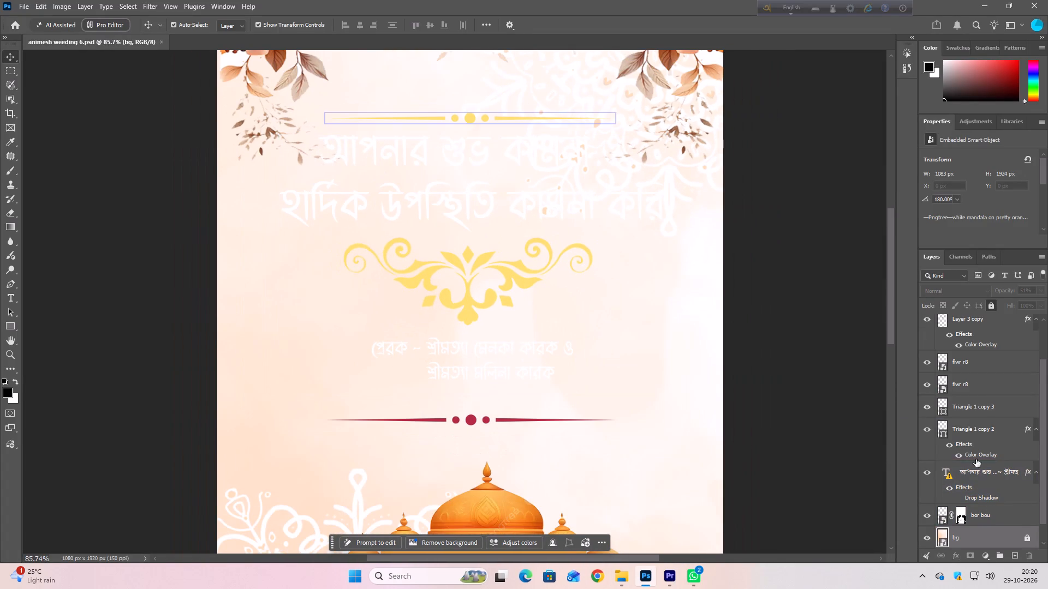
scroll(984, 472, "down", 11)
left_click(925, 515)
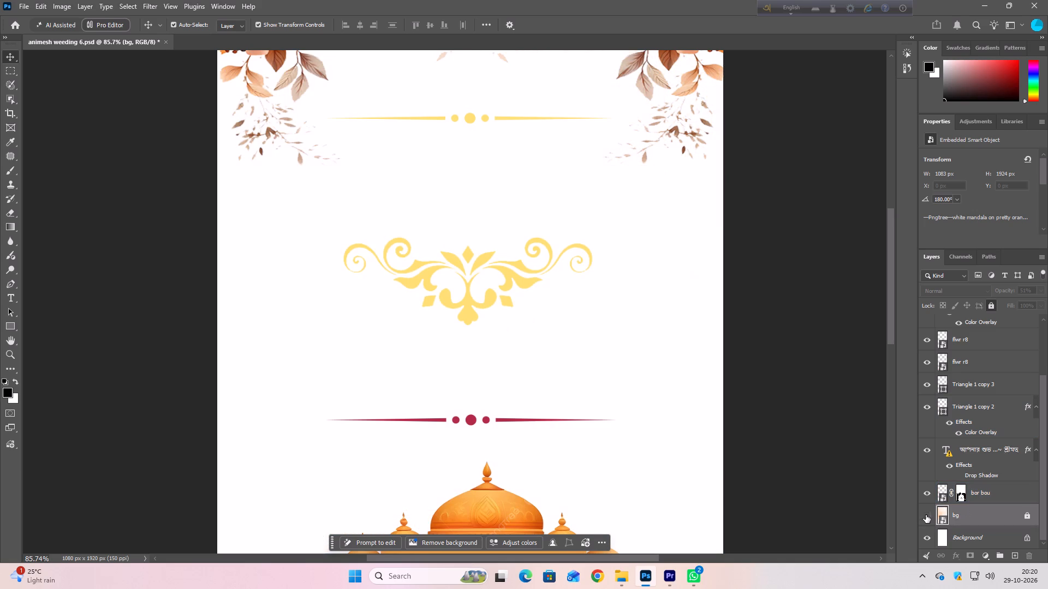
left_click(926, 515)
double_click(963, 516)
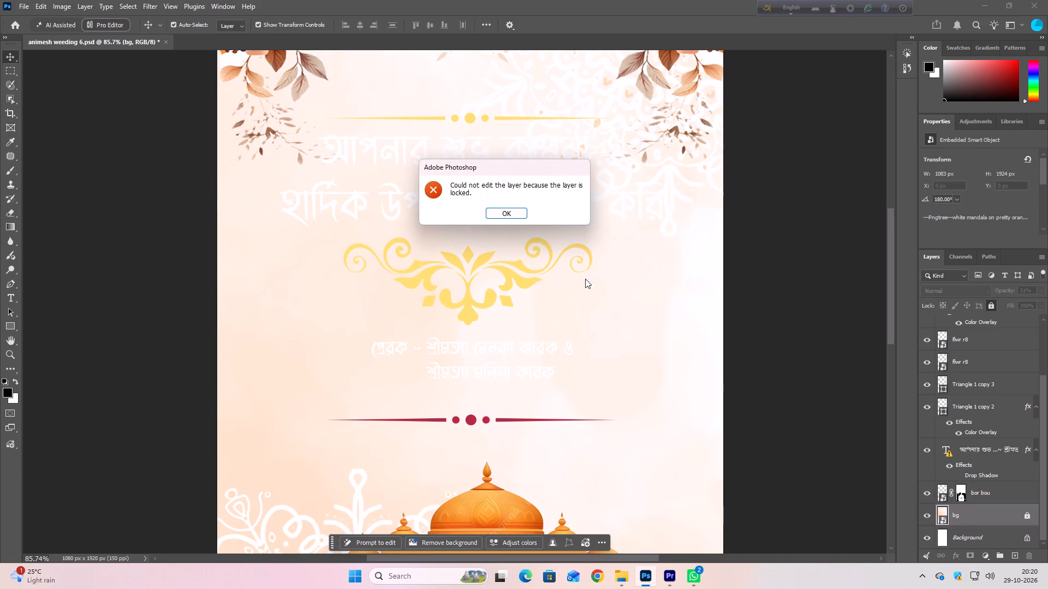
left_click(509, 219)
left_click(511, 207)
left_click(513, 217)
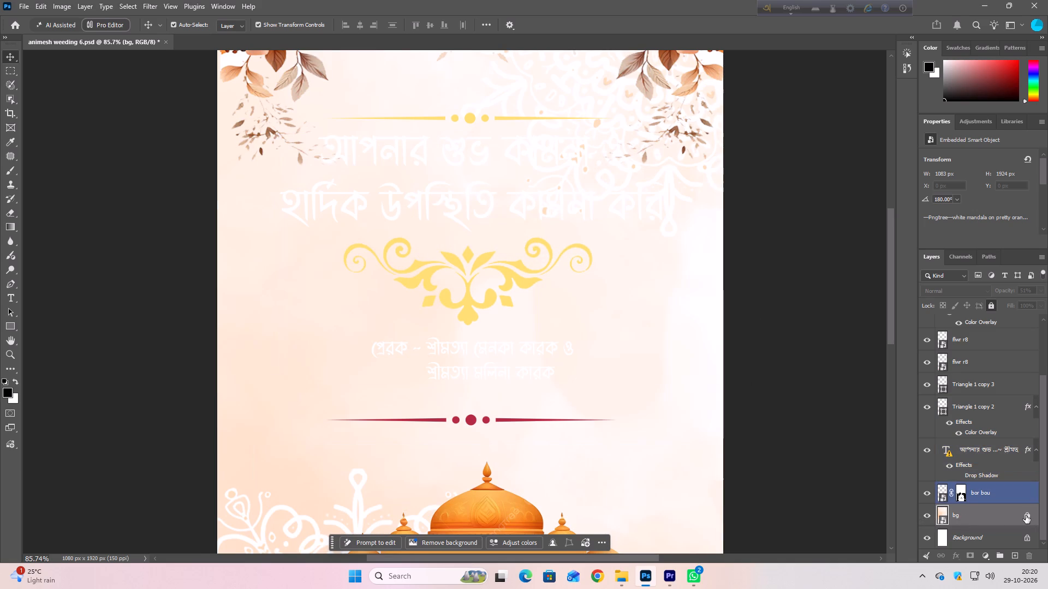
left_click(1026, 515)
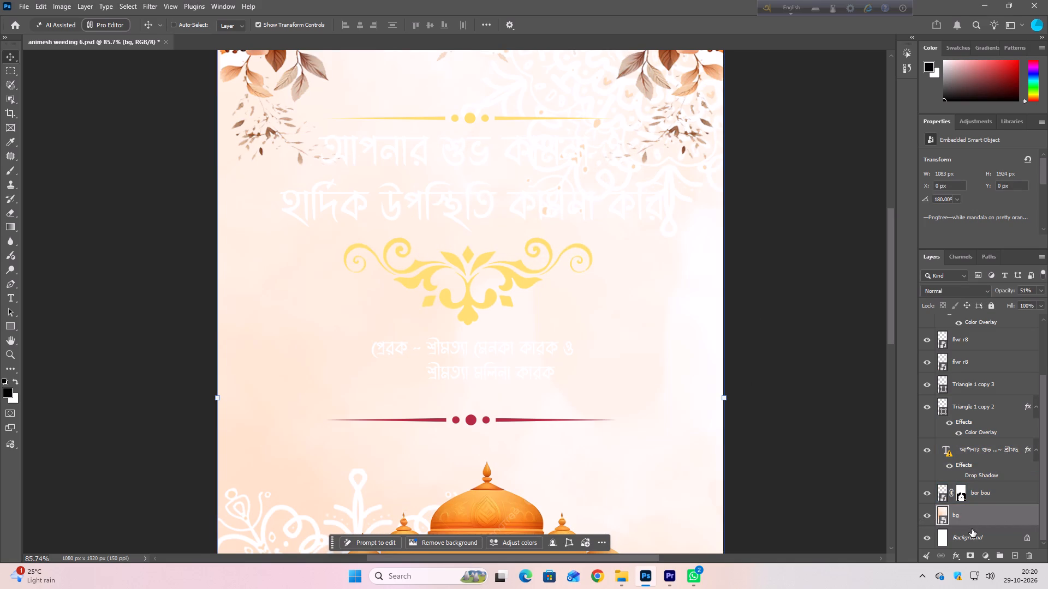
Apply Levels to the bg layer with the black input level at 253 so the white text stands out.
key("ctrl+l")
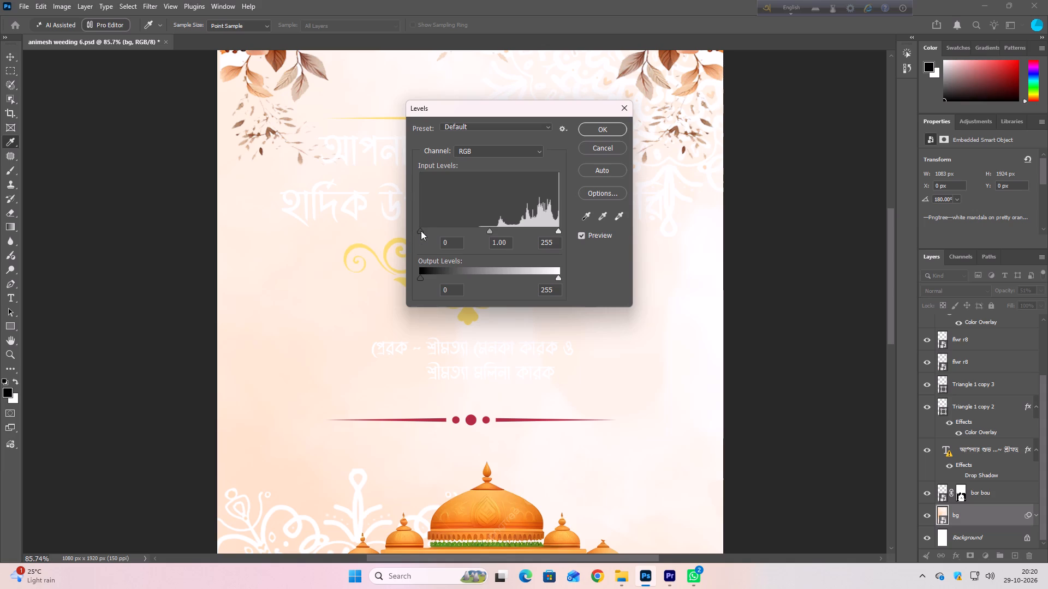
left_click_drag(421, 231, 575, 251)
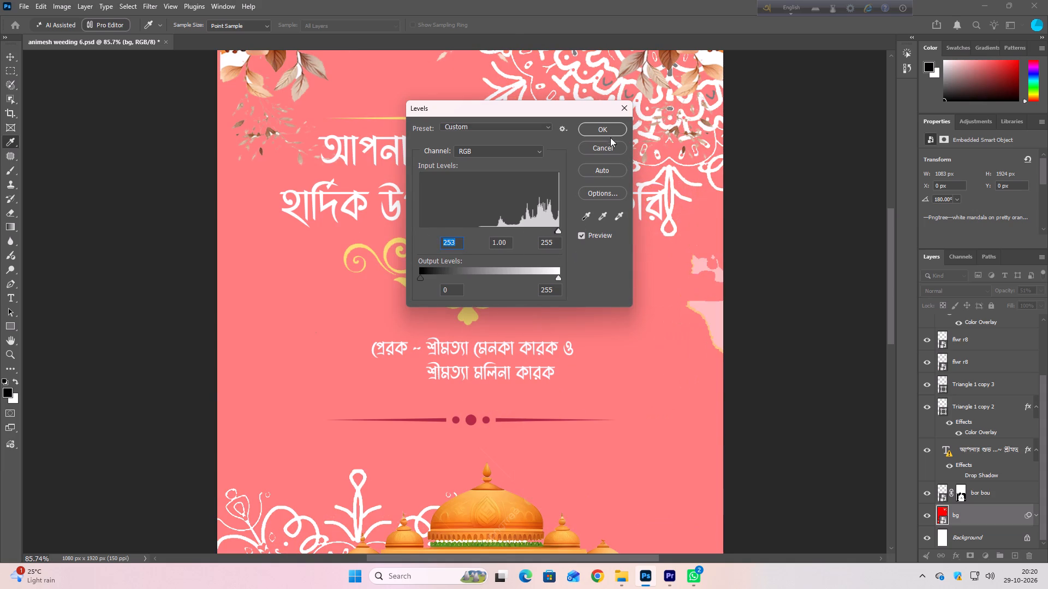
left_click(611, 132)
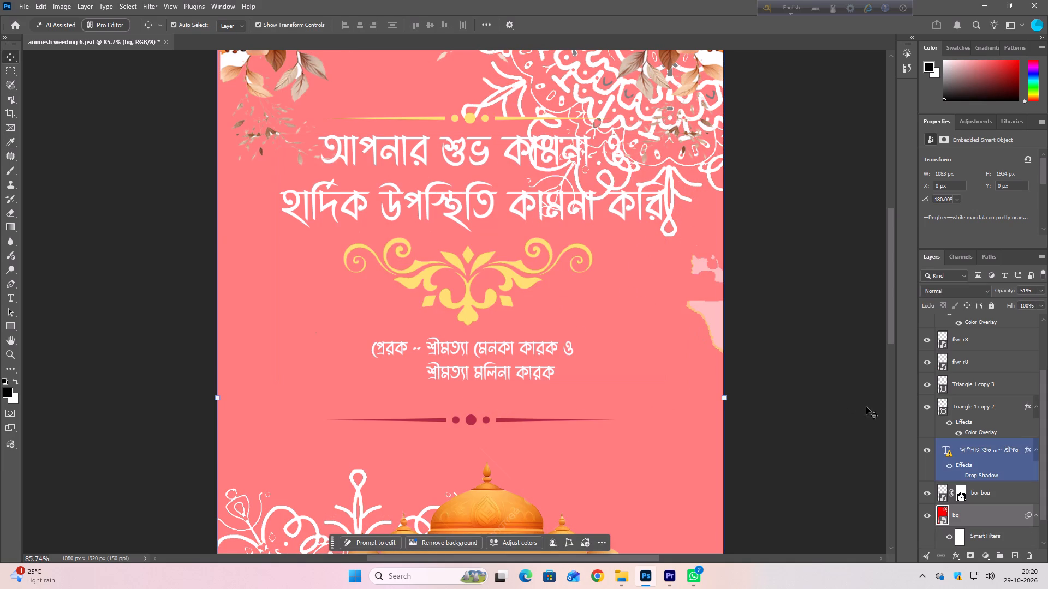
Hide both flwr r8 layers, Triangle 1 copy 3, Triangle 1 copy 2 and the bor bou couple layer.
left_click(930, 344)
left_click(926, 363)
left_click(924, 382)
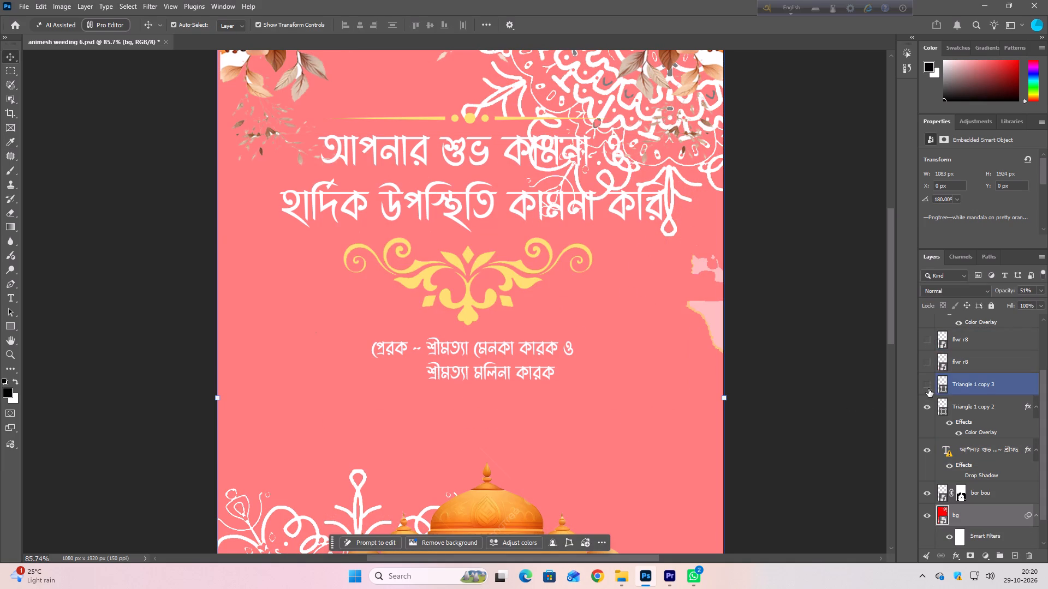
left_click(928, 408)
left_click(928, 410)
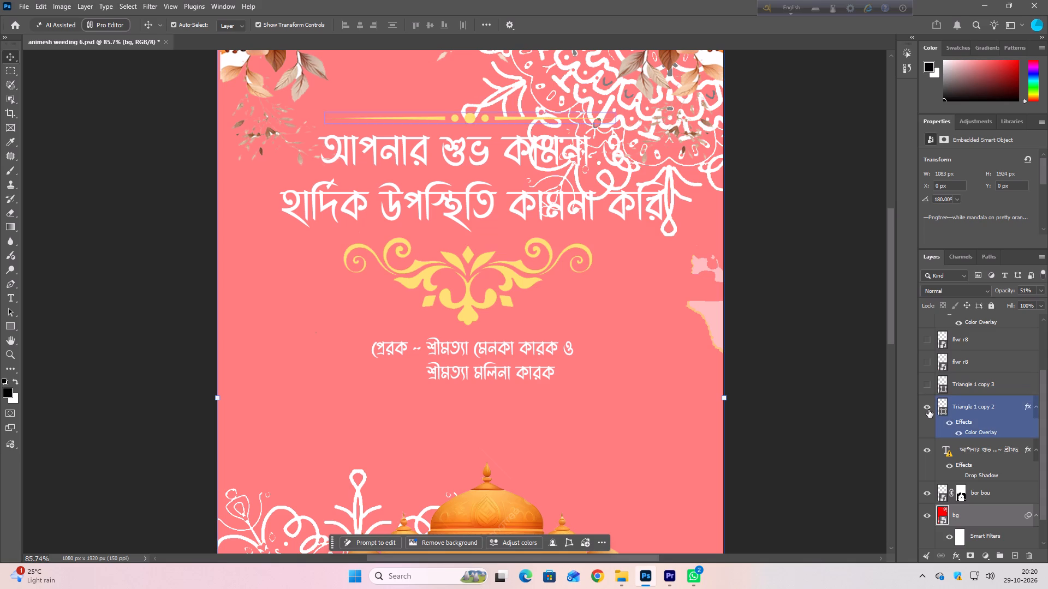
left_click(928, 410)
scroll(931, 426, "down", 6)
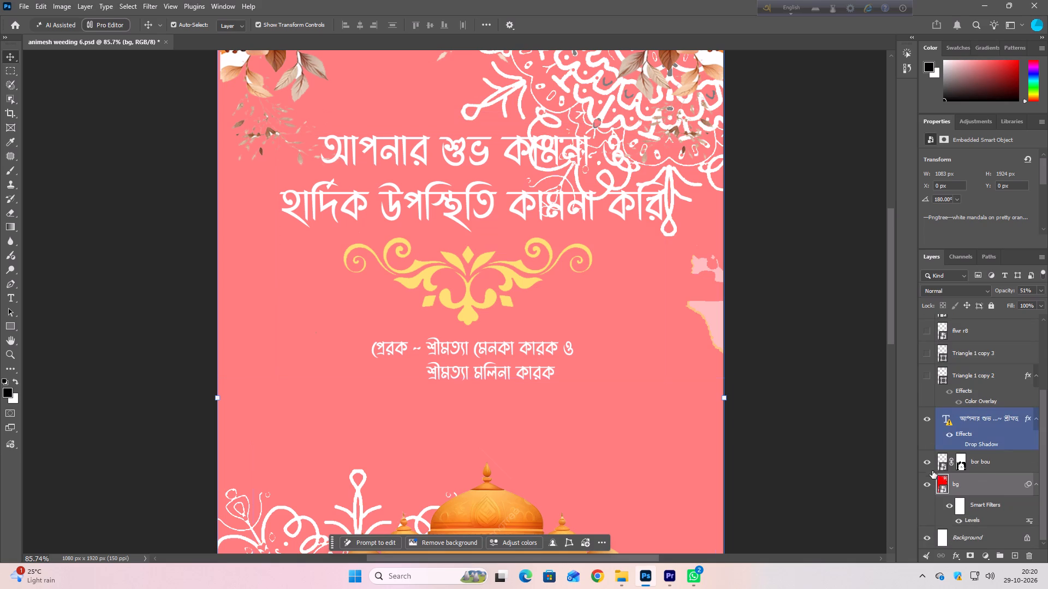
left_click(927, 464)
left_click(927, 462)
left_click(927, 462)
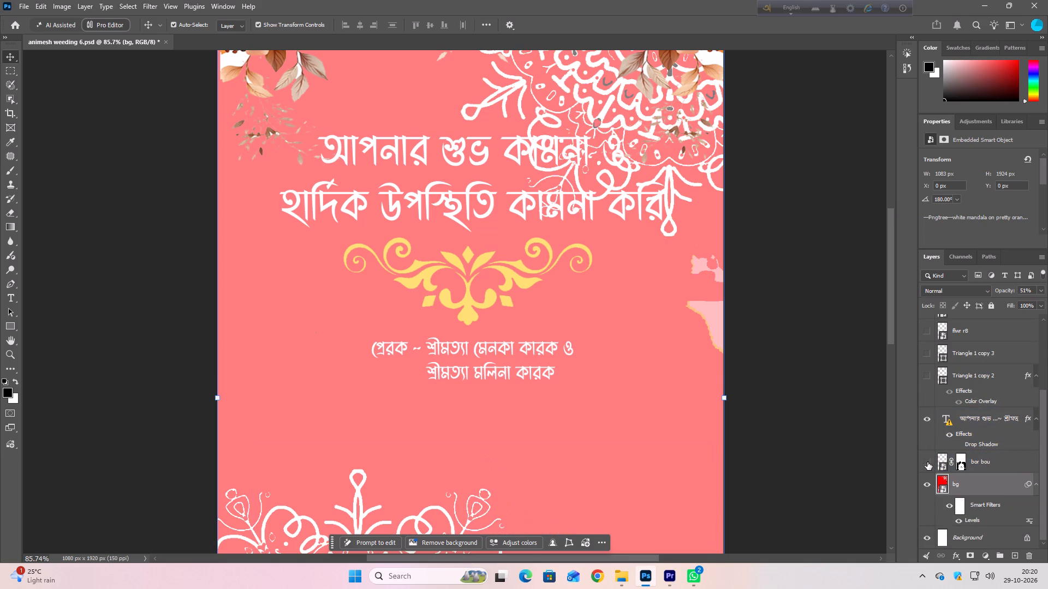
scroll(927, 462, "down", 5)
scroll(948, 533, "down", 2)
left_click(927, 538)
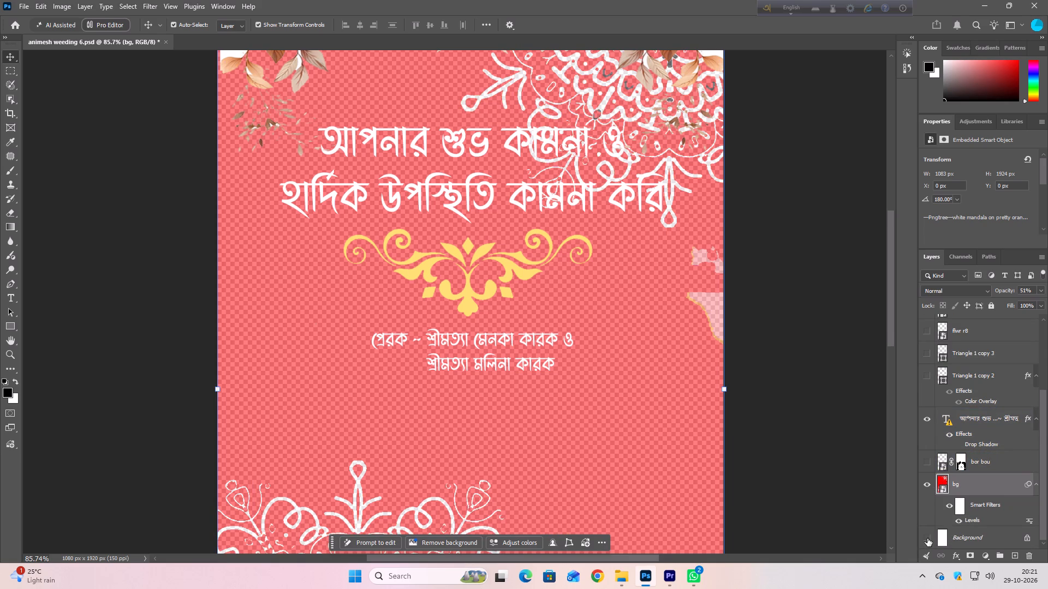
left_click(927, 538)
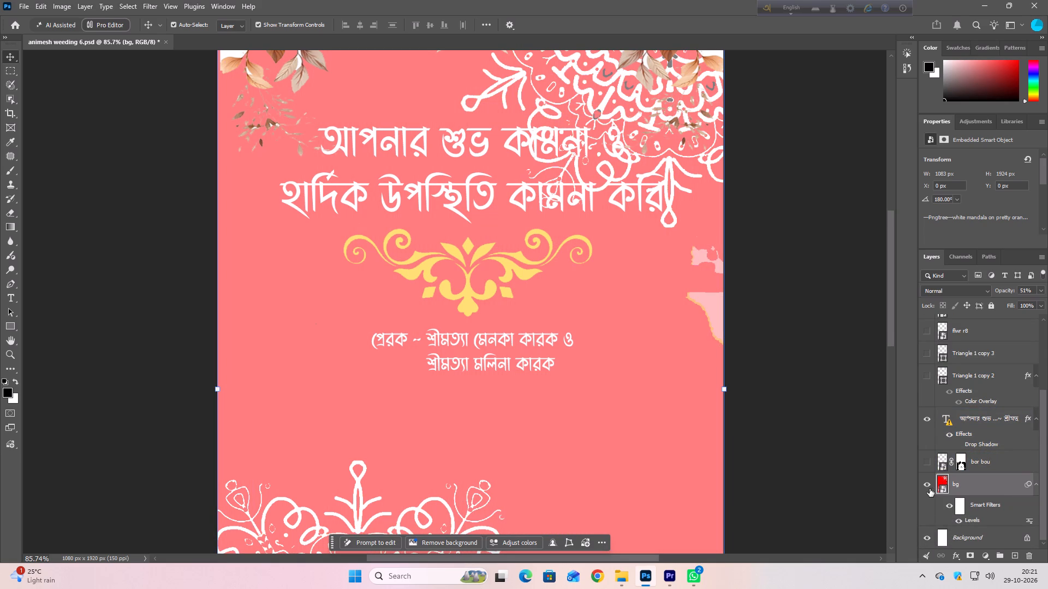
Hide the Layer 3 copy ornament and the up flw lft and up flw r8 flower layers.
scroll(937, 485, "up", 9)
left_click(931, 370)
left_click(931, 370)
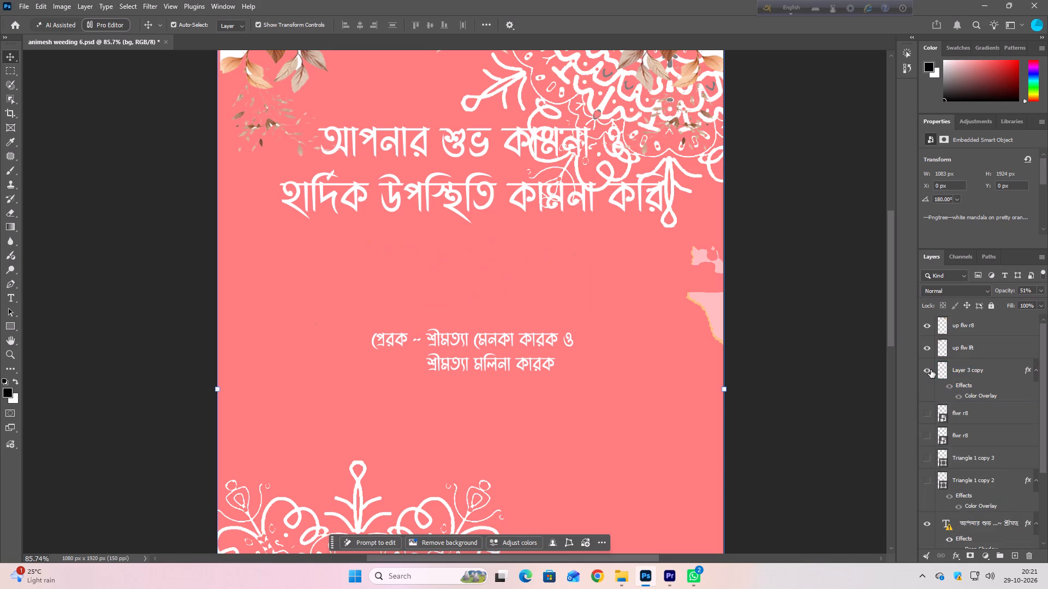
left_click(926, 371)
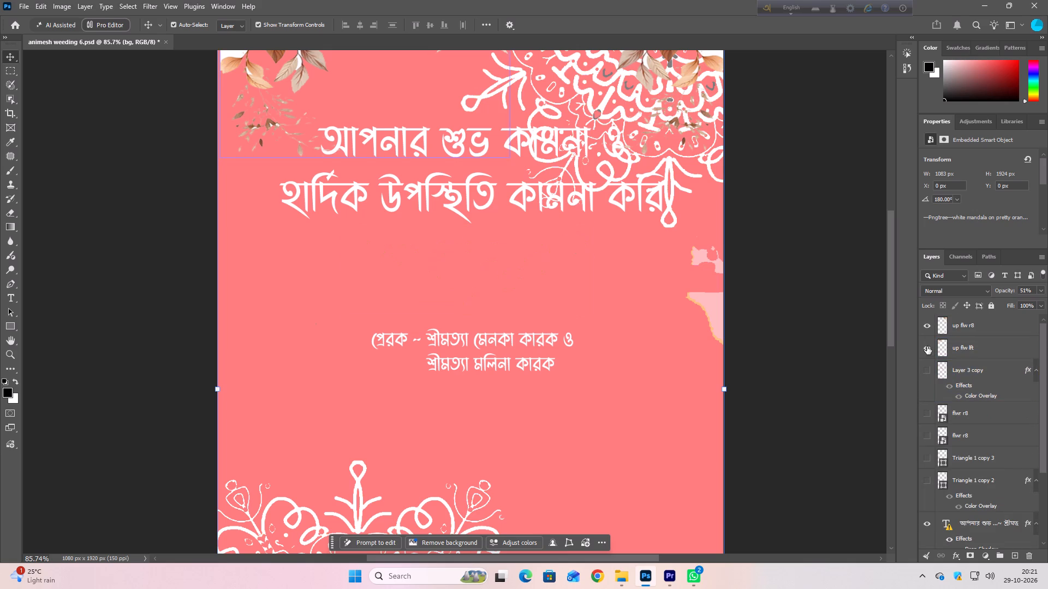
left_click(927, 346)
scroll(928, 346, "up", 4)
left_click(928, 325)
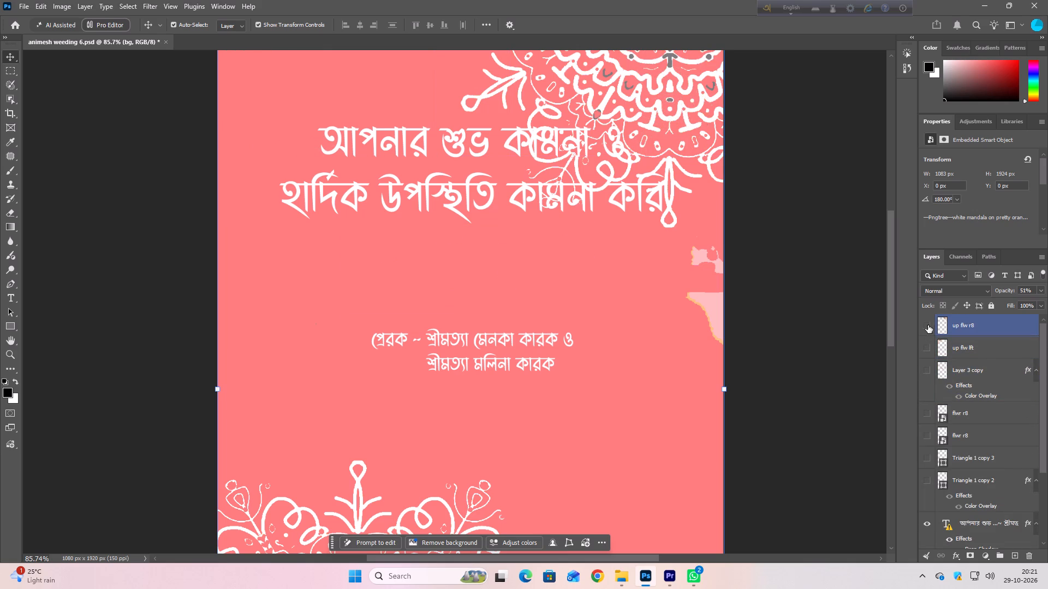
Hide the Background and bg layers, leaving only the Bengali text on transparency.
scroll(930, 368, "up", 8)
scroll(946, 408, "down", 12)
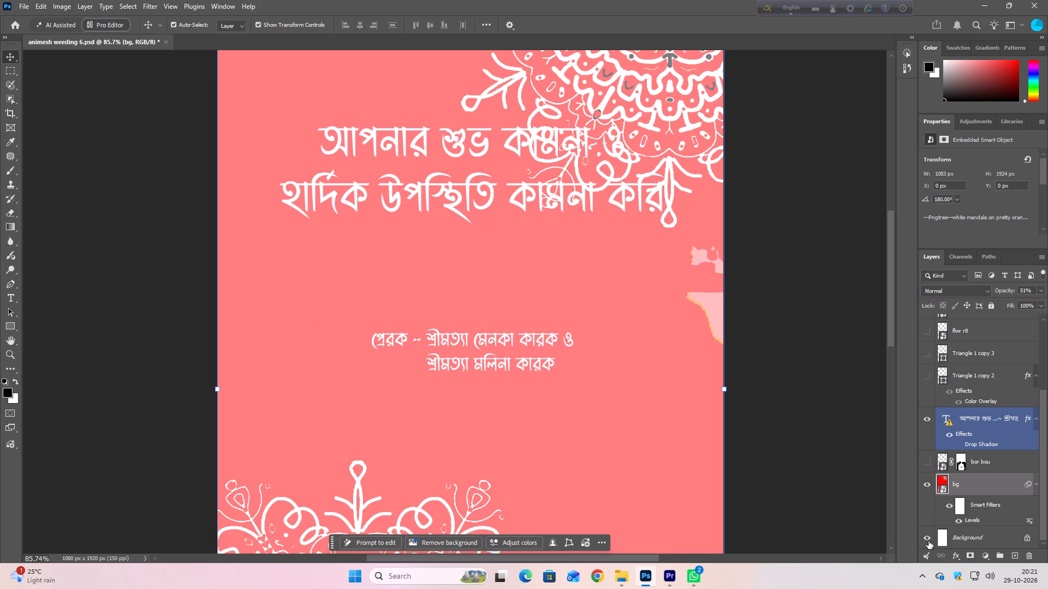
scroll(946, 445, "up", 10)
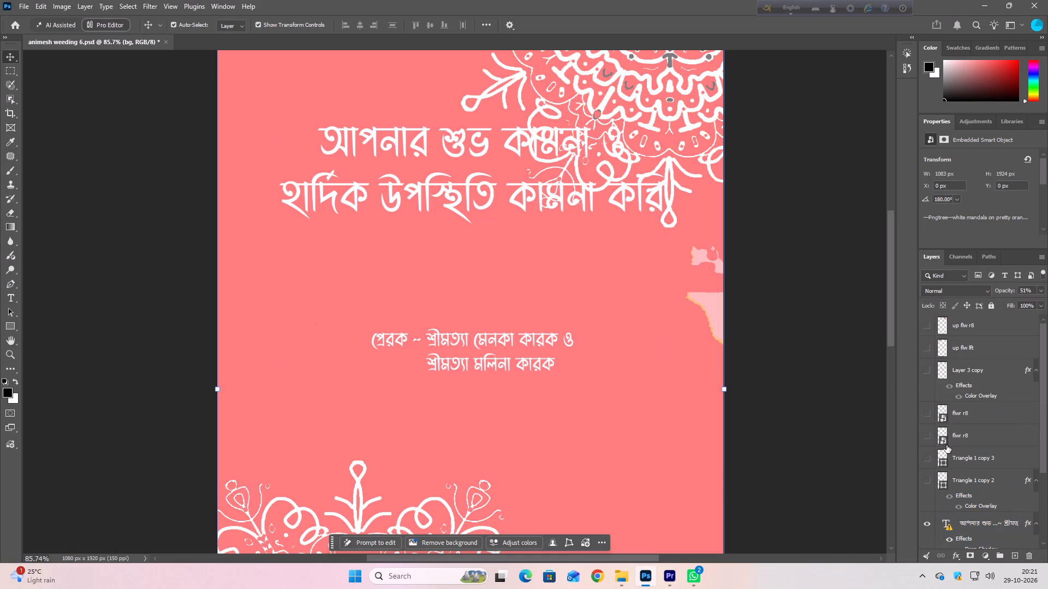
scroll(946, 445, "up", 2)
scroll(958, 512, "down", 5)
left_click(926, 488)
left_click(926, 488)
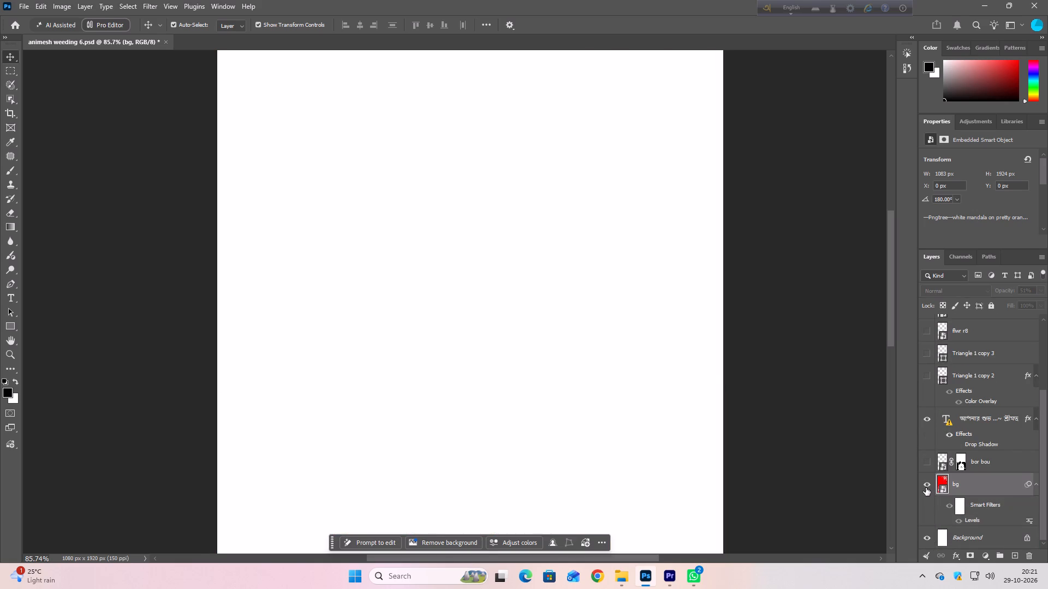
scroll(960, 502, "down", 4)
left_click(928, 540)
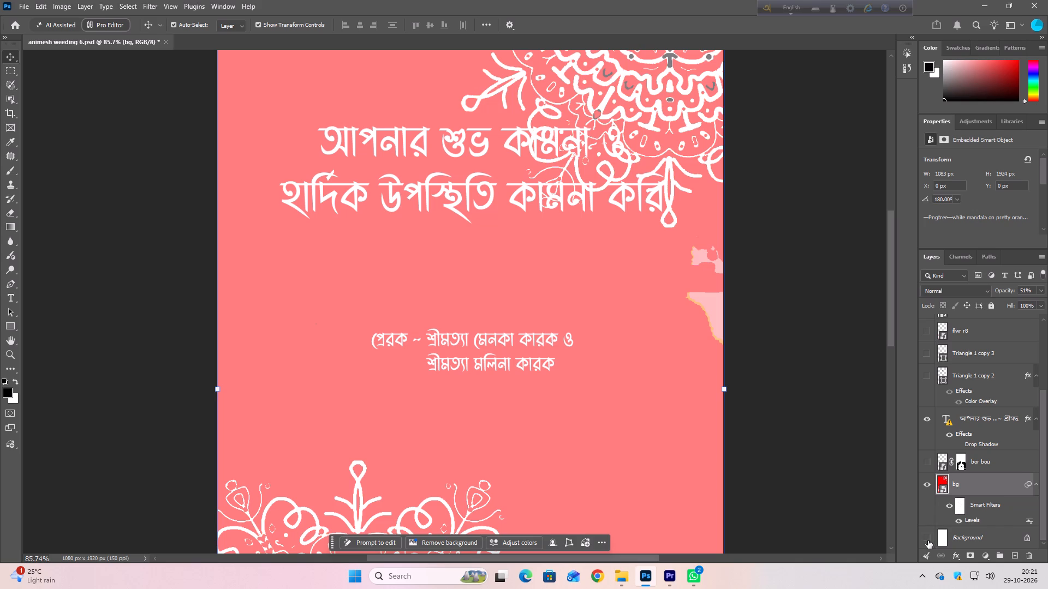
left_click(926, 486)
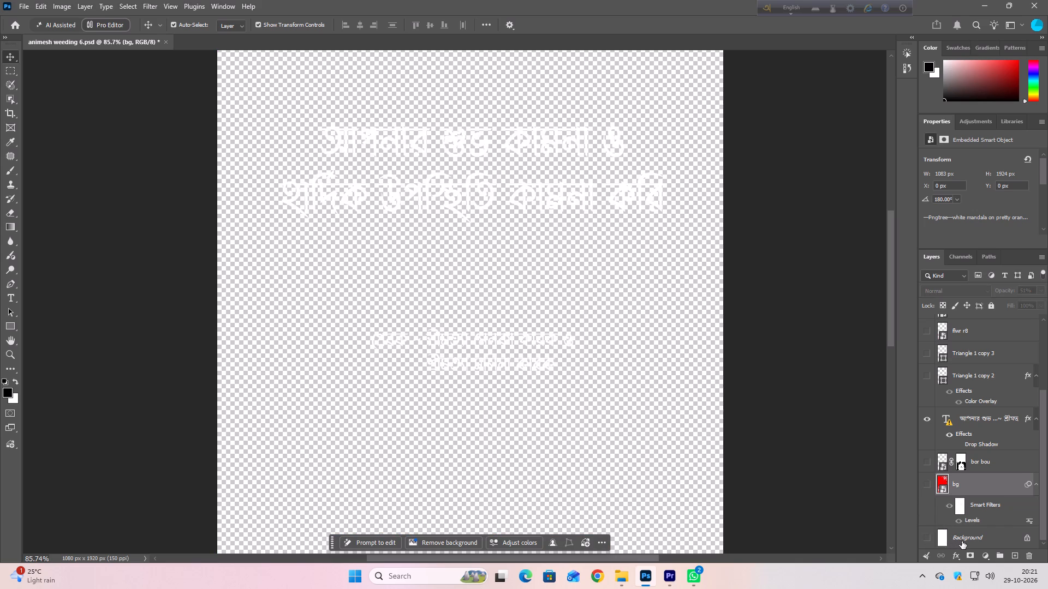
left_click(962, 541)
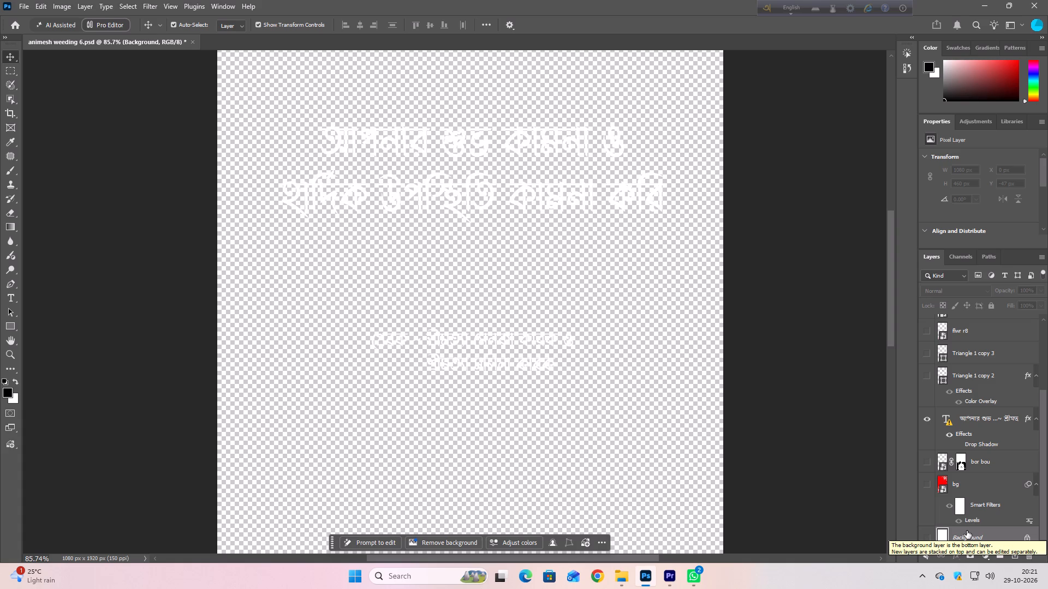
Open the Bengali text layer for editing, accept Nirmala UI as its replacement font, and finish the text edit.
double_click(495, 202)
left_click(610, 259)
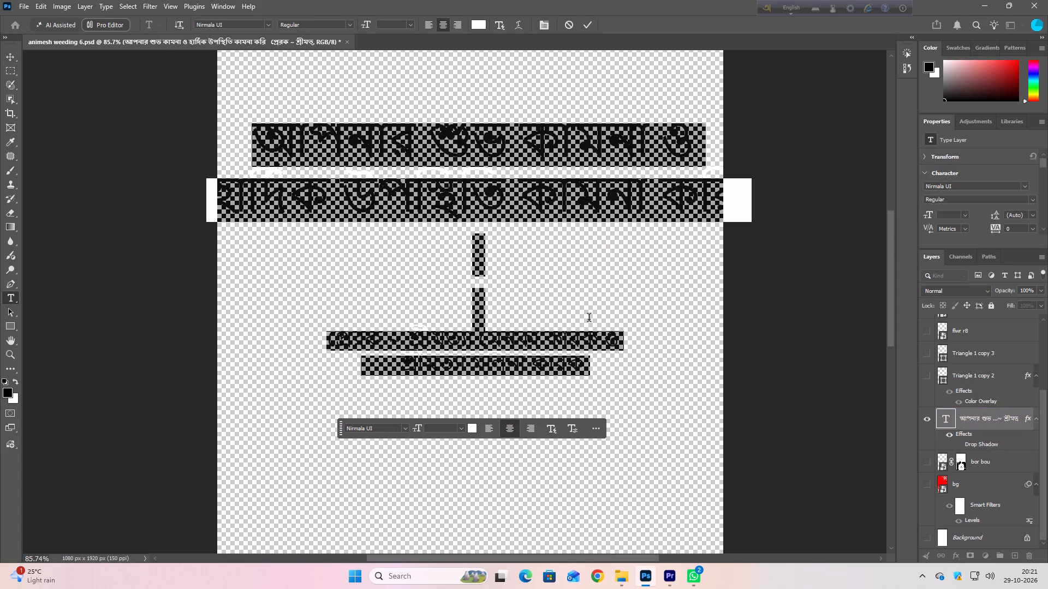
left_click(514, 259)
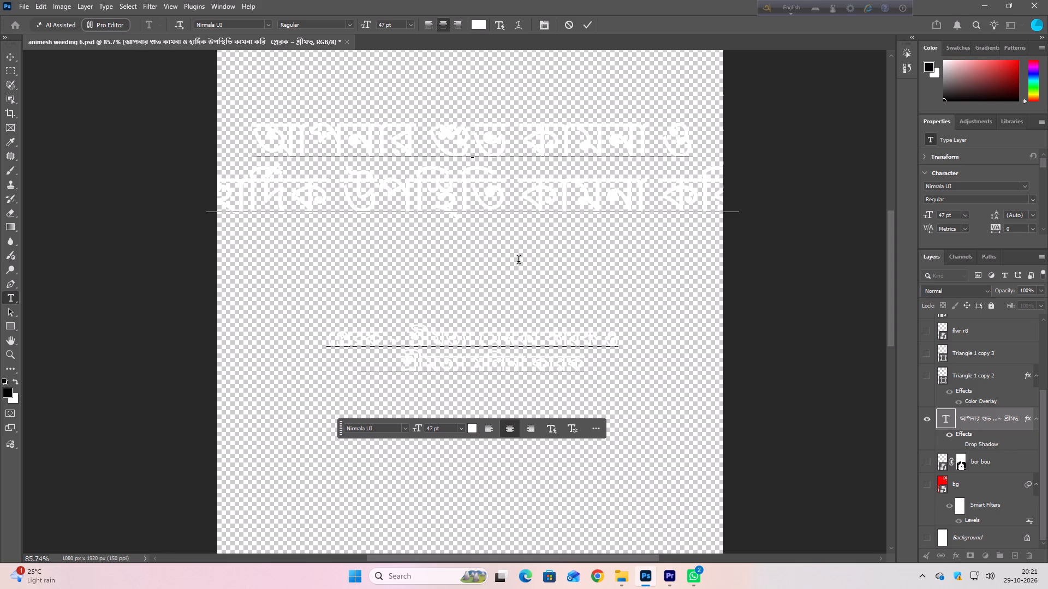
left_click(2, 57)
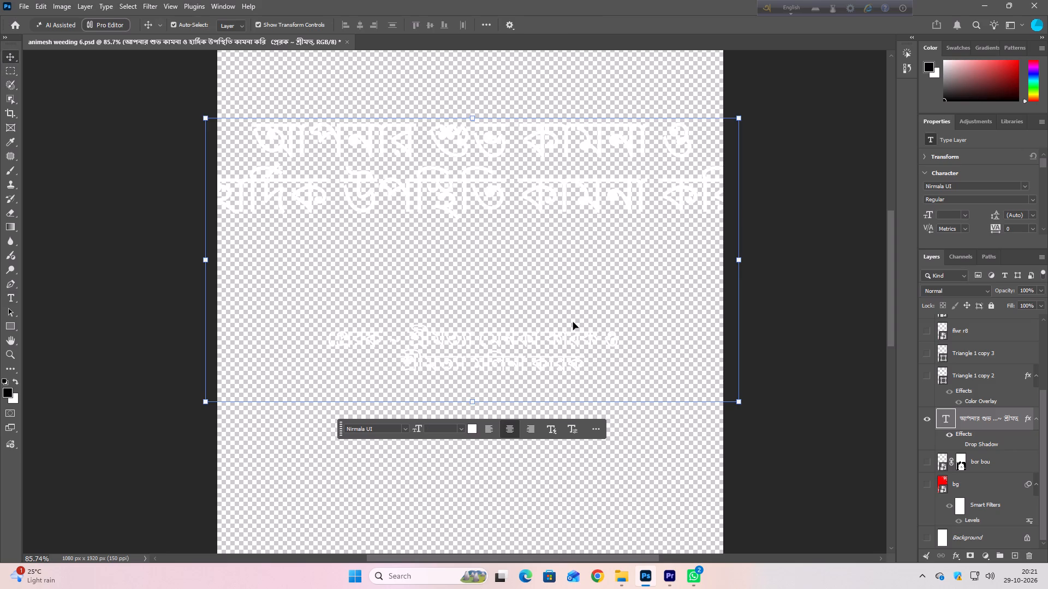
Scale the Bengali text block down proportionally to fit inside the canvas width with a small margin on both sides.
left_click_drag(740, 261, 720, 262)
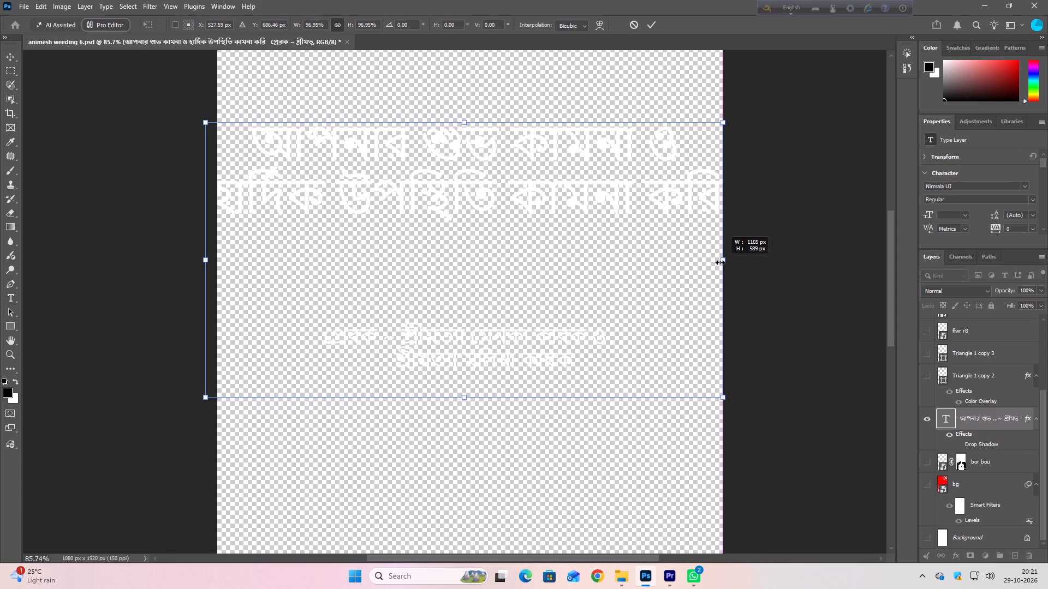
left_click_drag(720, 262, 712, 263)
left_click_drag(202, 261, 205, 261)
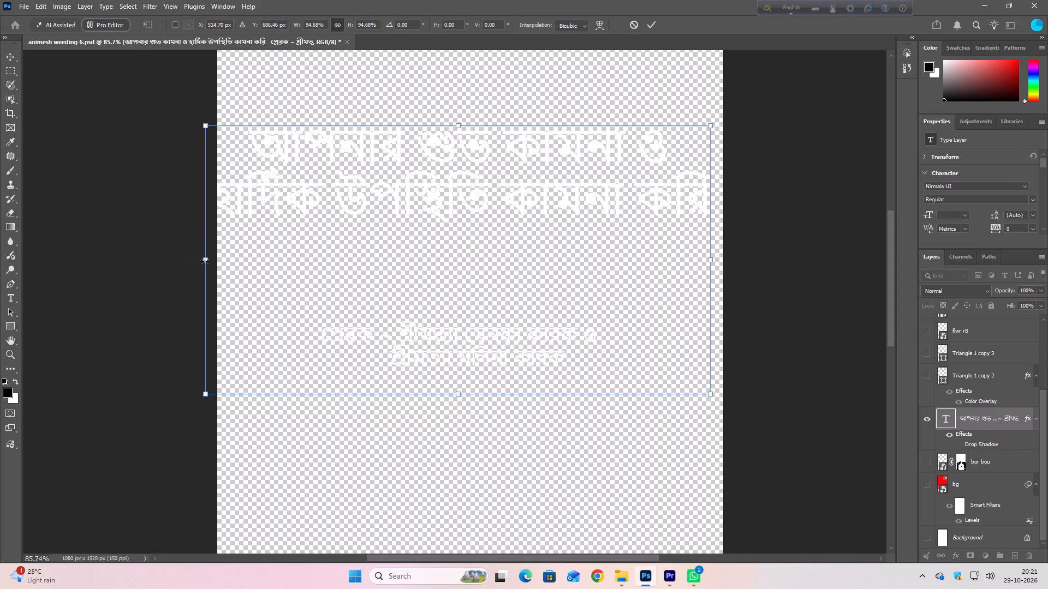
left_click_drag(205, 261, 227, 261)
double_click(365, 243)
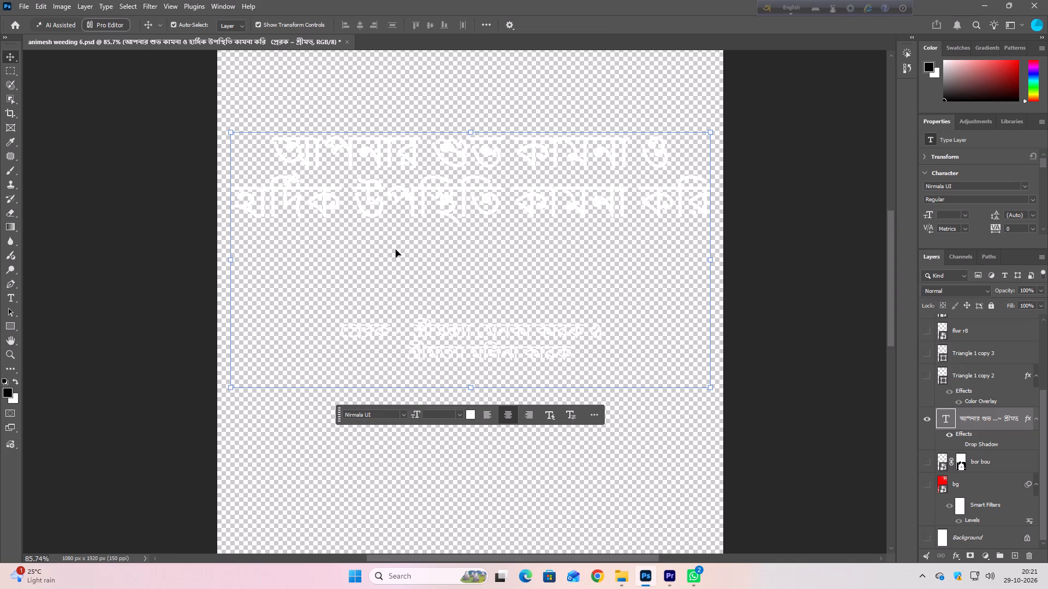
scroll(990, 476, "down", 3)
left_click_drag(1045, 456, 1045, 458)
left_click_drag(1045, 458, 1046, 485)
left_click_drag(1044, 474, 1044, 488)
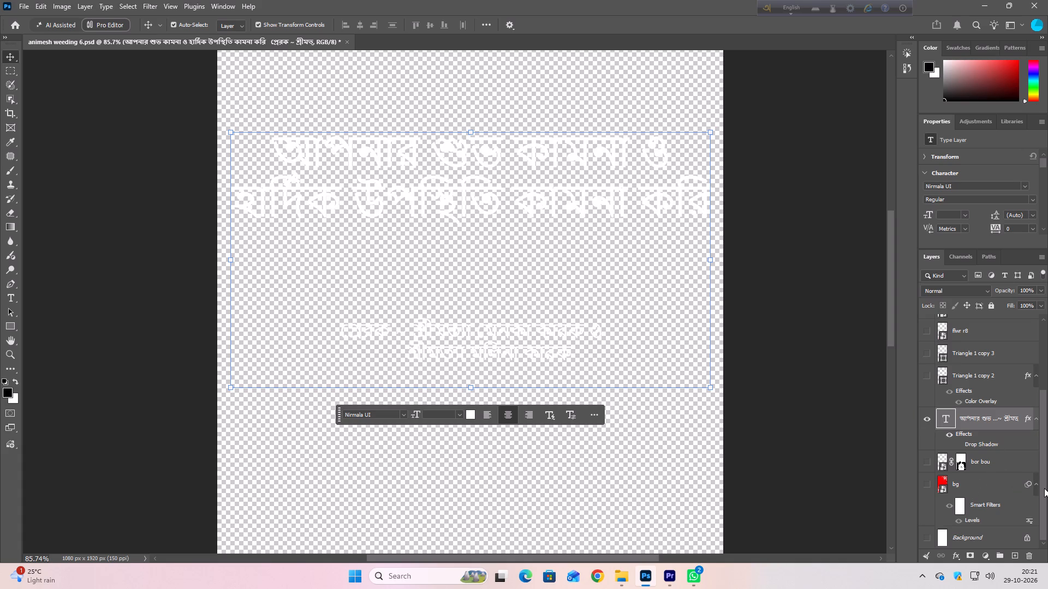
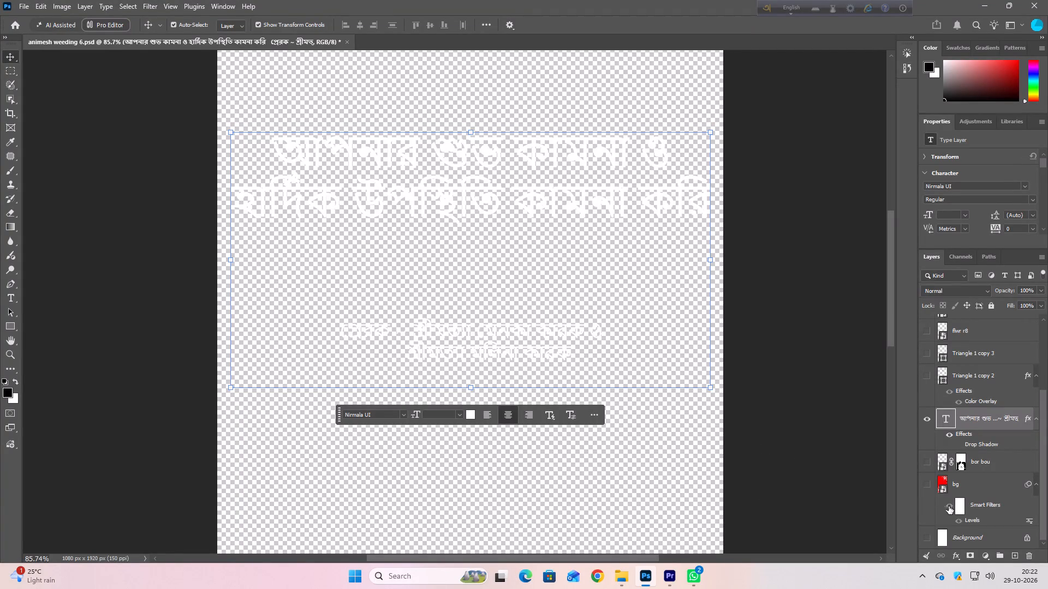
Make the red bg layer visible again behind the white Bengali text.
left_click(930, 488)
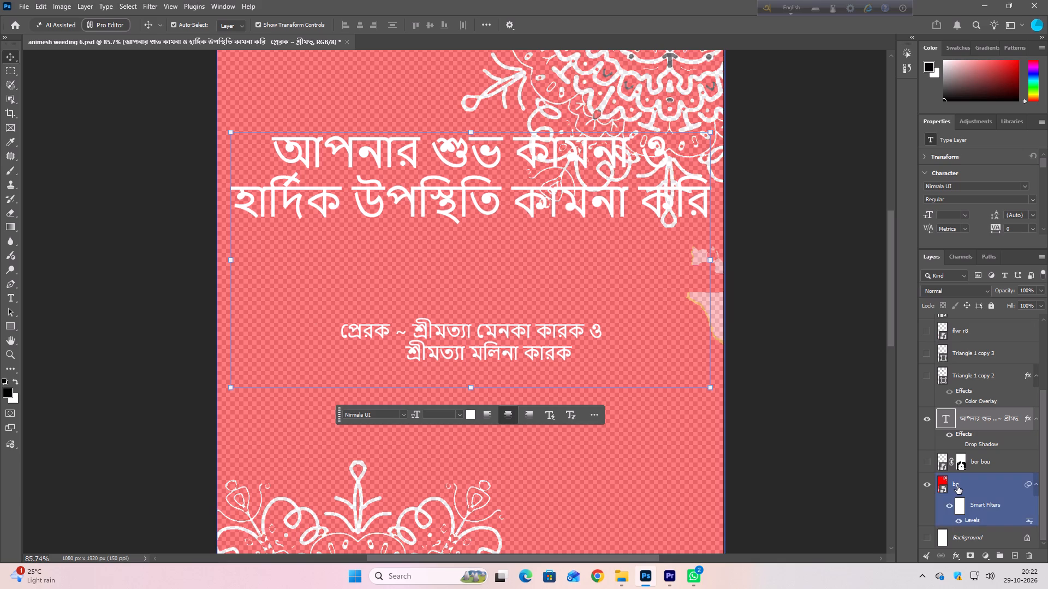
Make the Background layer visible again beneath the bg layer.
left_click(927, 541)
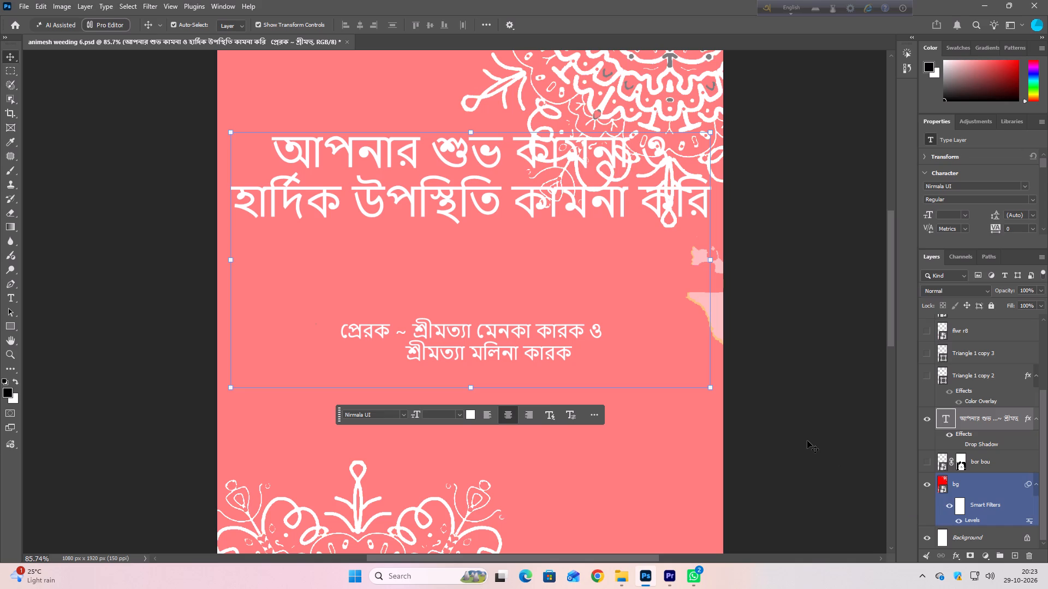
Open the Bengali text layer for editing and select both senders' names after "প্রেরক ~", through the end of the second line.
double_click(417, 320)
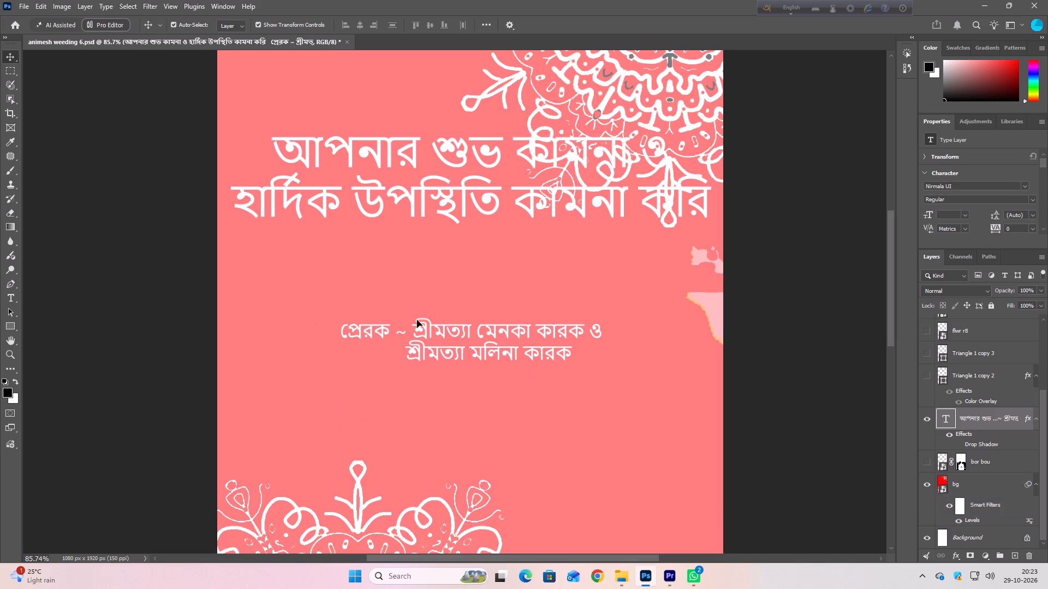
left_click(415, 333)
left_click_drag(413, 328, 577, 366)
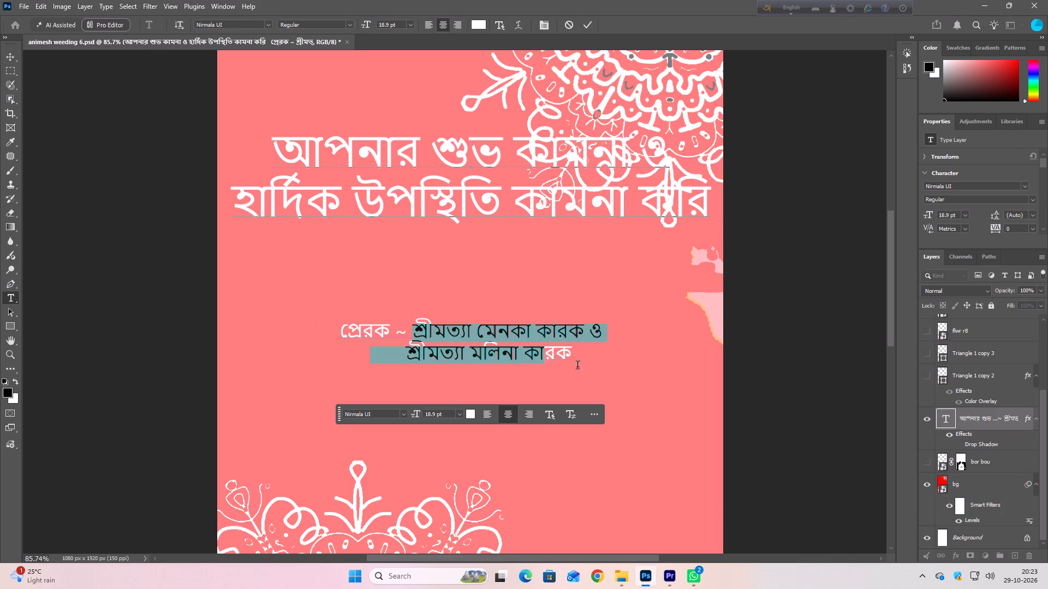
left_click_drag(577, 366, 608, 366)
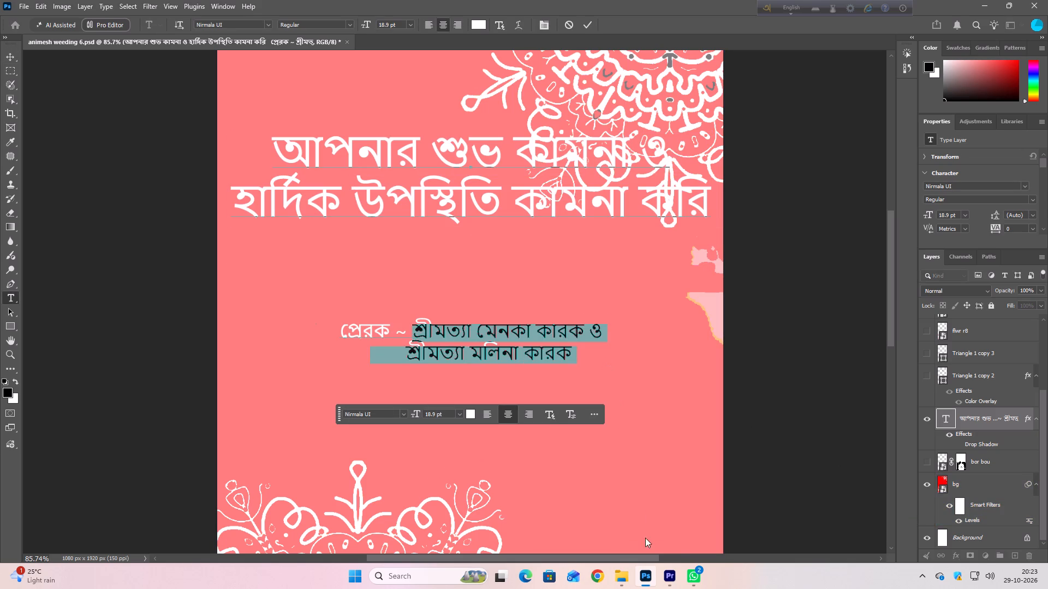
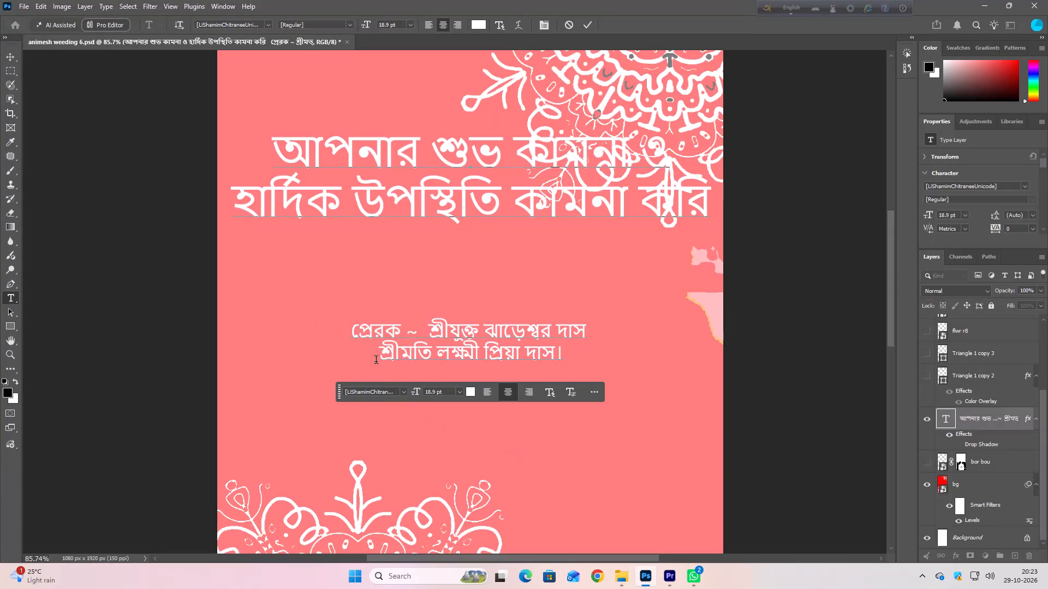
Indent the last line of the Bengali text with spaces so the second sender's name starts directly beneath the first.
left_click(376, 356)
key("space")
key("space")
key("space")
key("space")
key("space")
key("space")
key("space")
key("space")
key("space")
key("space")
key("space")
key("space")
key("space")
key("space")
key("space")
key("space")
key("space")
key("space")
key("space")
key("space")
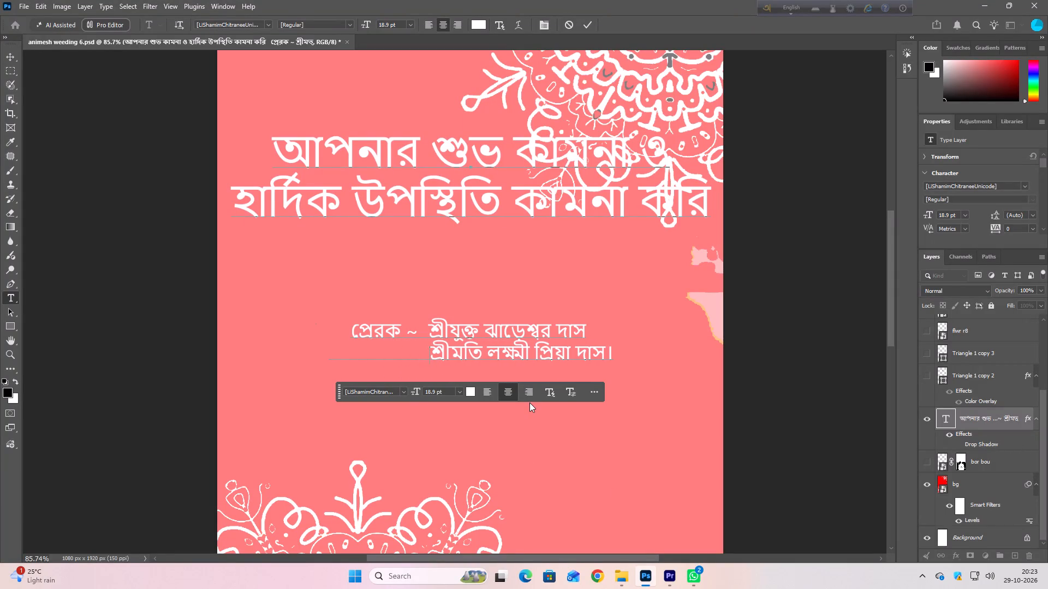
key("BackSpace")
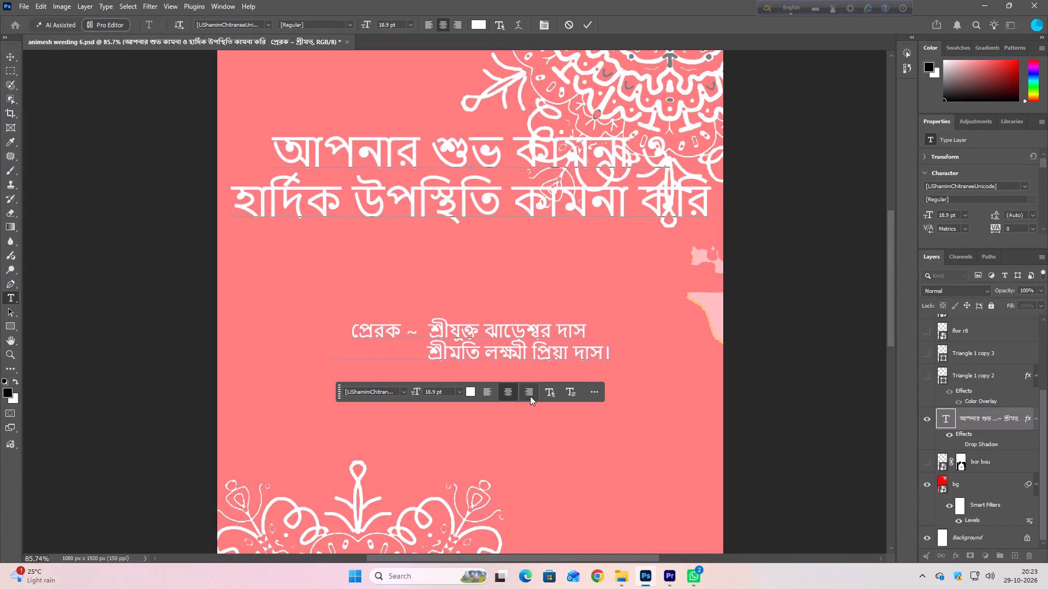
left_click(620, 336)
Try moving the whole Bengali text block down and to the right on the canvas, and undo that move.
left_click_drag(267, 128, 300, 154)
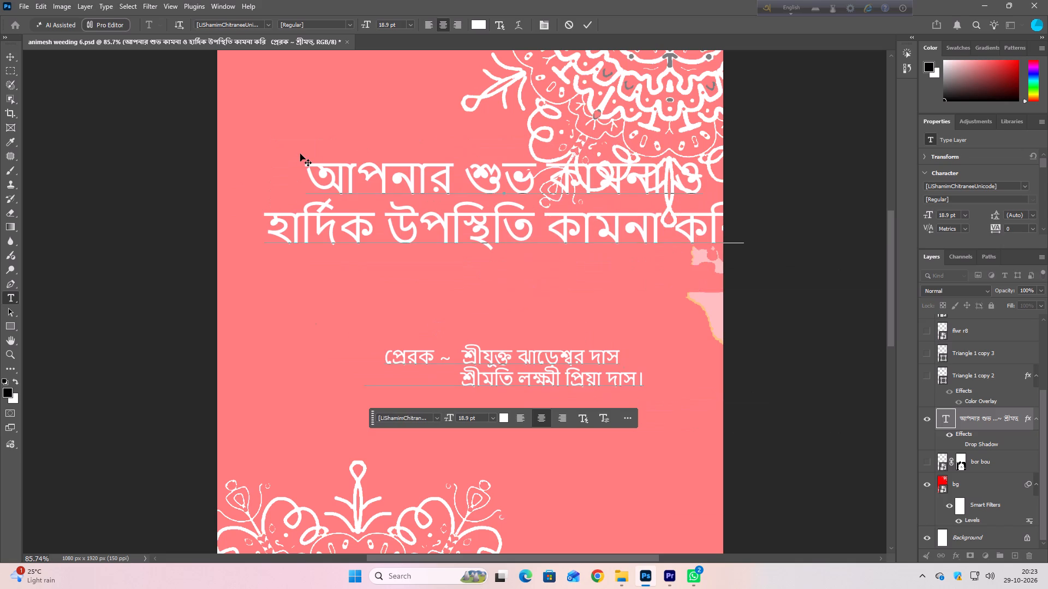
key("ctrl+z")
Move the Bengali text block left and slightly up so both greeting lines fit within the canvas.
left_click_drag(287, 157, 254, 149)
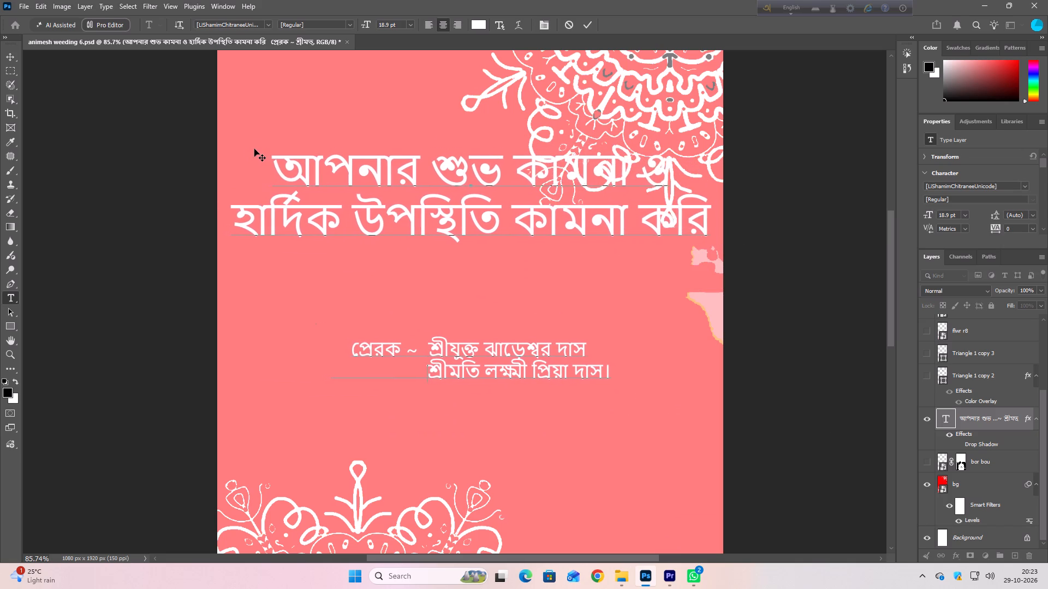
left_click_drag(254, 149, 259, 149)
Change the font of the two large greeting lines to FN Badhon Ador Unicode Italic.
left_click(303, 176)
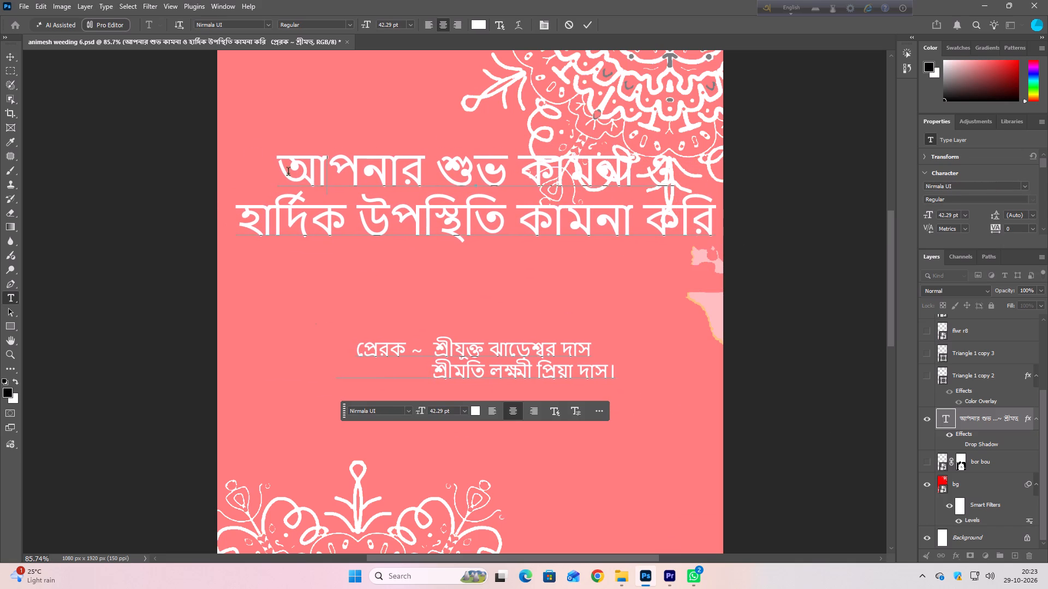
left_click_drag(281, 161, 742, 226)
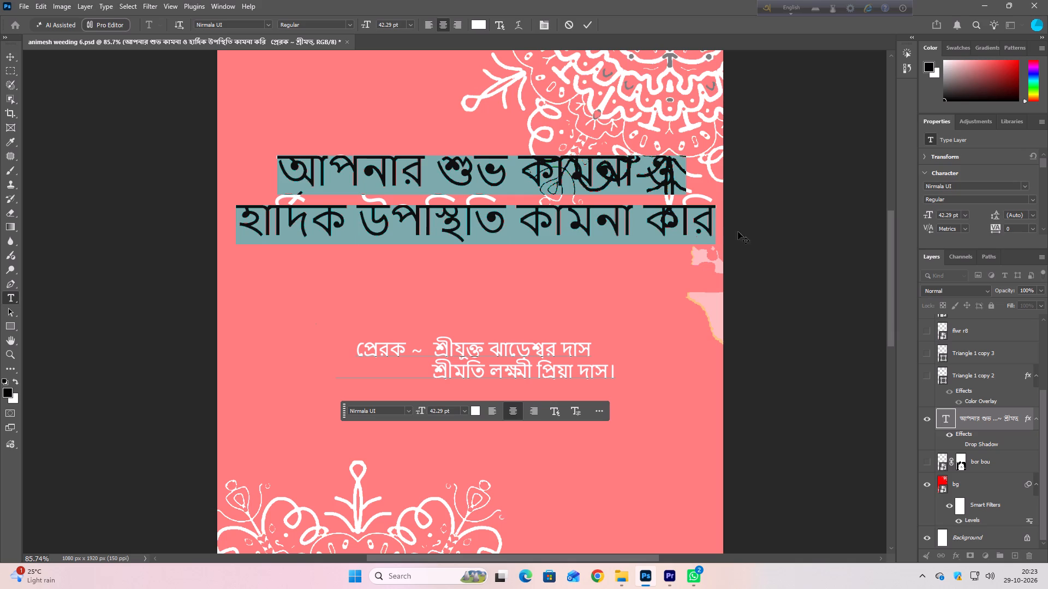
left_click(242, 24)
left_click(267, 25)
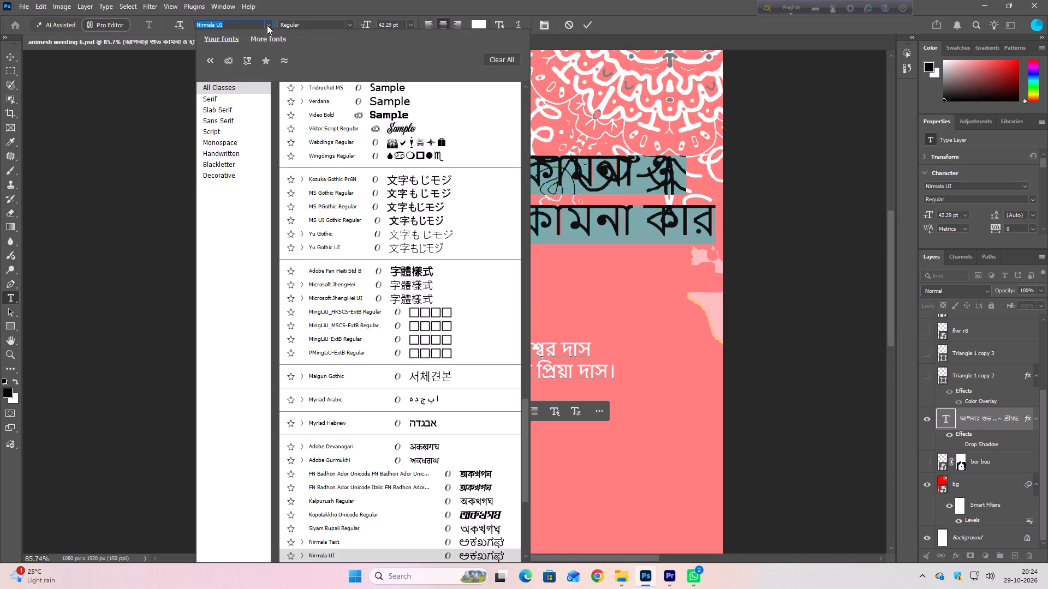
scroll(461, 182, "up", 16)
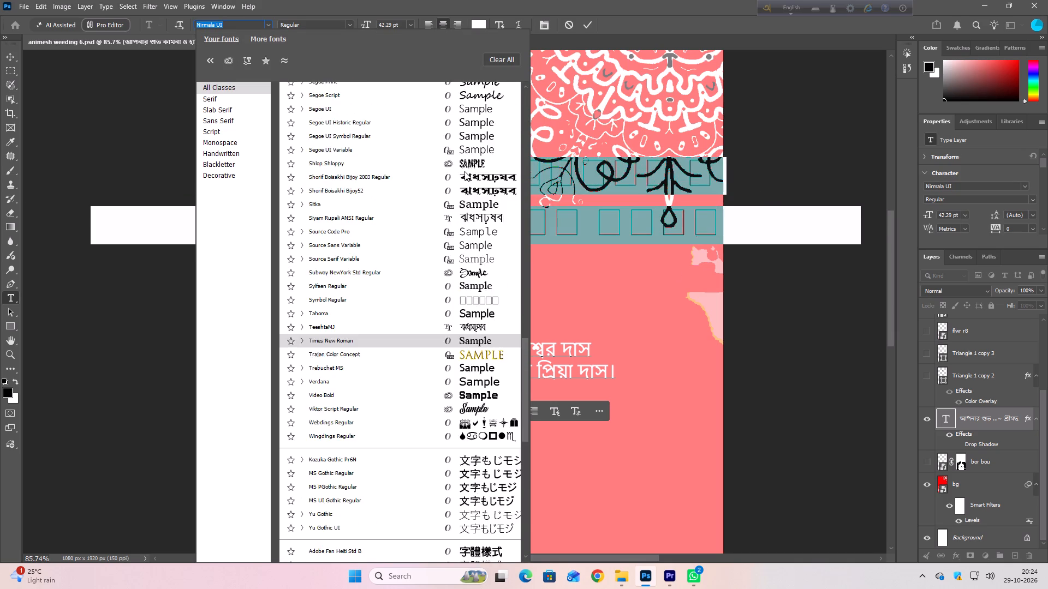
scroll(465, 171, "up", 15)
left_click_drag(523, 304, 514, 210)
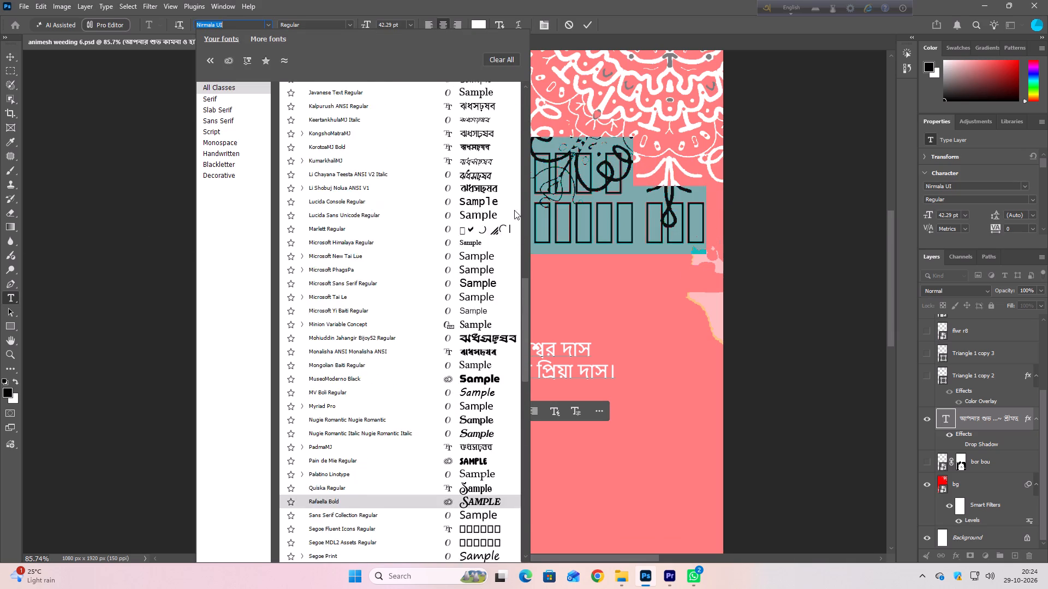
left_click_drag(514, 210, 517, 94)
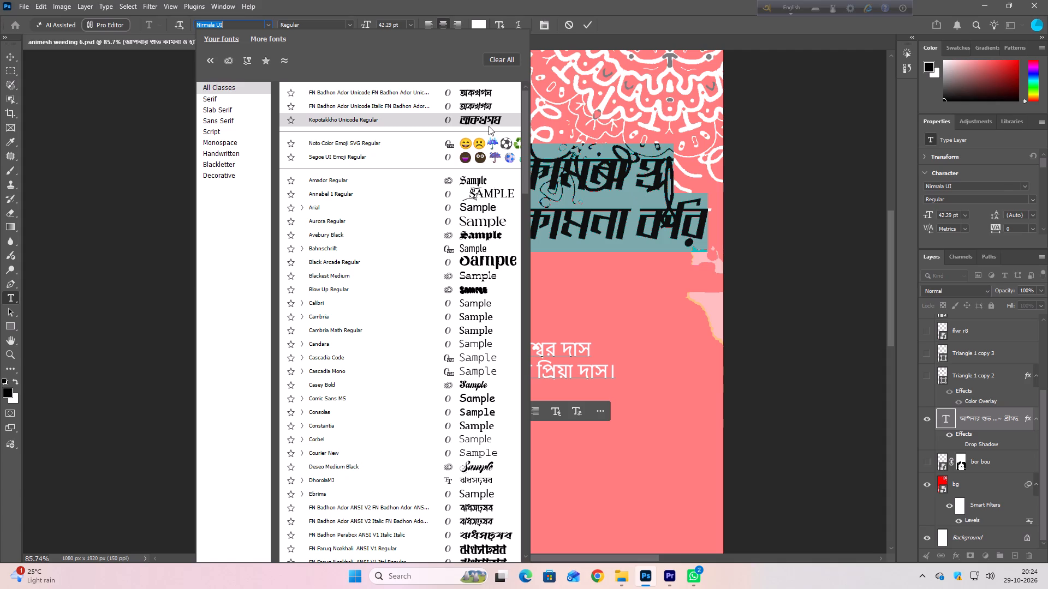
left_click(484, 107)
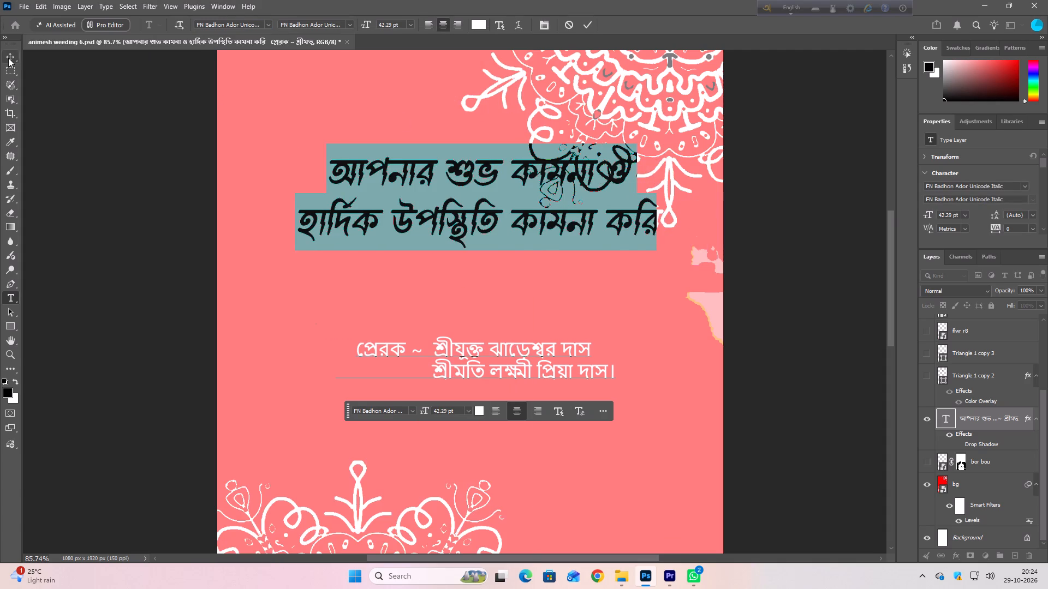
Scale the whole text block proportionally to about 118%, then enlarge it slightly more from its upper edge.
left_click(8, 58)
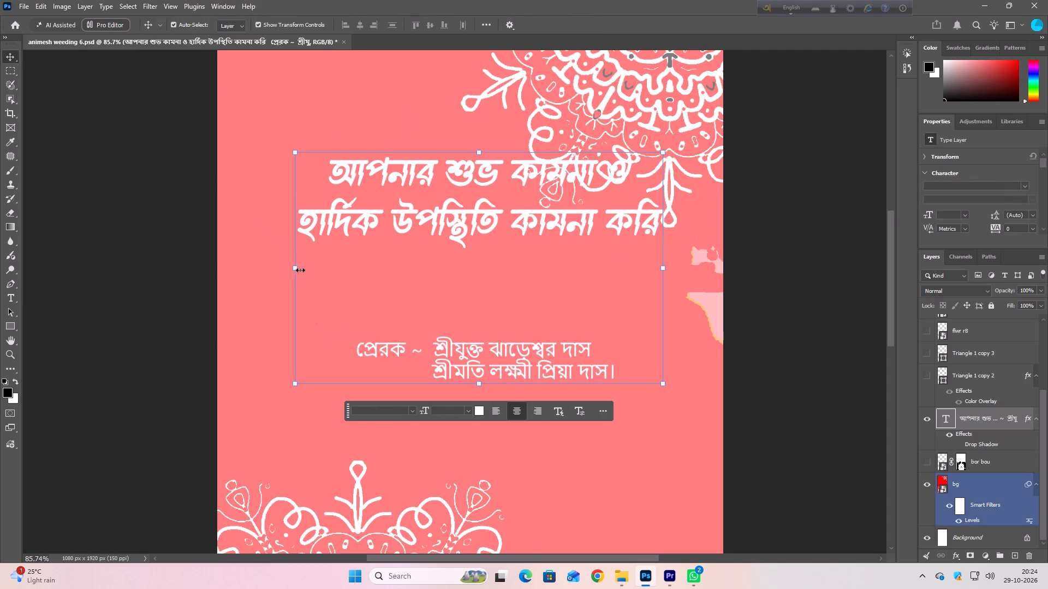
left_click_drag(296, 271, 259, 272)
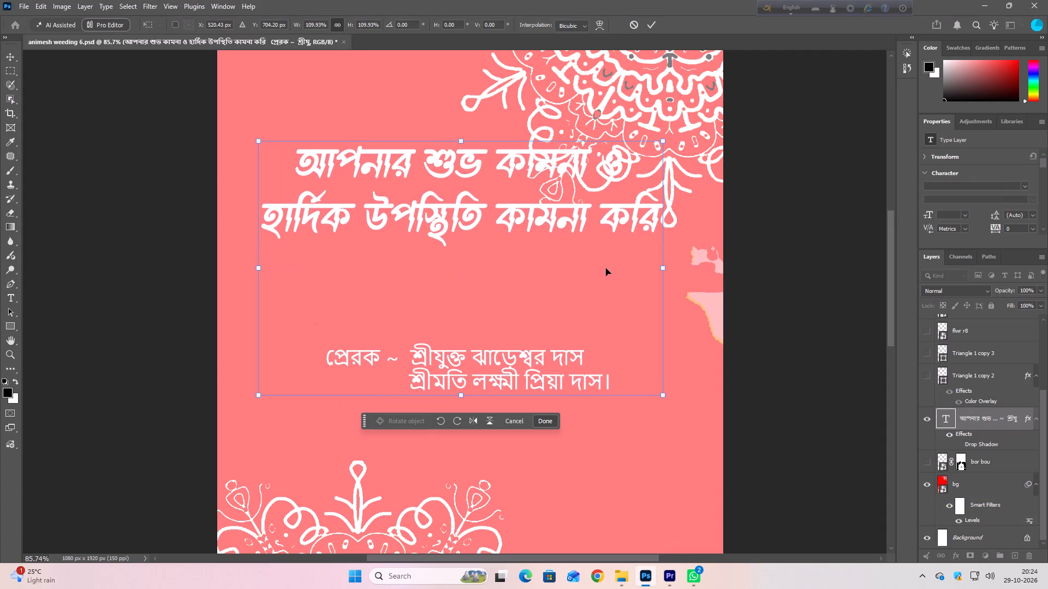
left_click_drag(665, 267, 696, 267)
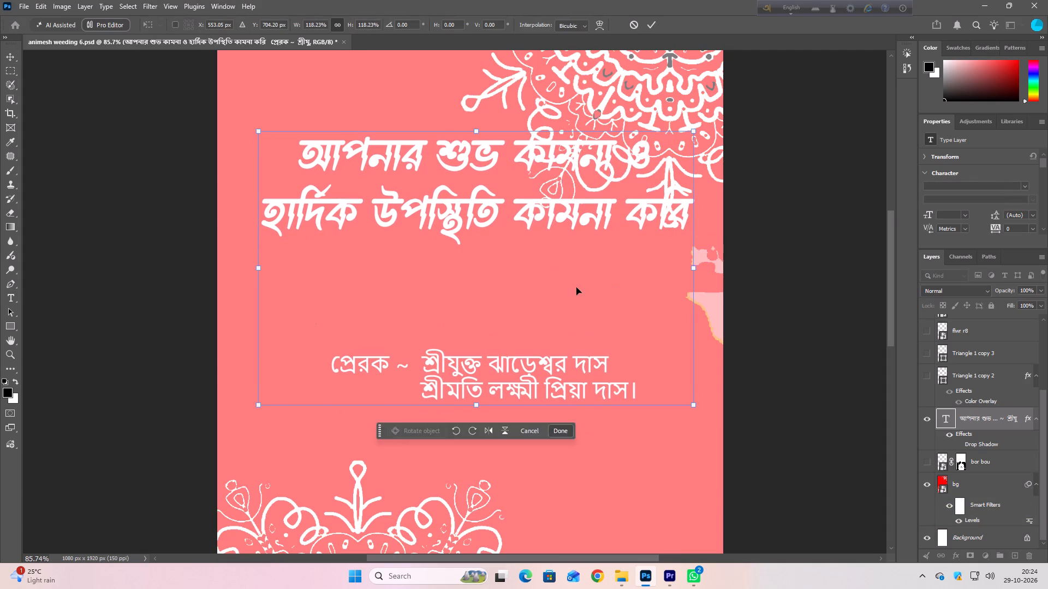
double_click(576, 287)
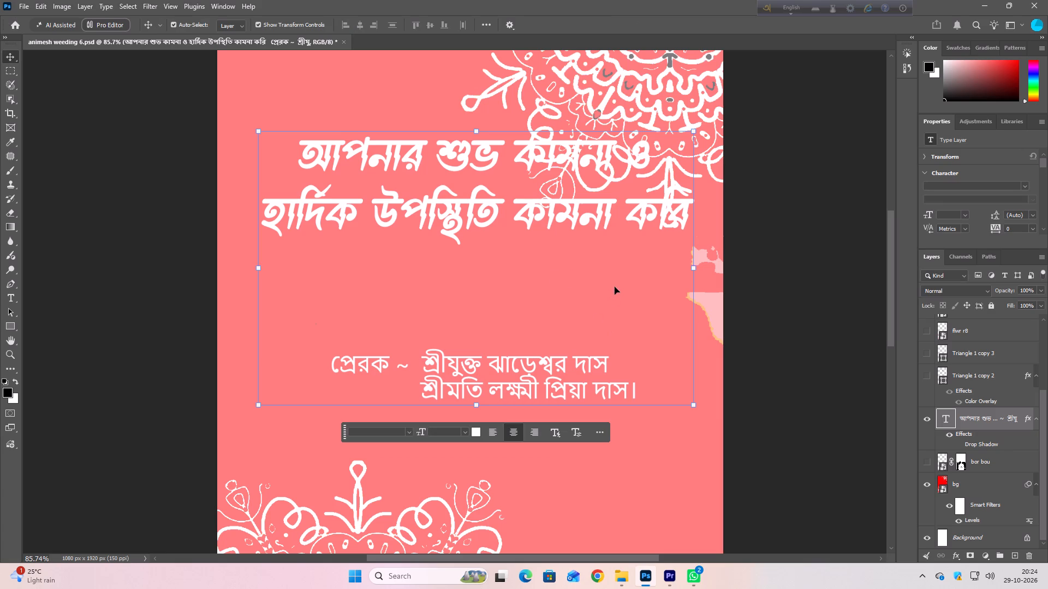
left_click_drag(474, 131, 475, 130)
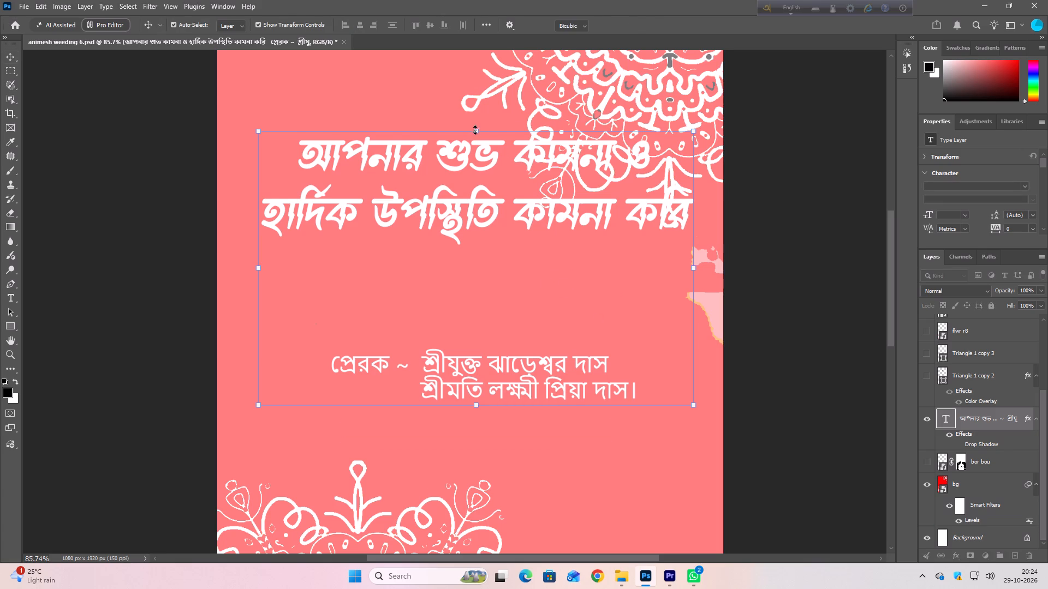
left_click_drag(475, 130, 476, 119)
double_click(481, 177)
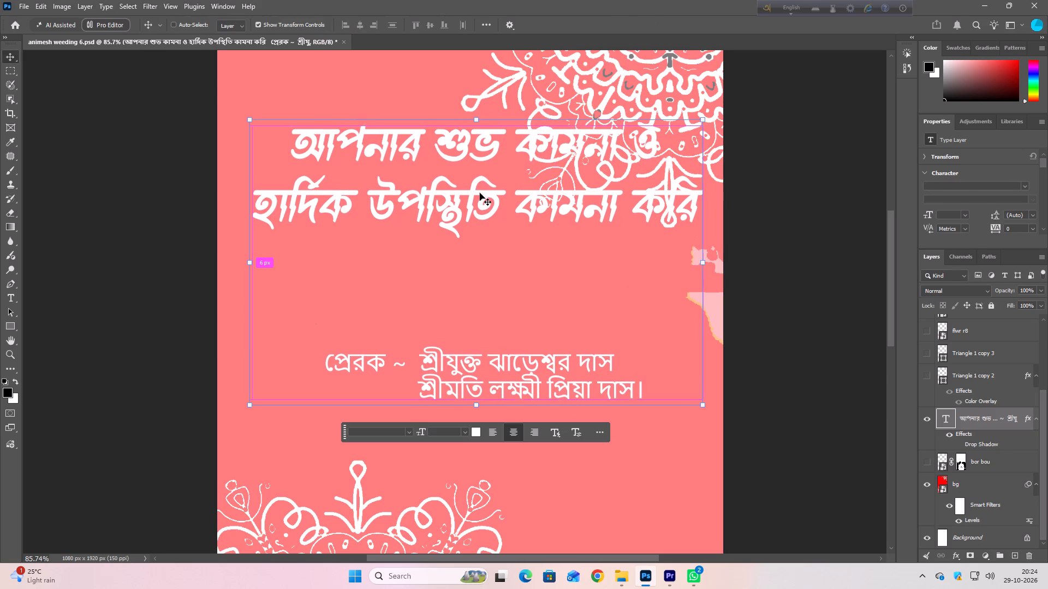
Hide the red bg layer and the white Background layer so only the text sits on transparency.
left_click(929, 488)
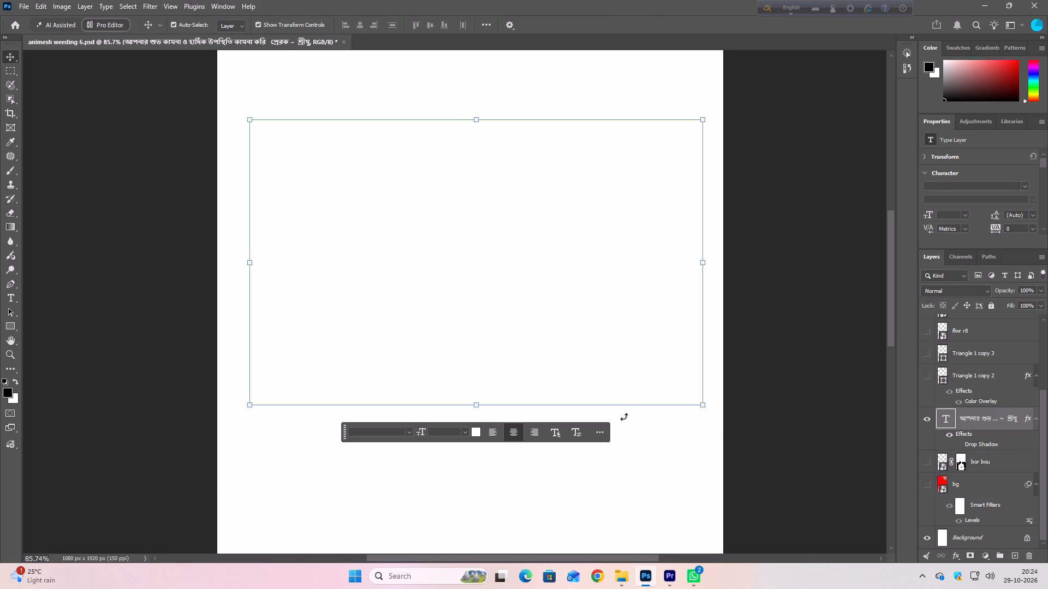
left_click(927, 539)
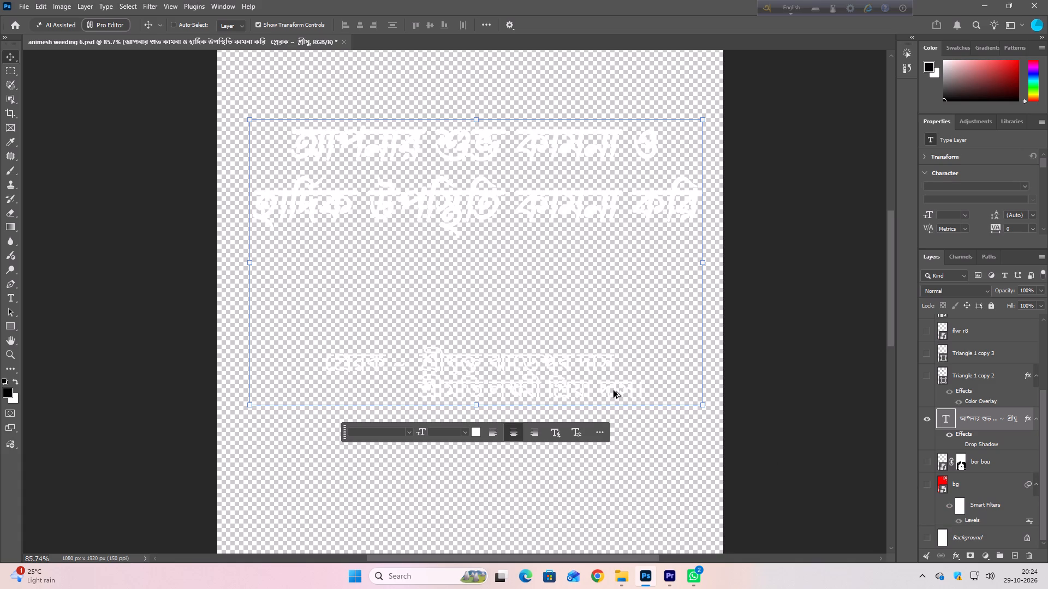
Save a copy of the text as a PNG named D in the SSSS folder, using the large file size option.
key("ctrl+alt+s")
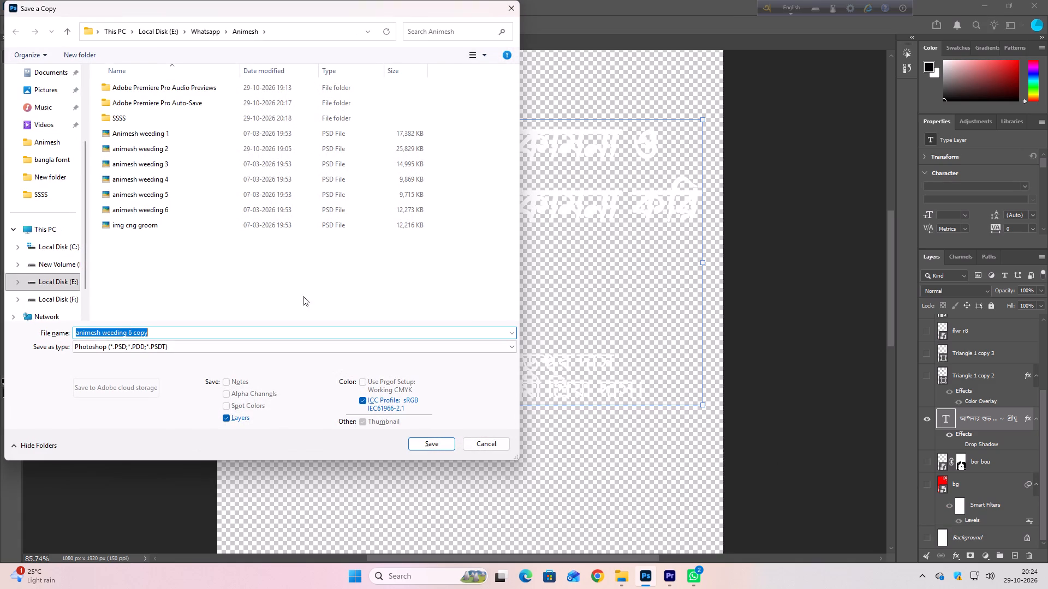
double_click(145, 118)
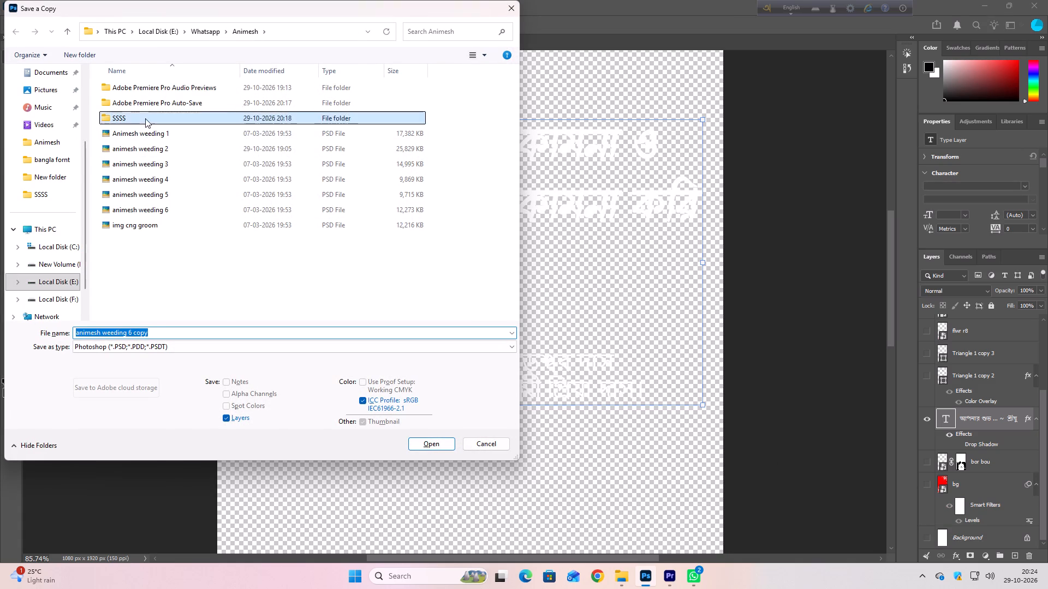
left_click(156, 331)
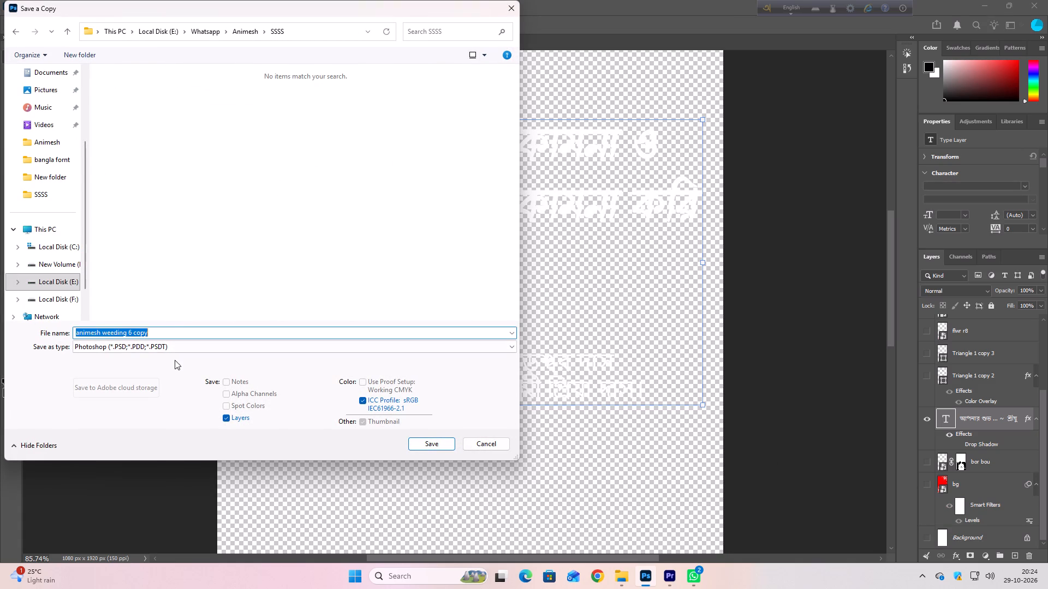
left_click(176, 348)
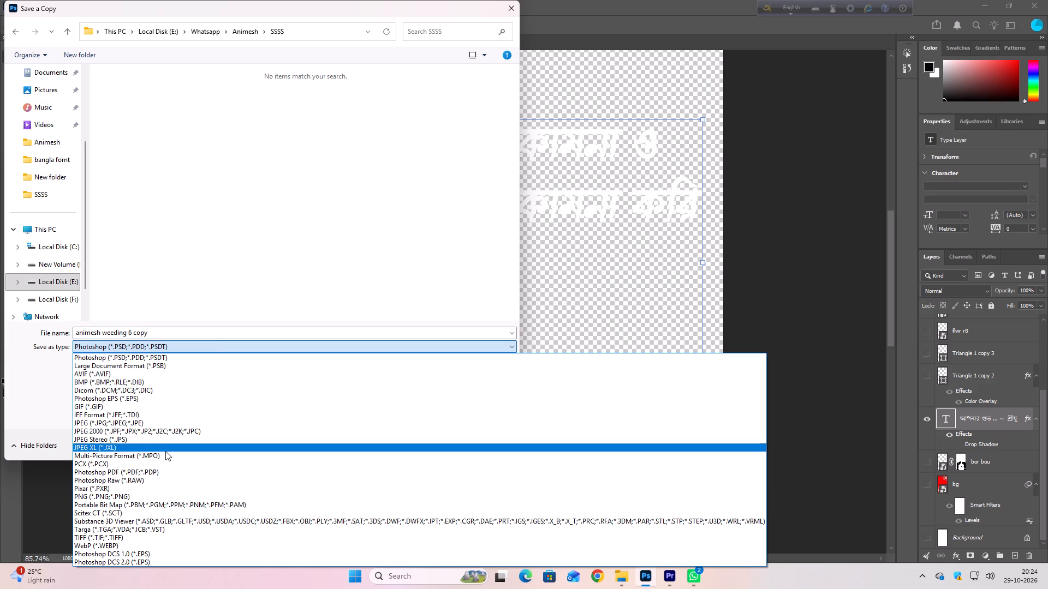
left_click(151, 497)
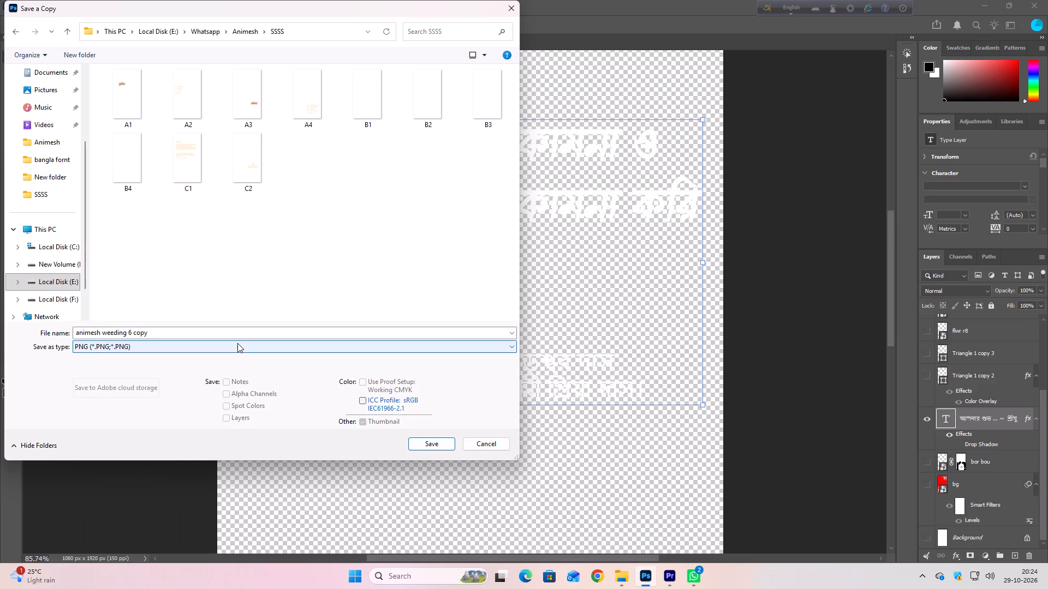
key("d")
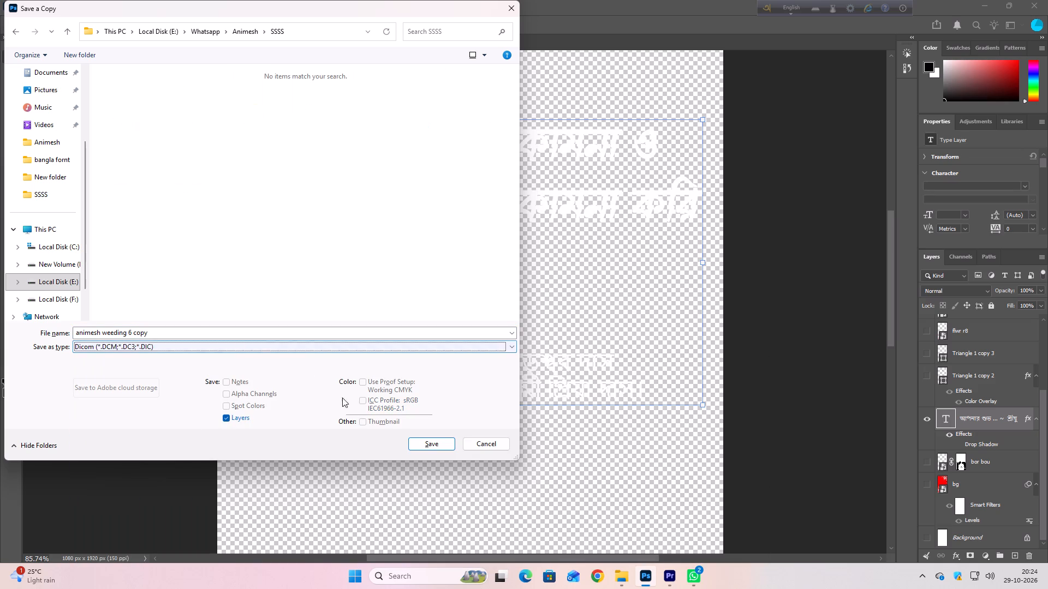
left_click(173, 347)
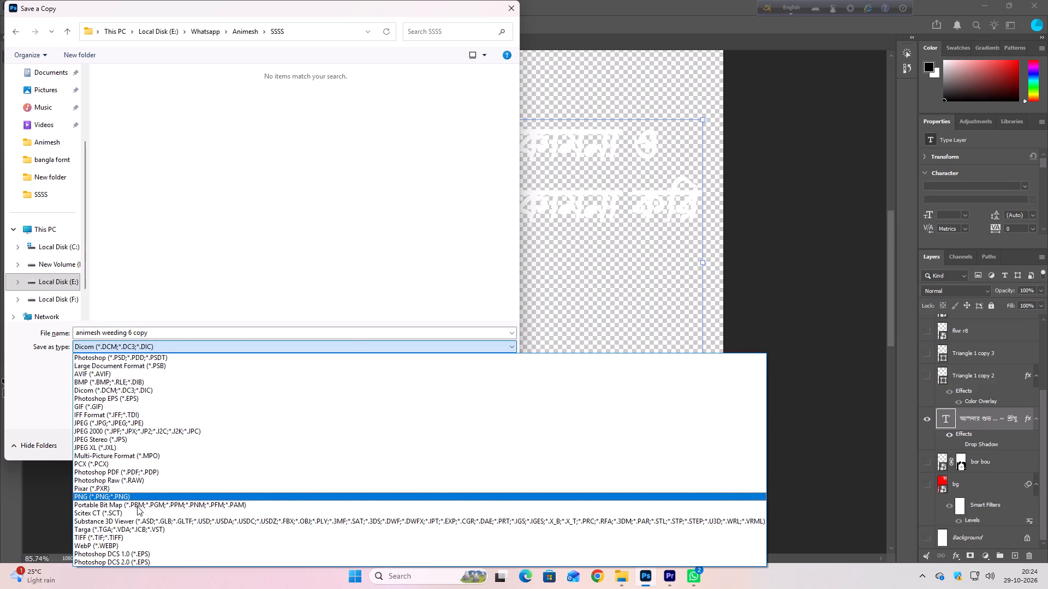
left_click(139, 498)
left_click(169, 327)
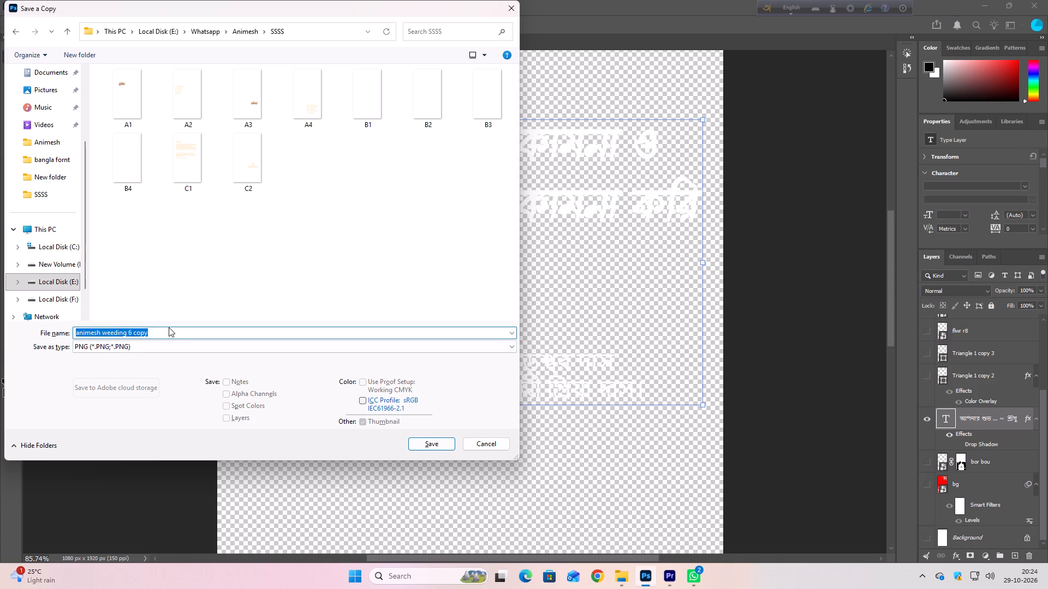
key("shift+d")
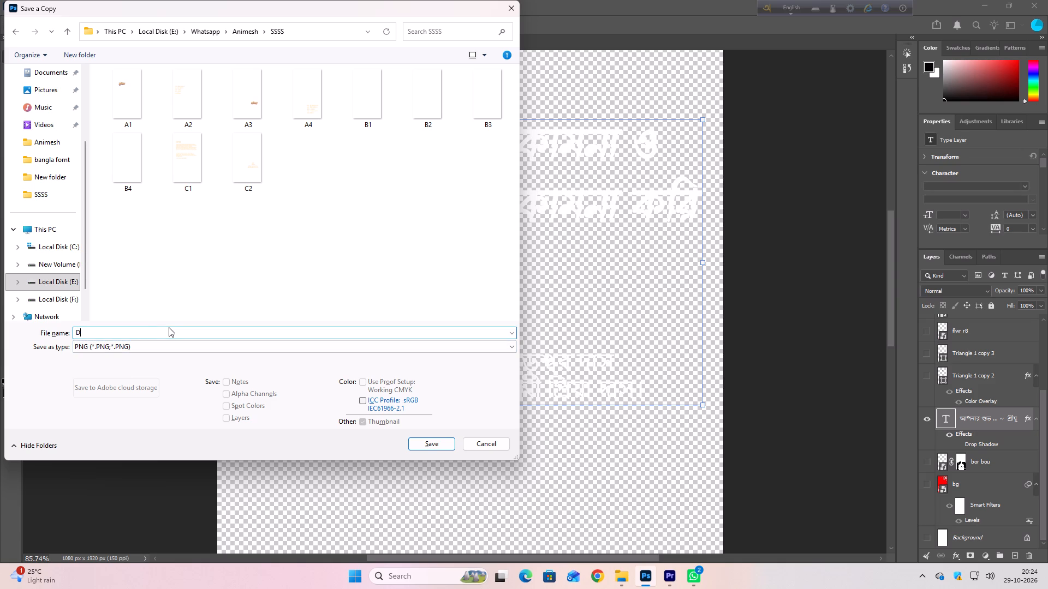
left_click(421, 438)
left_click(586, 167)
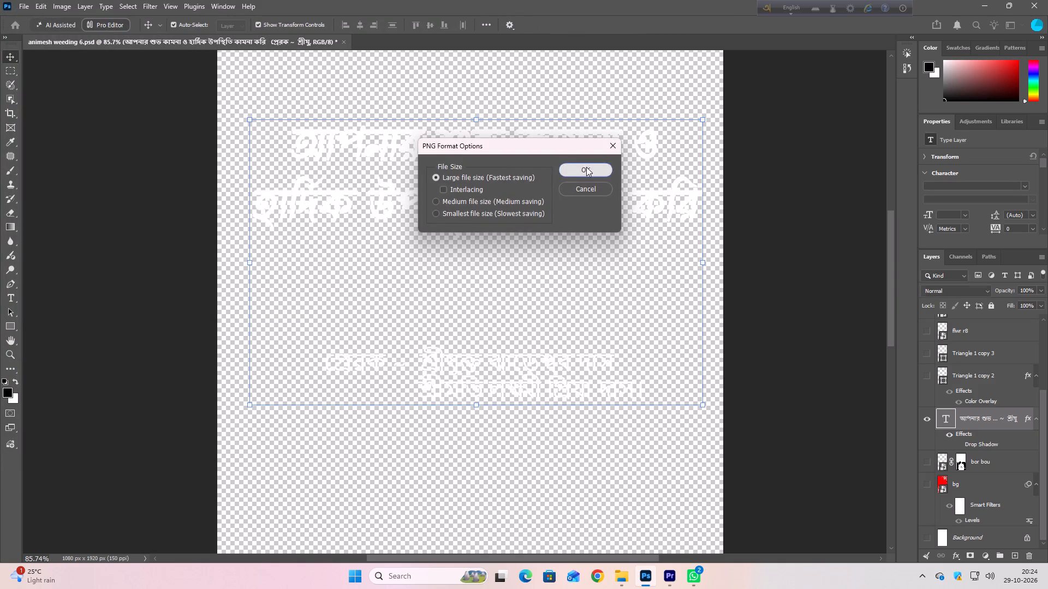
Switch to Premiere and scrub the animesh weeding 6 sequence to examine how its greeting and sender text are revealed.
left_click(673, 573)
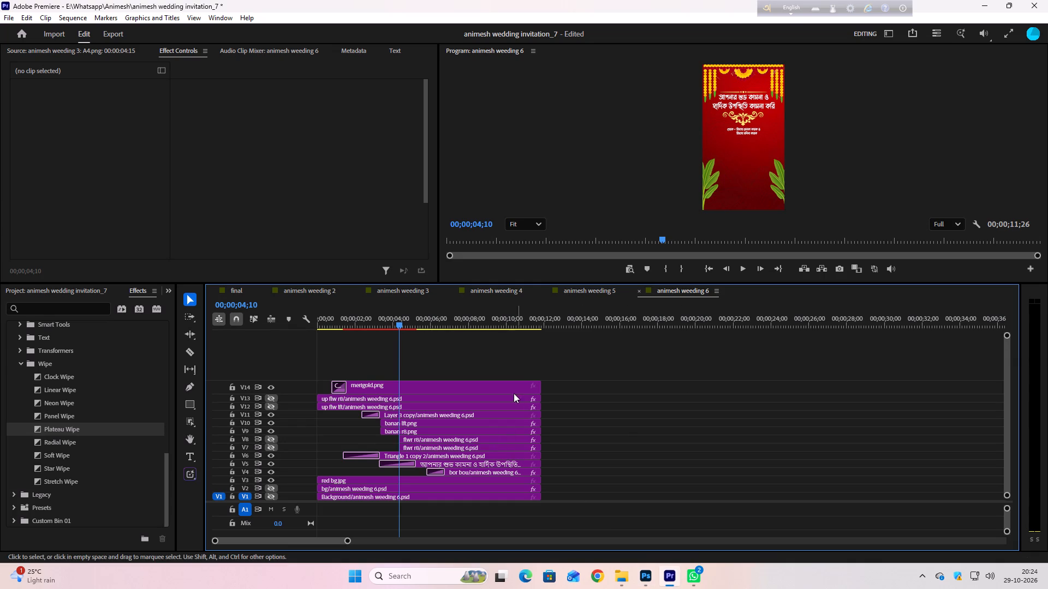
key("space")
left_click_drag(419, 321, 314, 333)
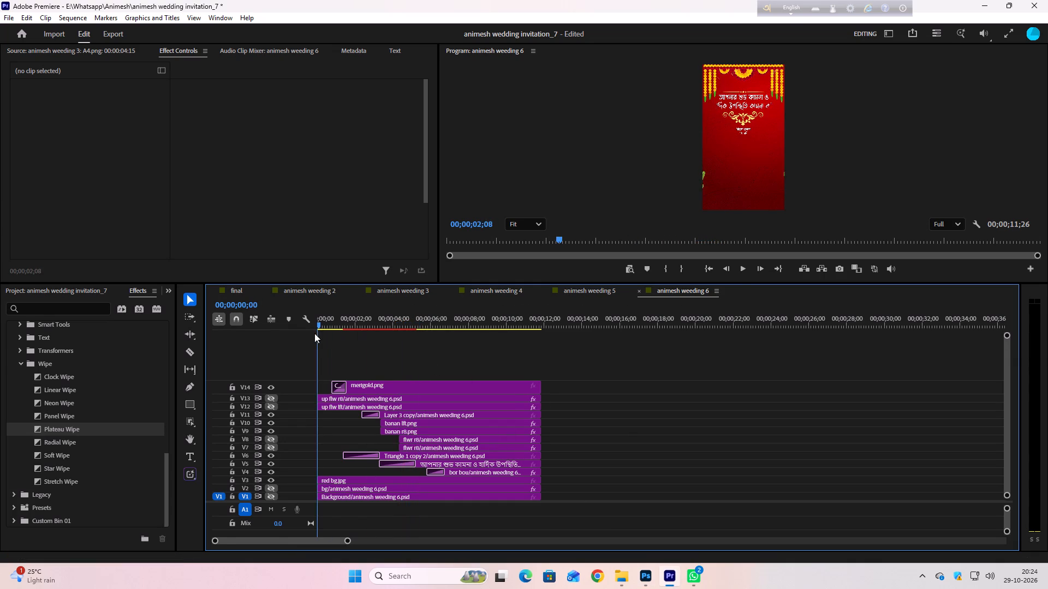
left_click_drag(314, 333, 400, 344)
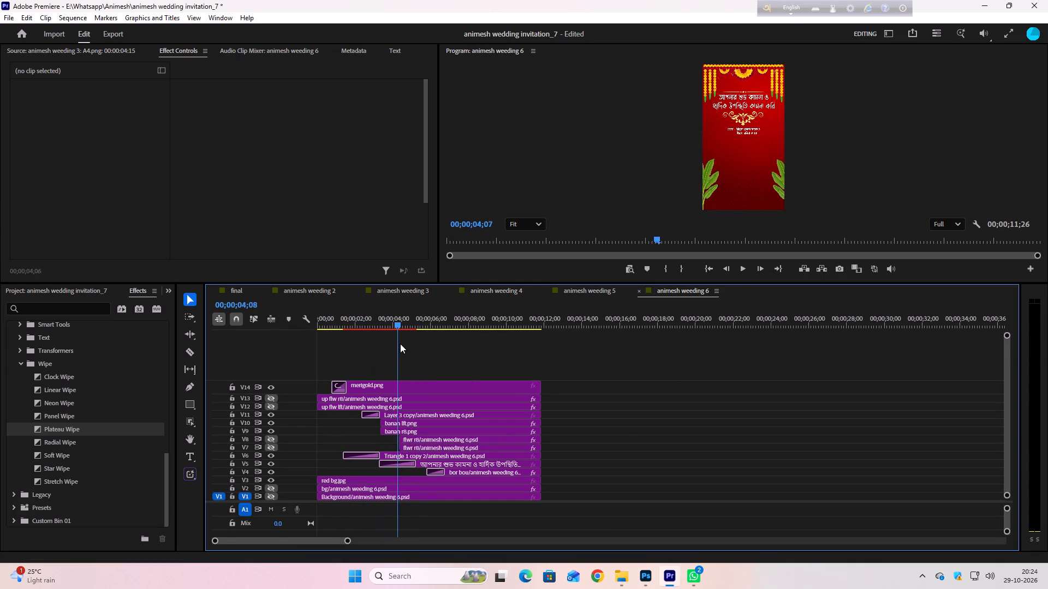
left_click_drag(400, 344, 397, 344)
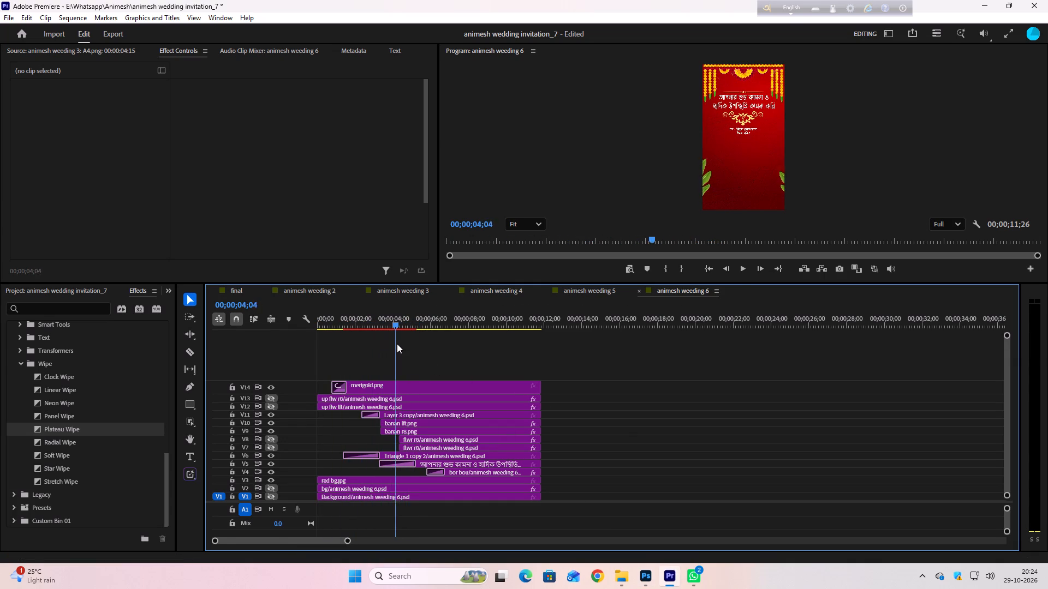
left_click_drag(397, 344, 398, 342)
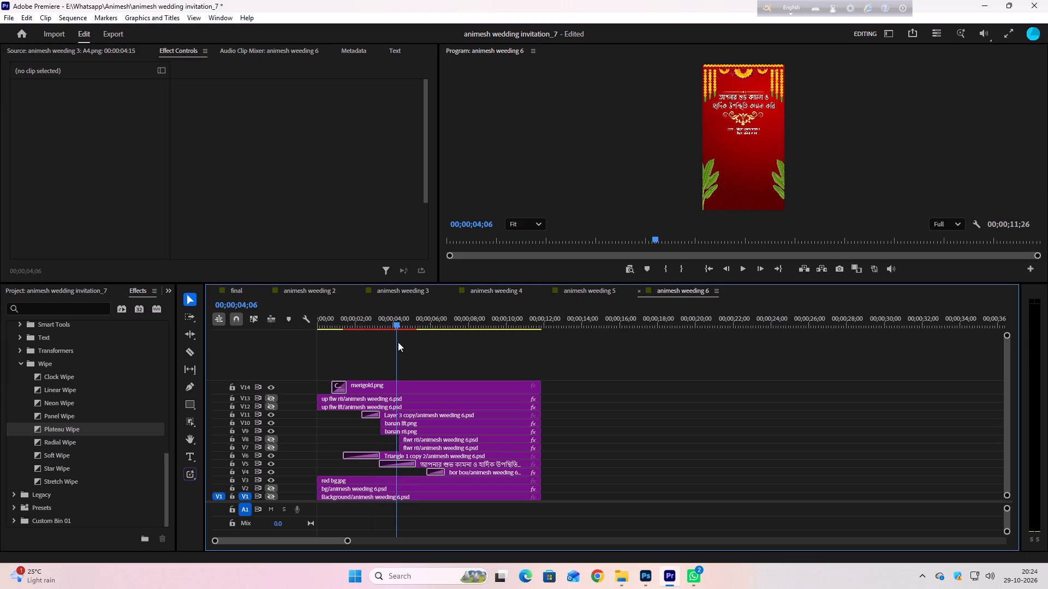
left_click_drag(398, 342, 375, 342)
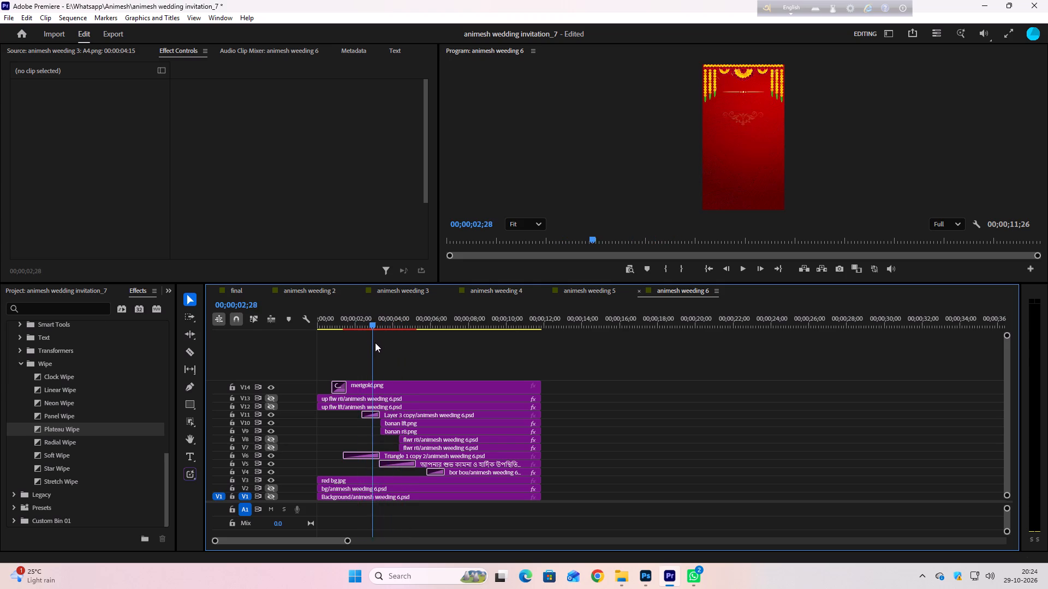
left_click_drag(375, 342, 392, 340)
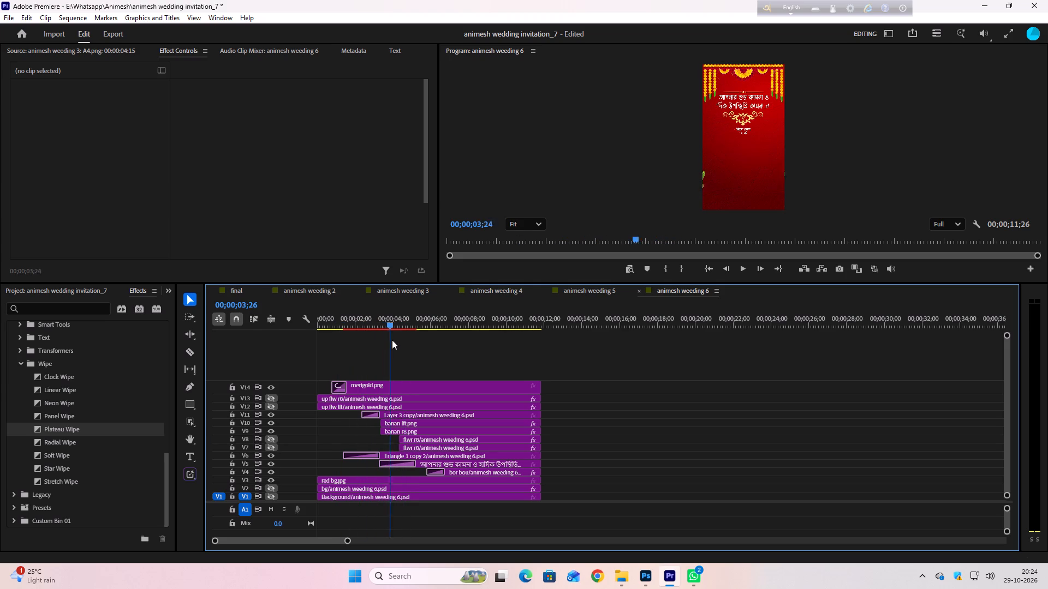
left_click_drag(392, 340, 398, 339)
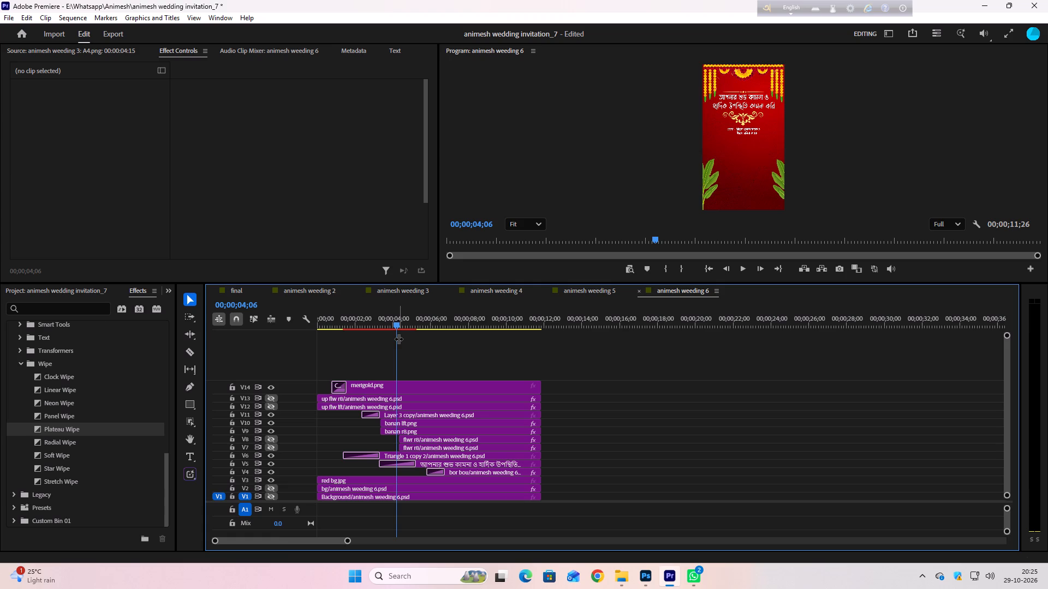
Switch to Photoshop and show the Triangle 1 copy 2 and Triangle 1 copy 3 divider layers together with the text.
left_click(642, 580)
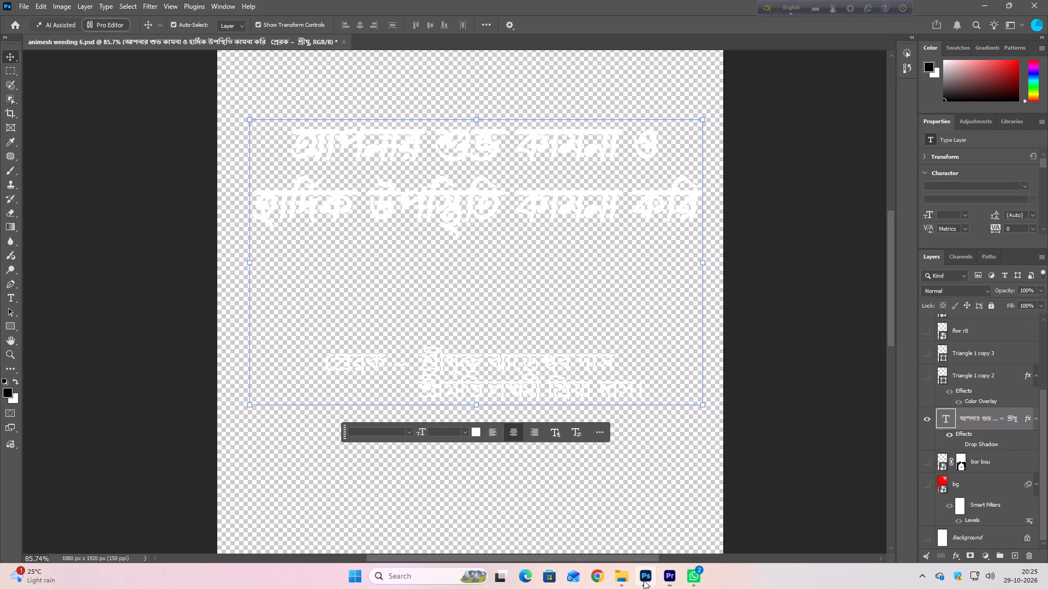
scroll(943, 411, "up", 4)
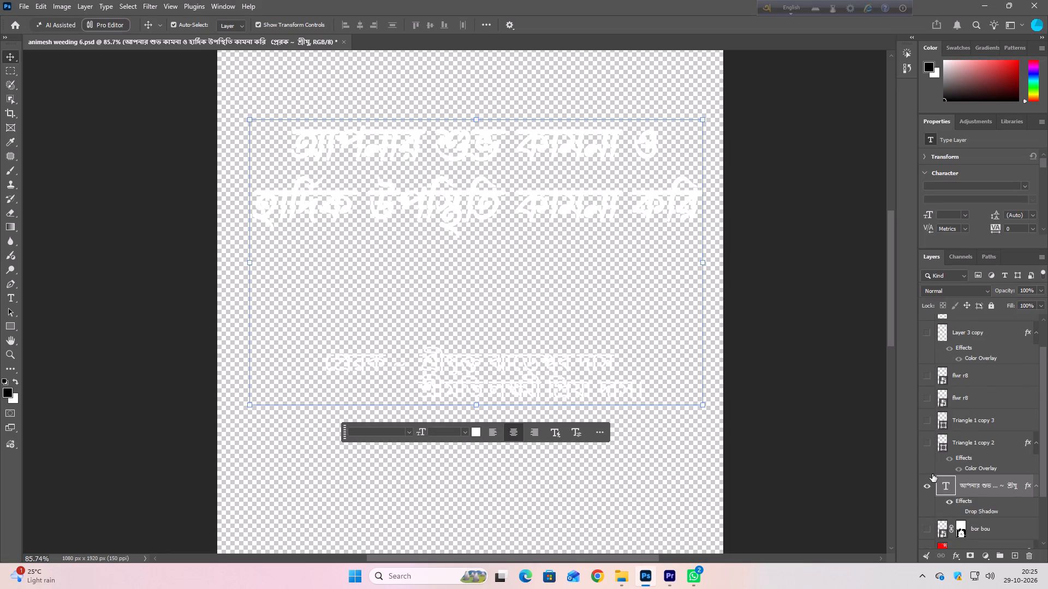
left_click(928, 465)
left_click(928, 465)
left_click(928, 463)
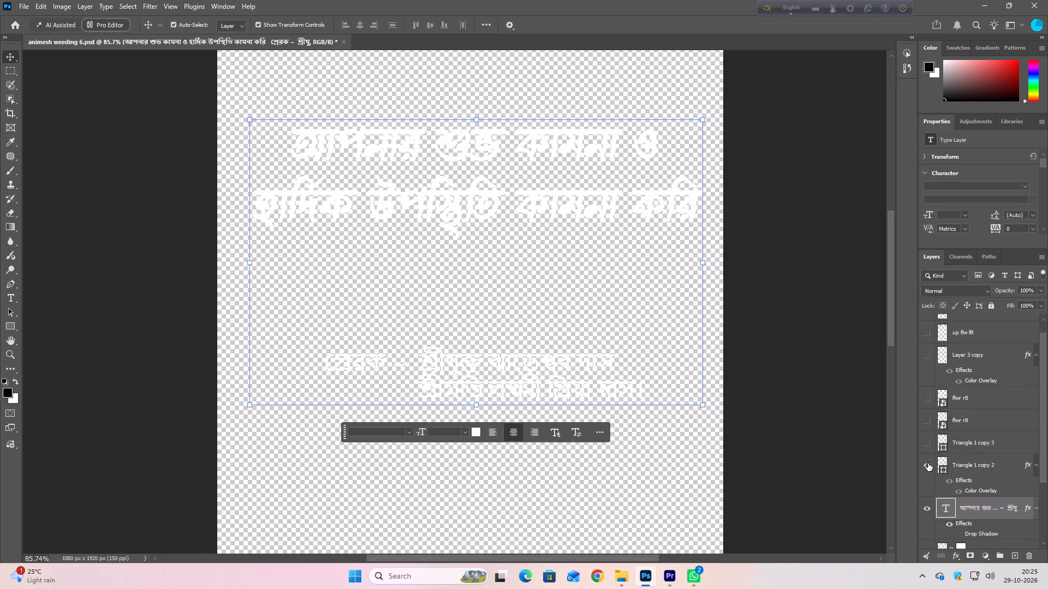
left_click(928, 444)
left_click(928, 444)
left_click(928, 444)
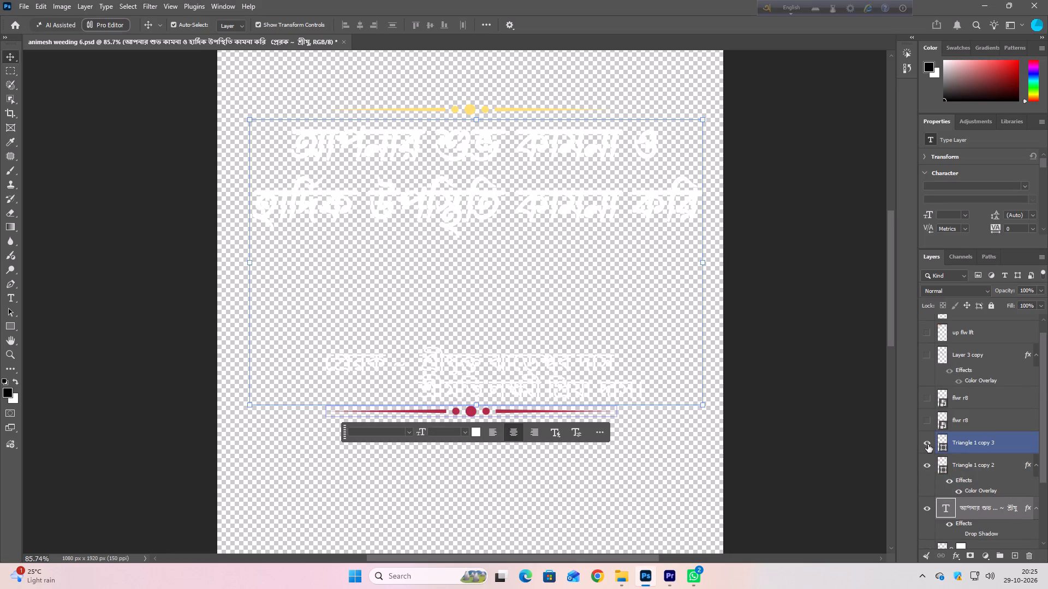
Switch to Premiere and scrub the animesh weeding 6 sequence to check which ornaments accompany the greeting text.
left_click(669, 575)
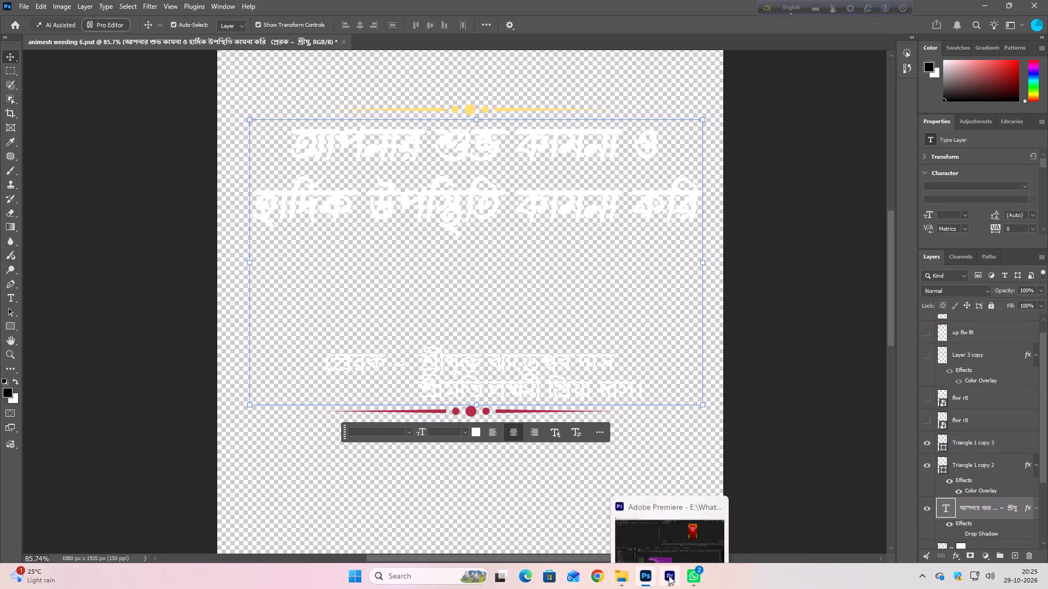
left_click_drag(392, 327, 385, 330)
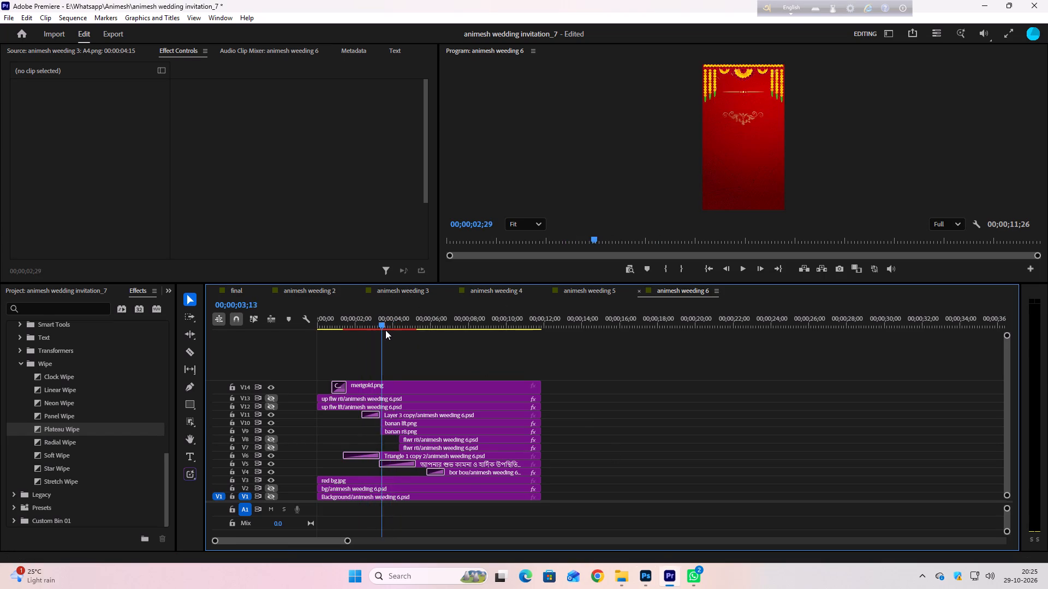
left_click_drag(385, 330, 389, 335)
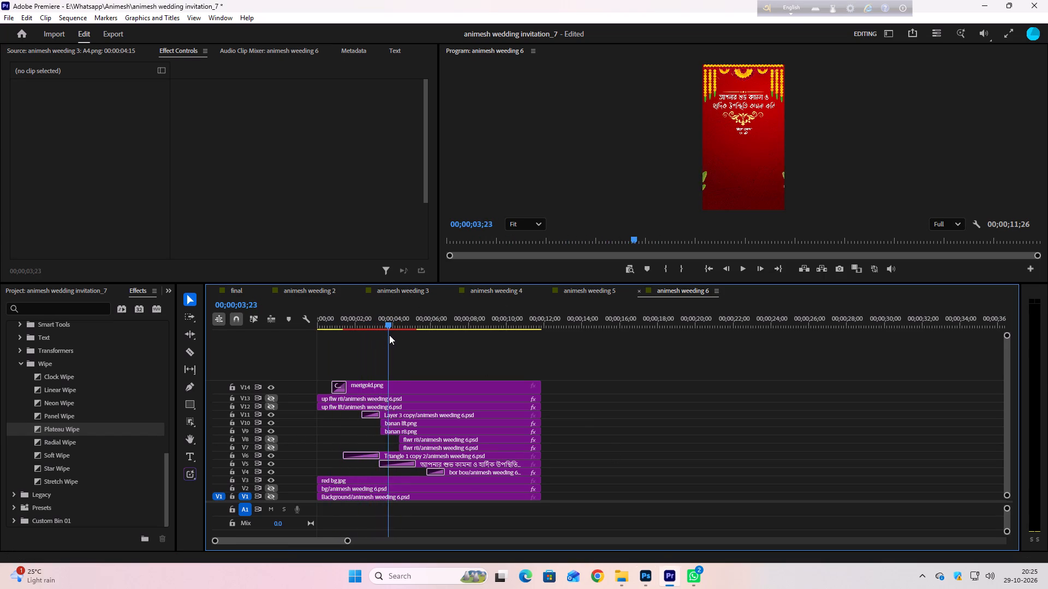
left_click_drag(389, 335, 508, 334)
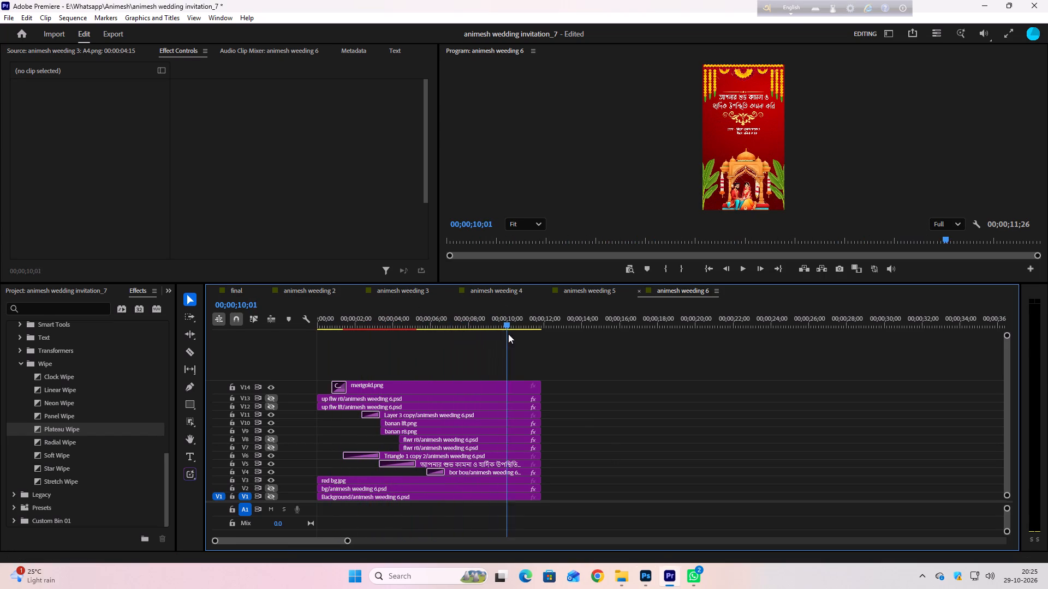
left_click_drag(508, 334, 475, 351)
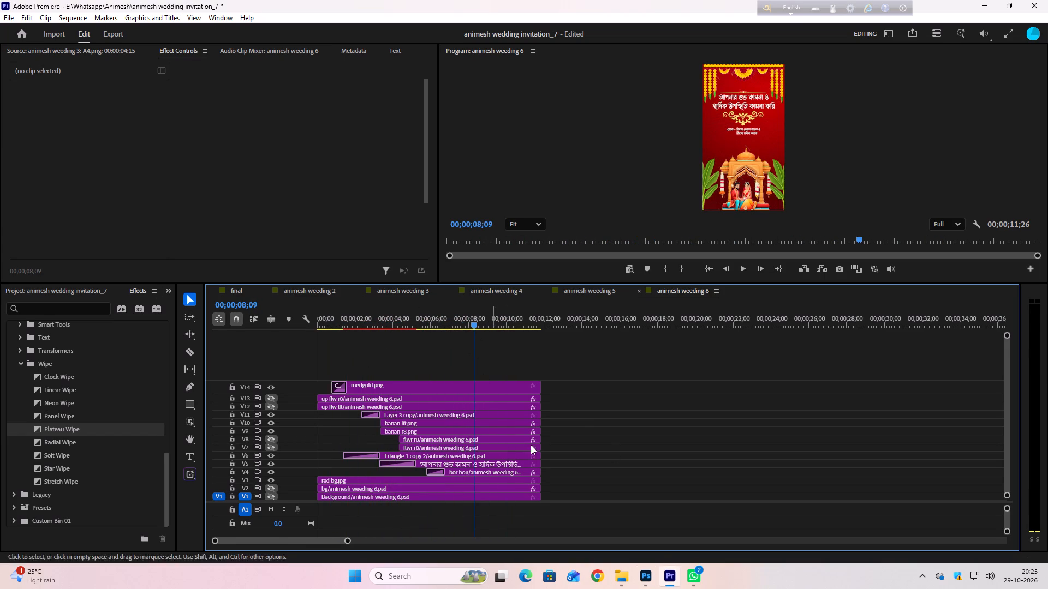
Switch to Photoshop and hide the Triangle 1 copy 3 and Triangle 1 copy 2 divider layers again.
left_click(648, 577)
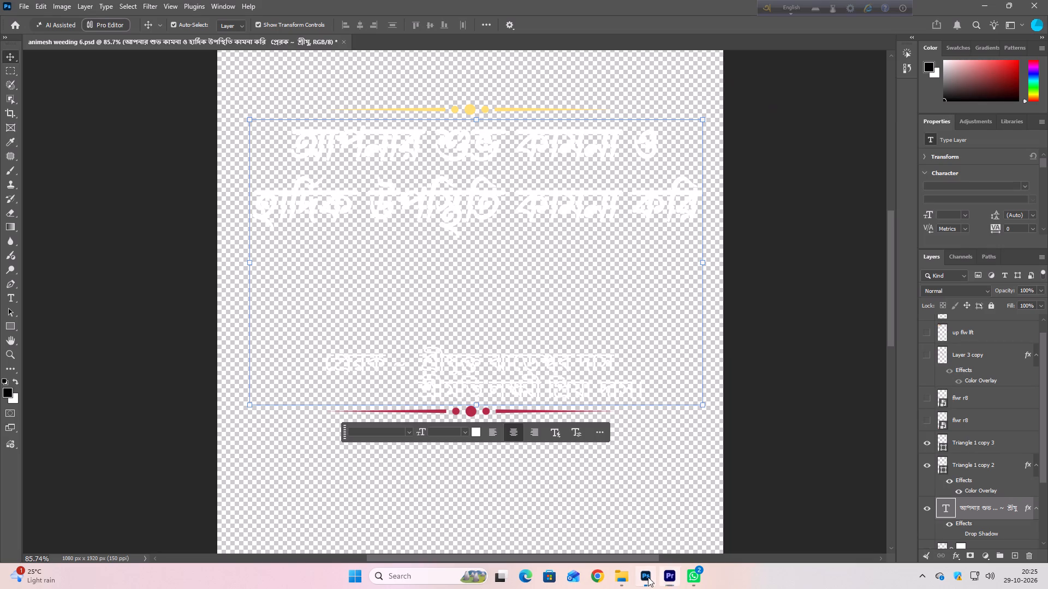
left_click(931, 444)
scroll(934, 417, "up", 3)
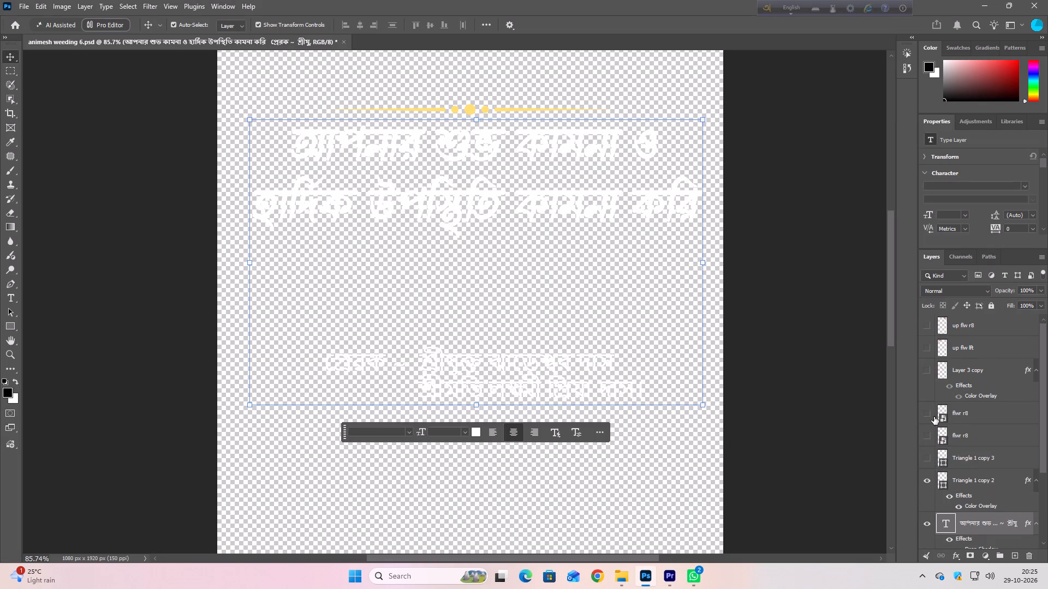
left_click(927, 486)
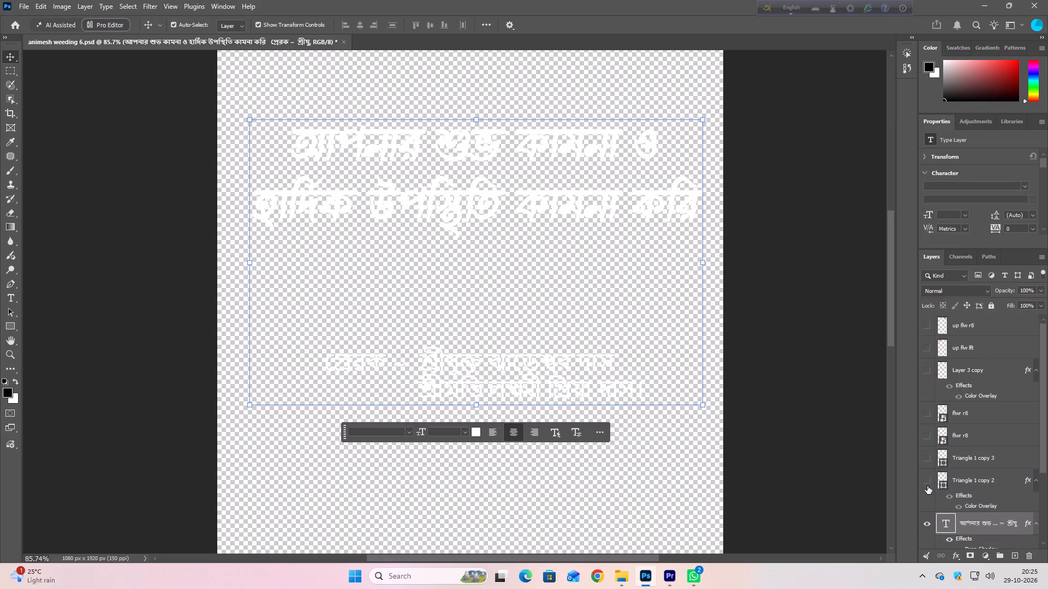
Briefly show and hide the flower, bor bou and triangle layers one by one to identify the artwork each contains.
scroll(937, 446, "up", 4)
left_click(929, 348)
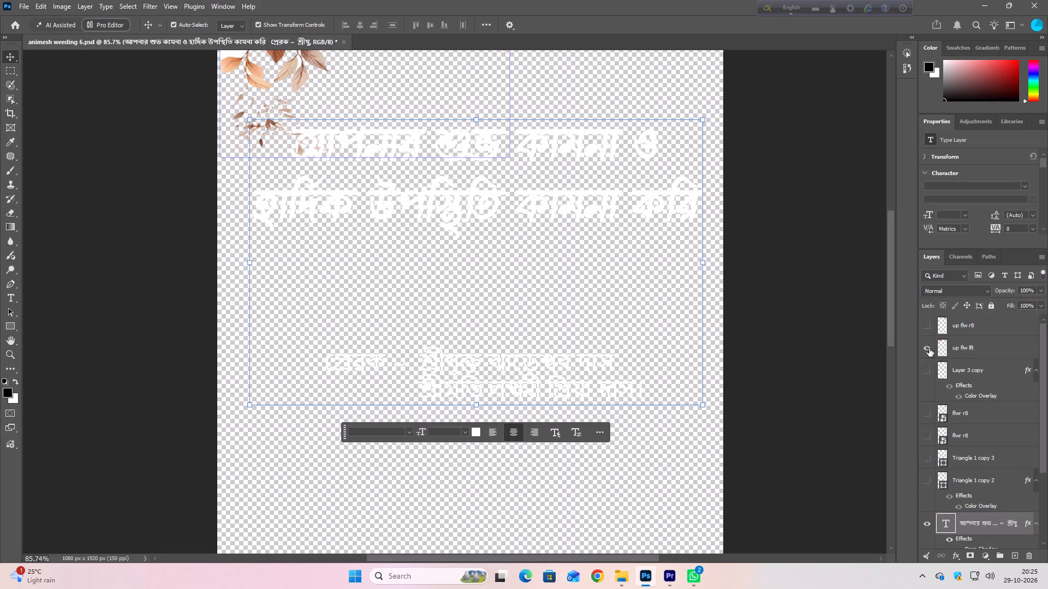
left_click(929, 348)
scroll(931, 354, "up", 4)
left_click(929, 327)
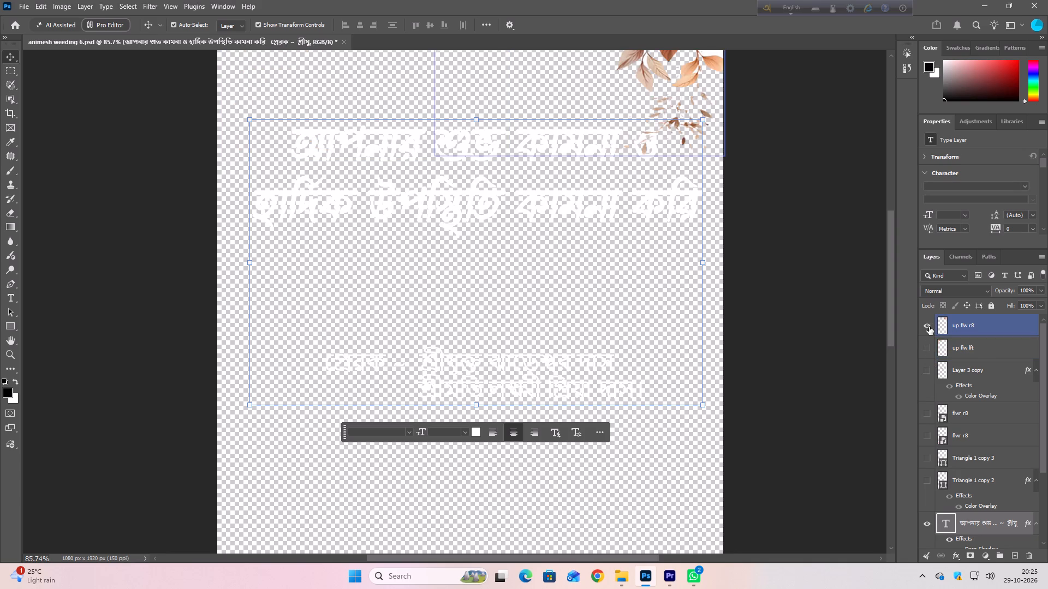
left_click(929, 327)
left_click(928, 413)
left_click(928, 413)
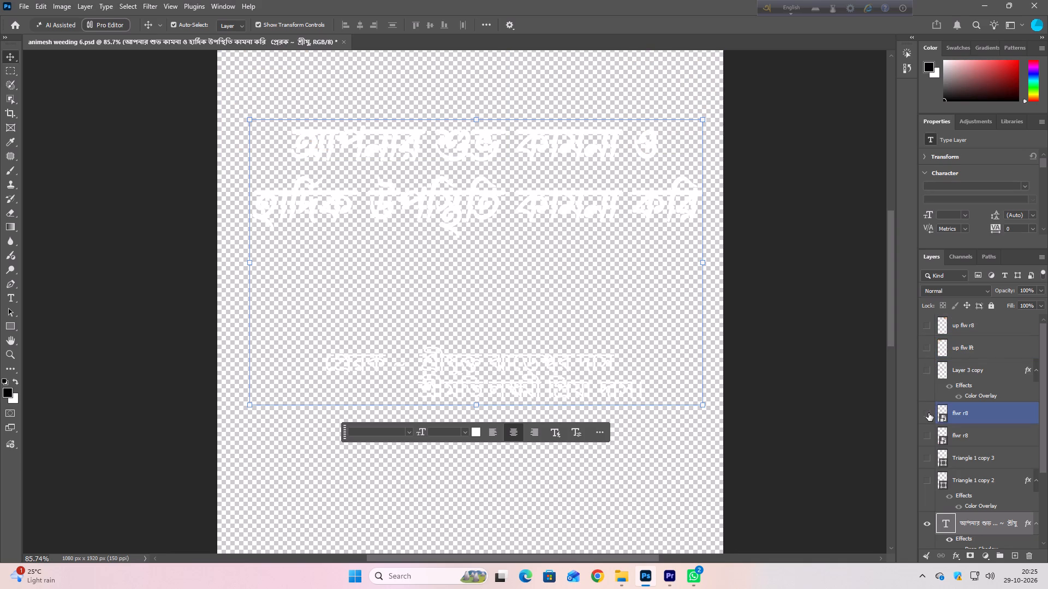
scroll(938, 470, "down", 6)
left_click(927, 464)
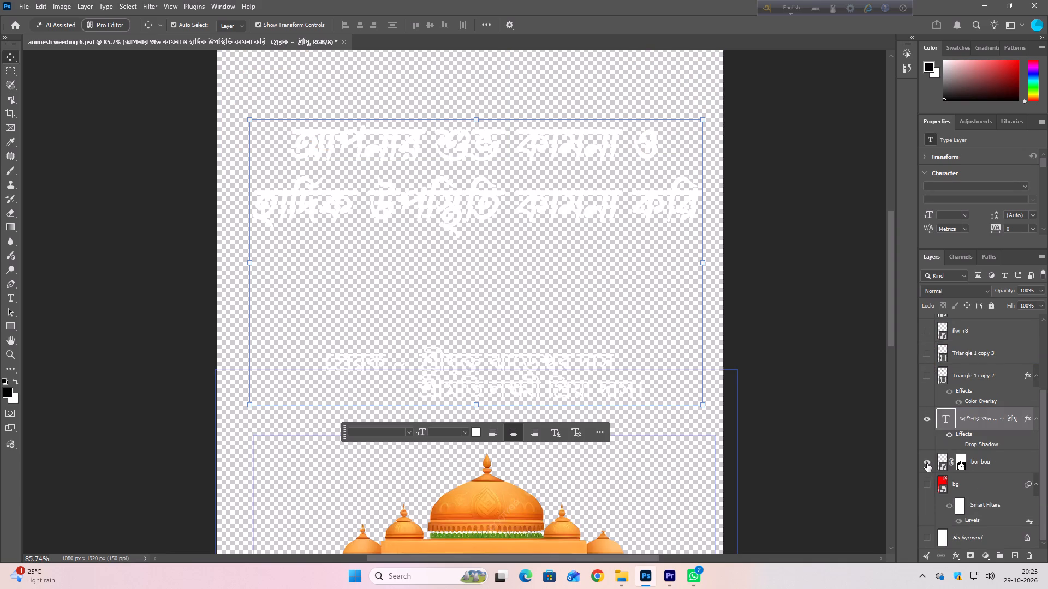
left_click(927, 464)
scroll(948, 476, "down", 5)
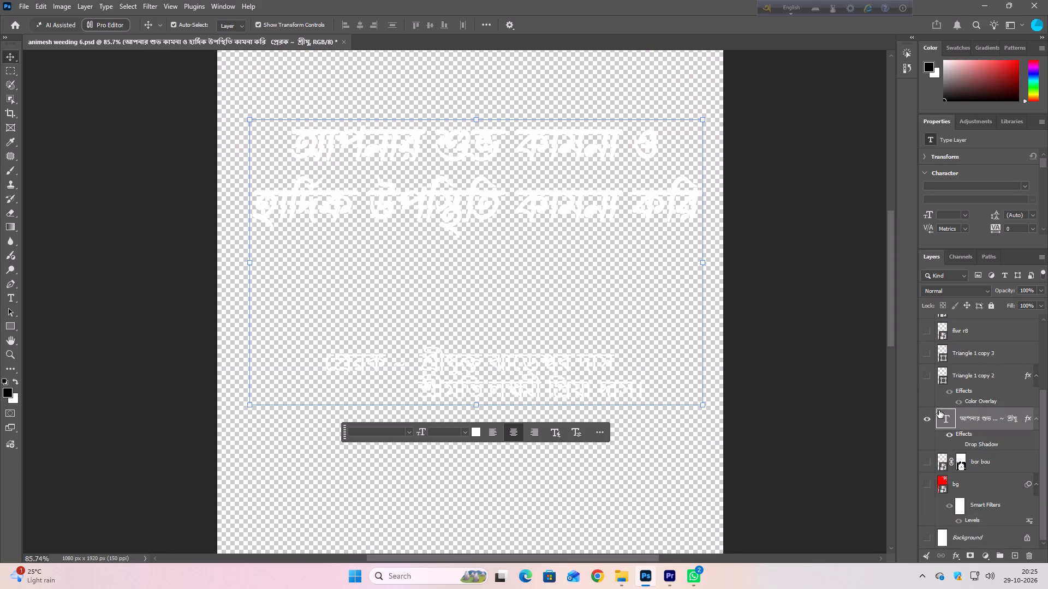
left_click(925, 379)
left_click(925, 379)
left_click(924, 356)
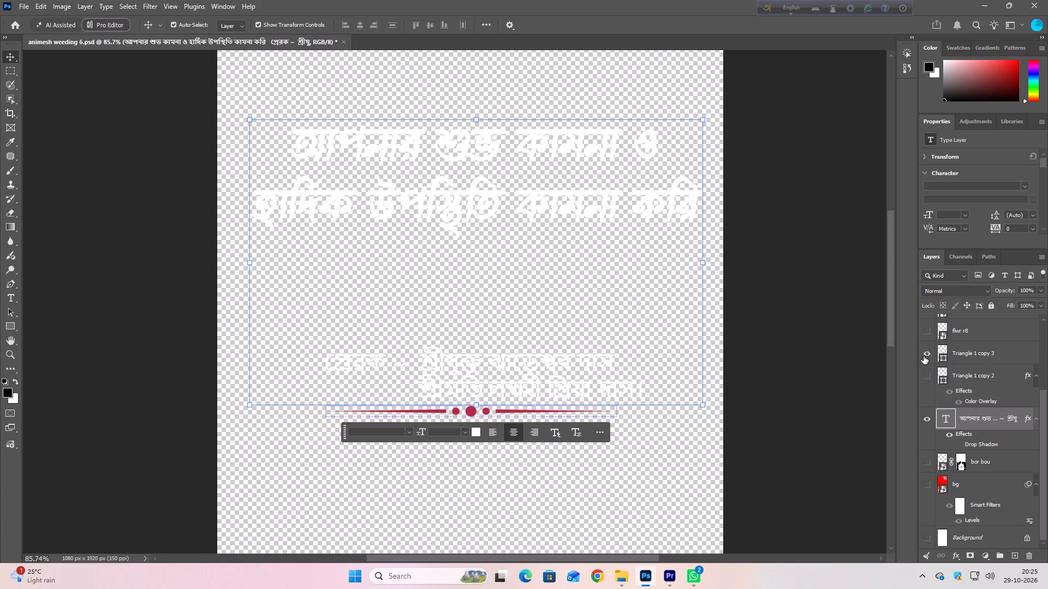
left_click(924, 356)
left_click(928, 333)
left_click(928, 333)
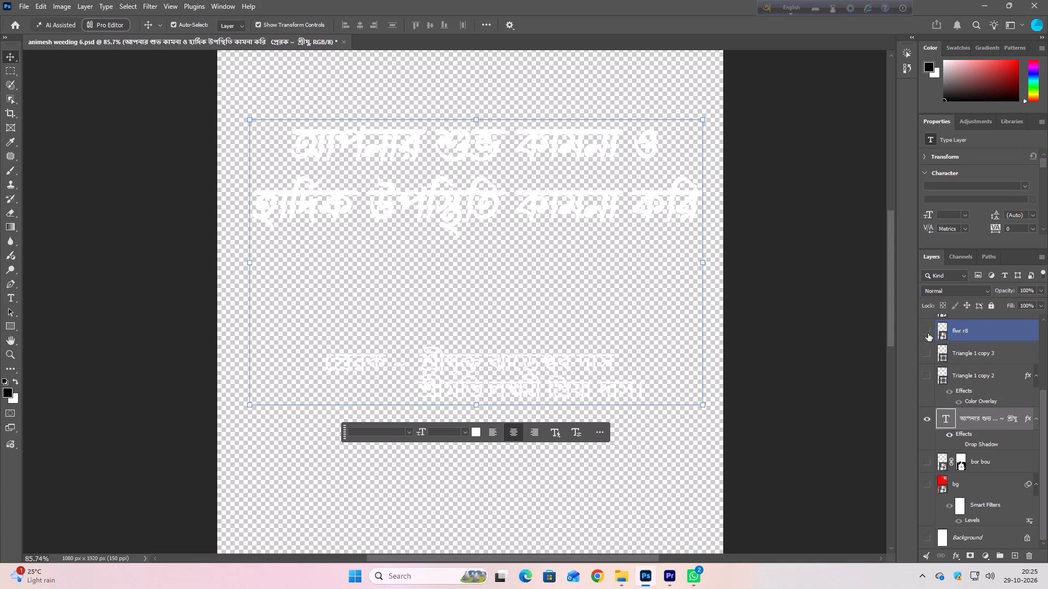
left_click(927, 331)
left_click(927, 331)
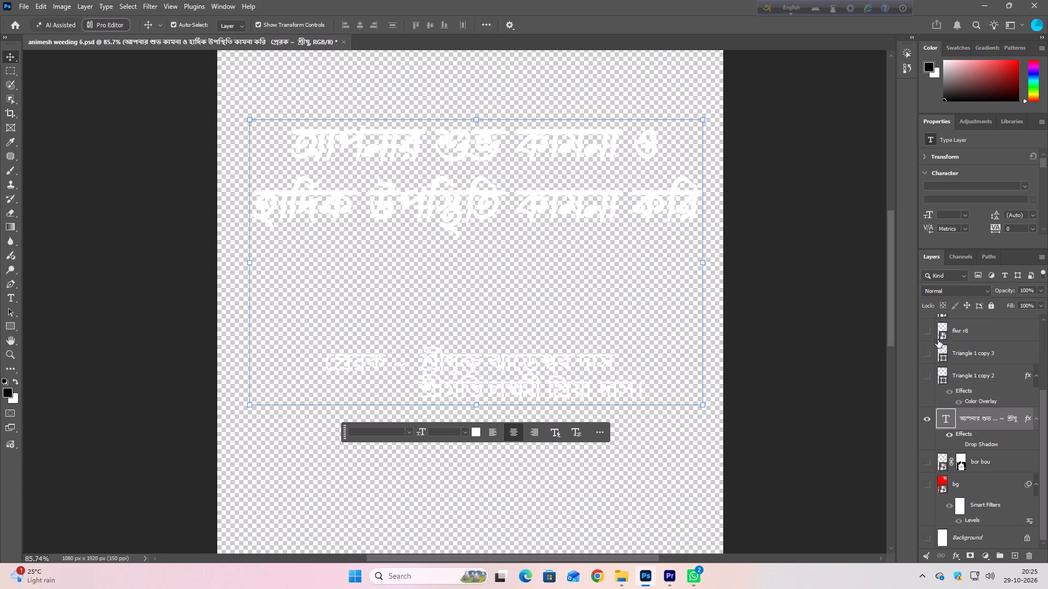
Briefly show and hide the two flwr layers above Triangle 1 copy 3 to identify the artwork they contain.
scroll(948, 347, "up", 3)
scroll(938, 393, "up", 3)
left_click(927, 438)
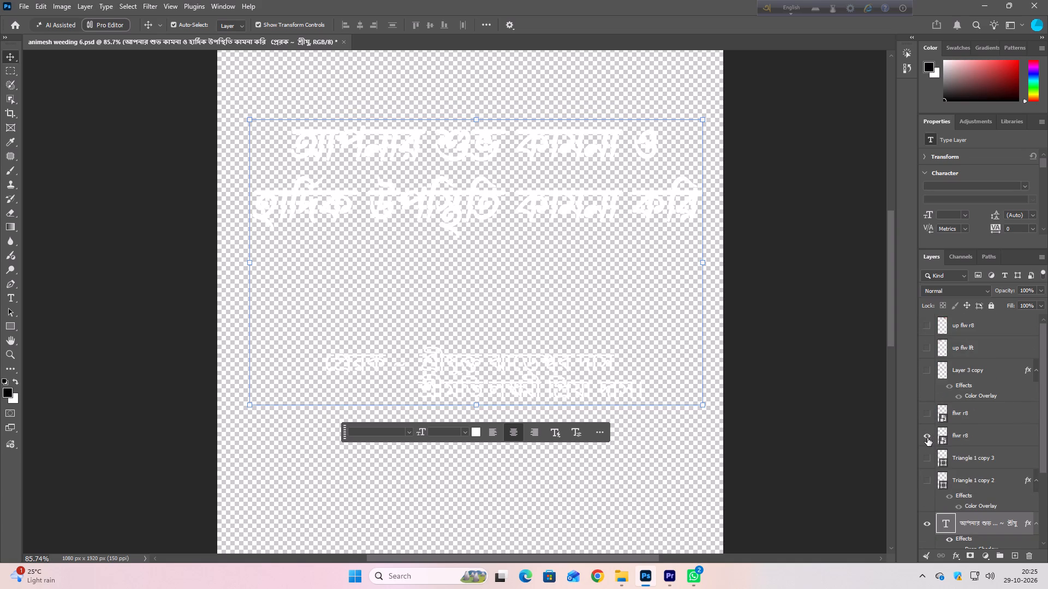
left_click(927, 438)
left_click(928, 419)
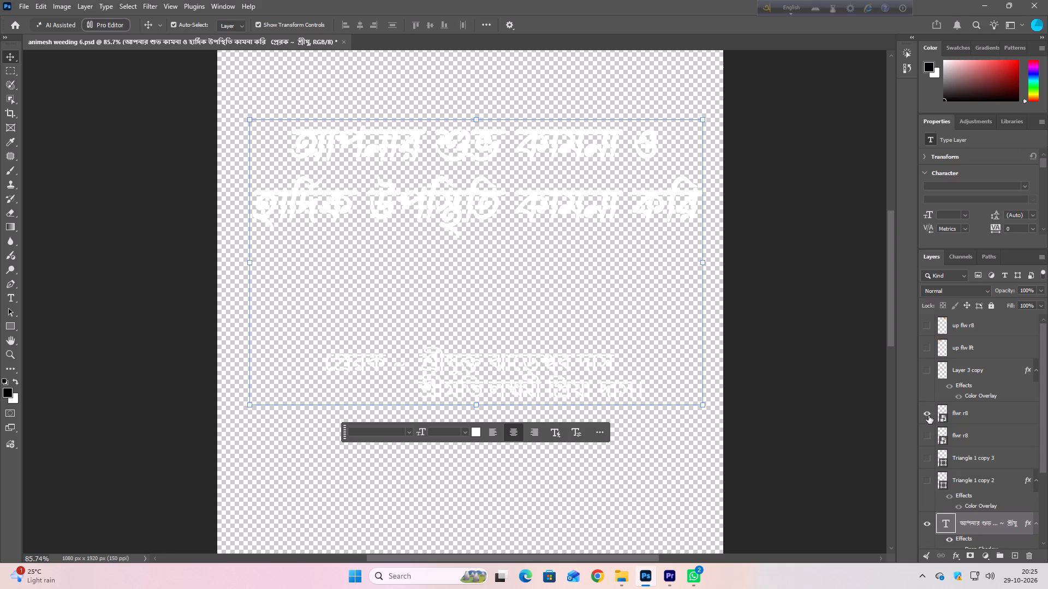
left_click(928, 416)
Show the Layer 3 copy ornament and move the Bengali text block slightly up, centred horizontally on the canvas around the ornament.
scroll(521, 345, "down", 5, "alt")
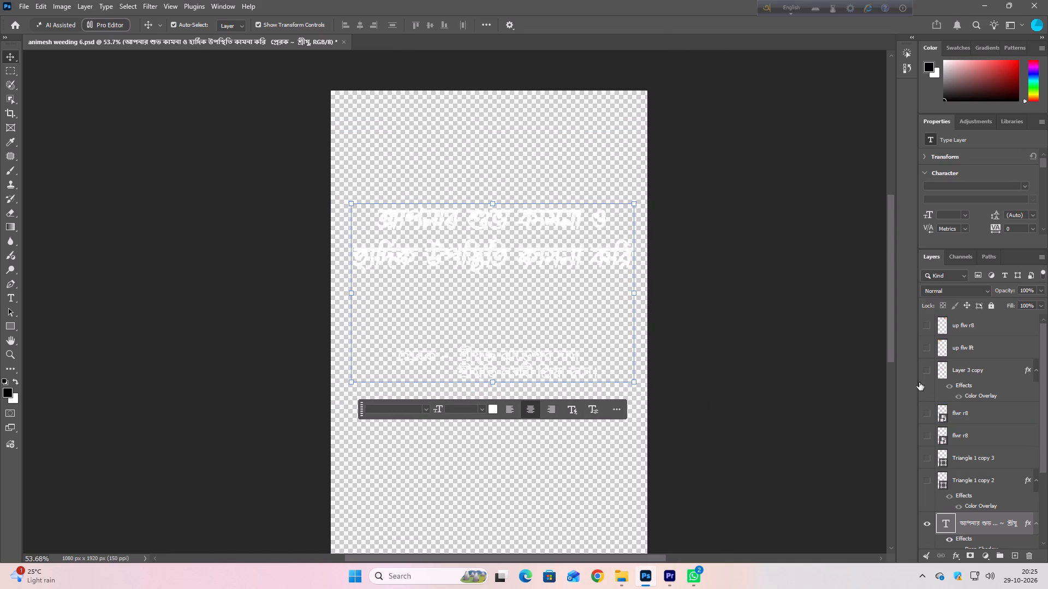
left_click(925, 372)
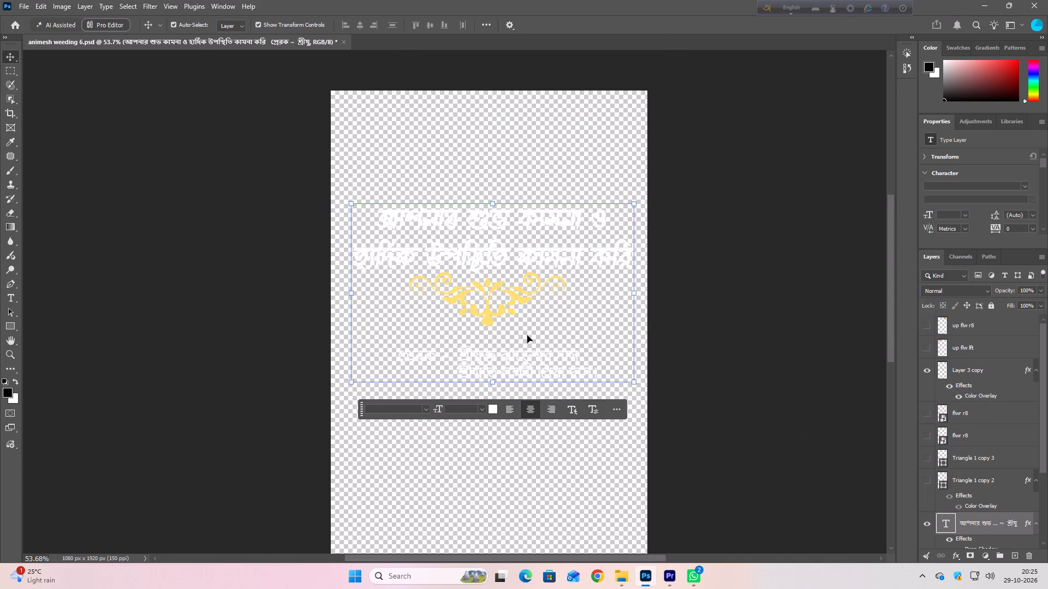
left_click(498, 365)
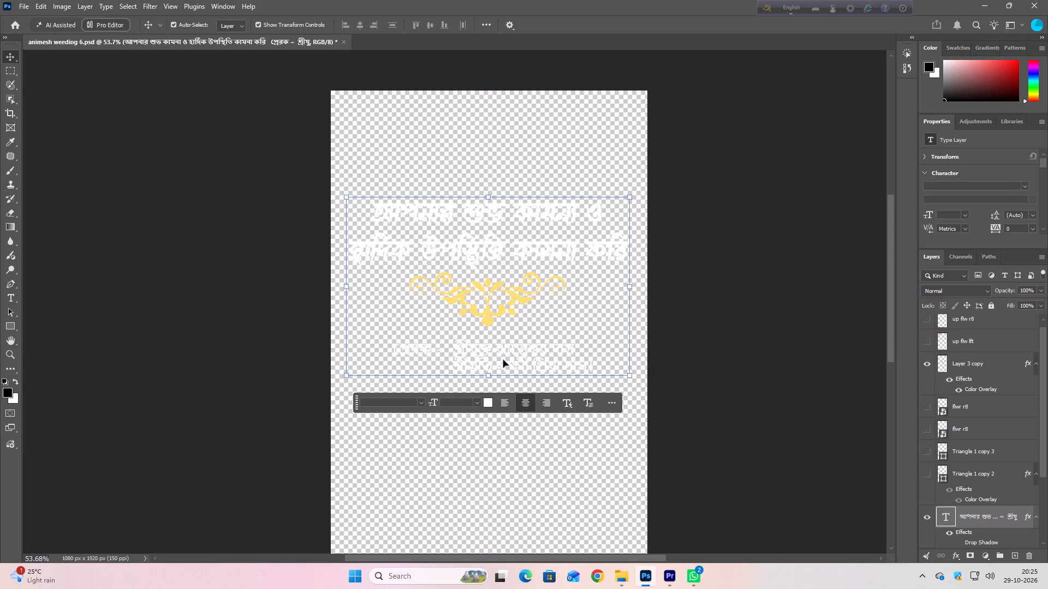
Save a PNG copy of the text and ornament in the SSSS folder, overwriting D, with the large file size option.
key("ctrl+alt+s")
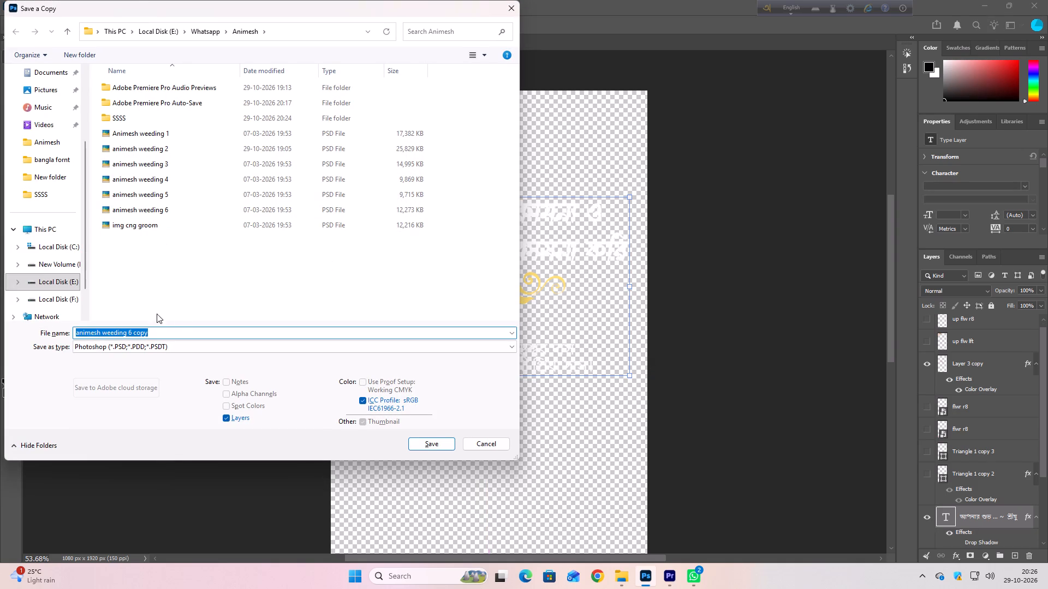
double_click(143, 120)
left_click(163, 349)
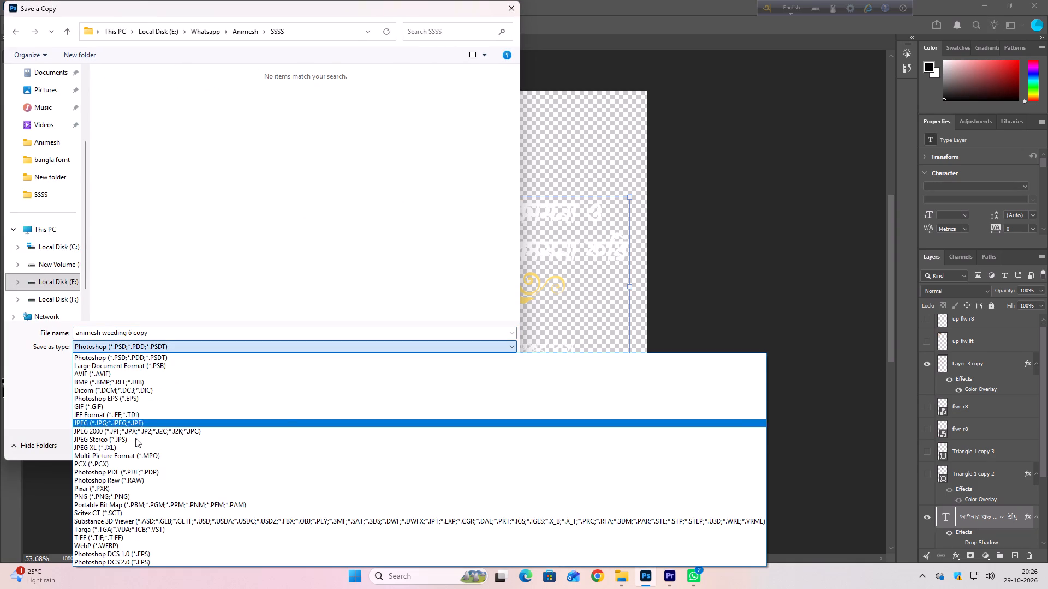
left_click(137, 495)
left_click(298, 164)
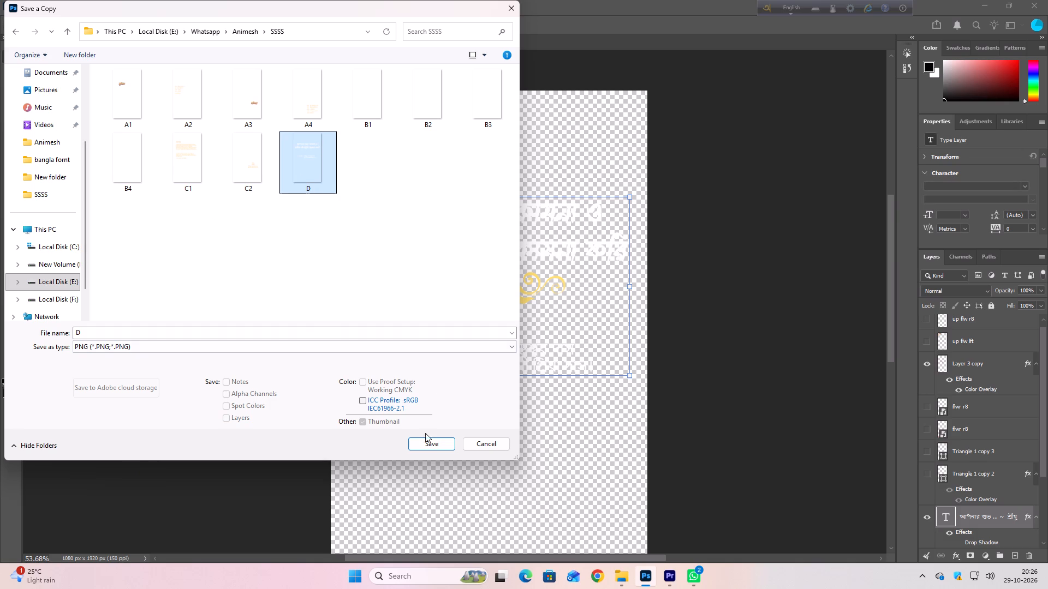
left_click(426, 446)
left_click(549, 293)
left_click(549, 289)
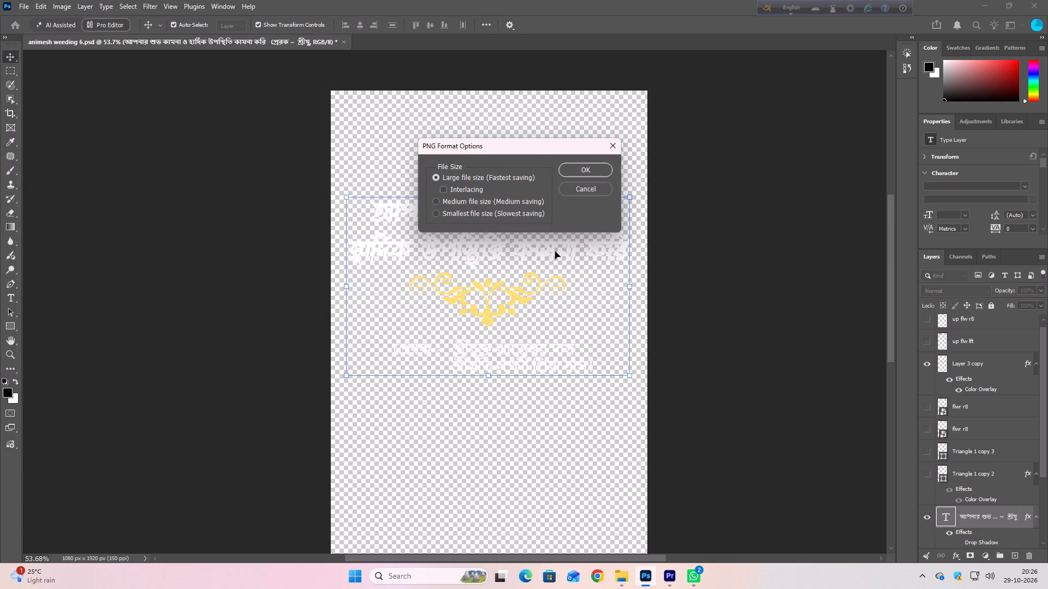
left_click(588, 171)
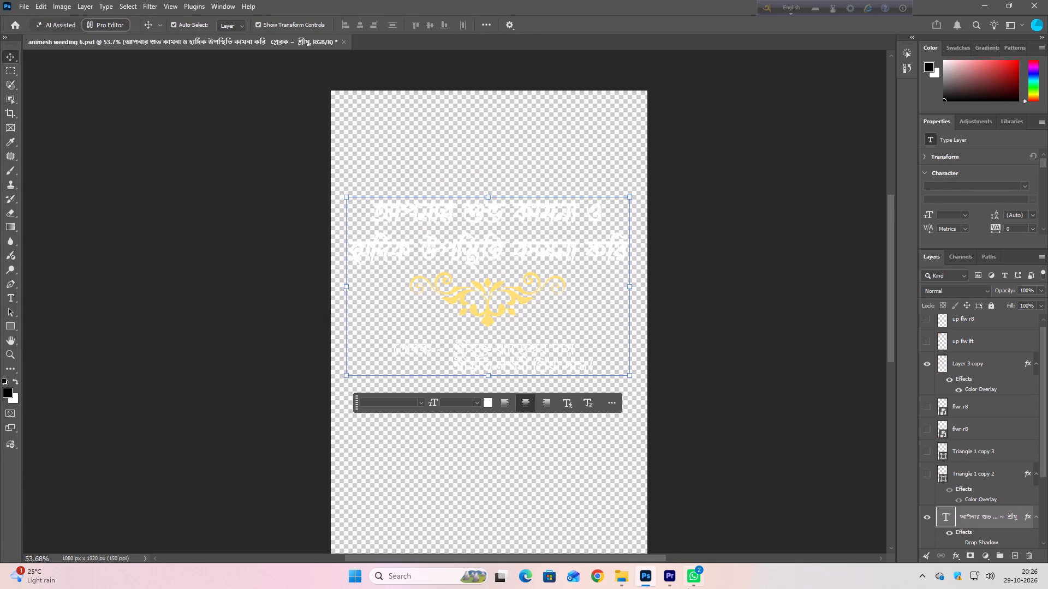
Switch to Premiere and return to the animesh weeding 6 sequence.
left_click(672, 580)
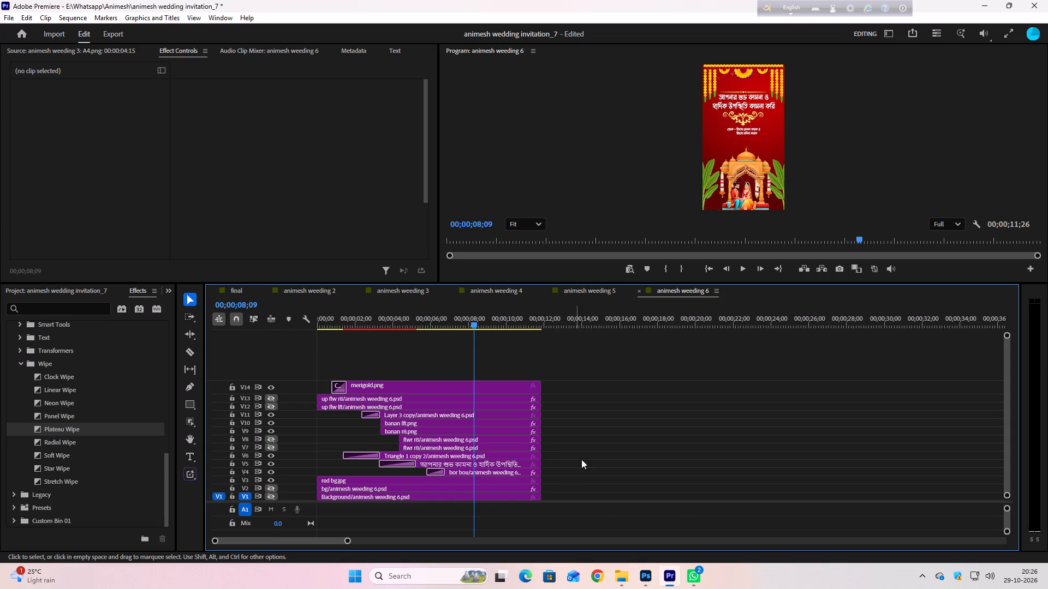
Scrub the animesh weeding 6 sequence in Premiere and toggle track V11 off and on to check the ornament below the greeting.
left_click_drag(475, 322, 387, 334)
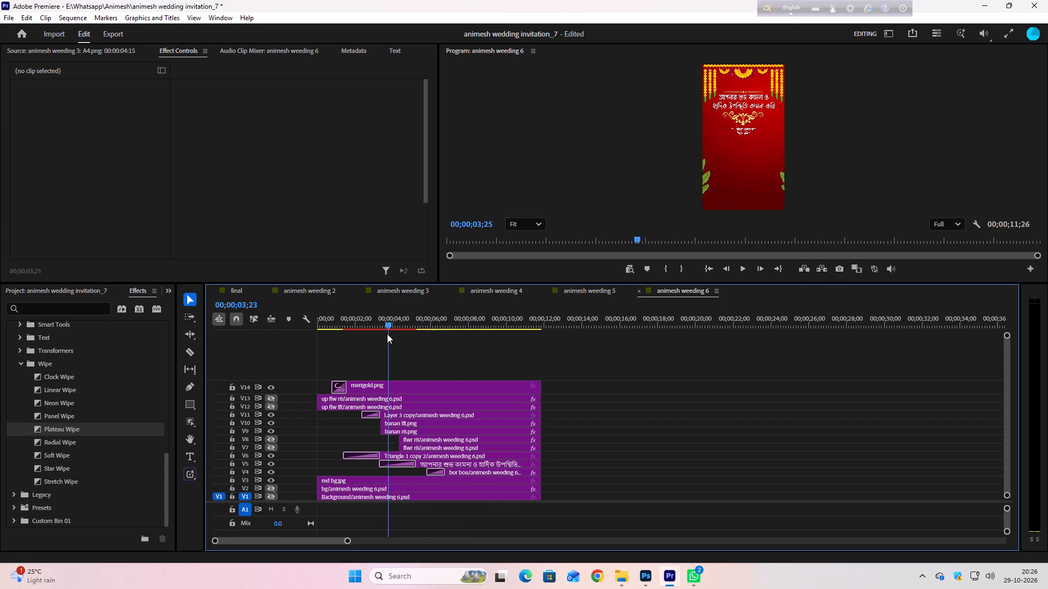
left_click_drag(387, 334, 366, 340)
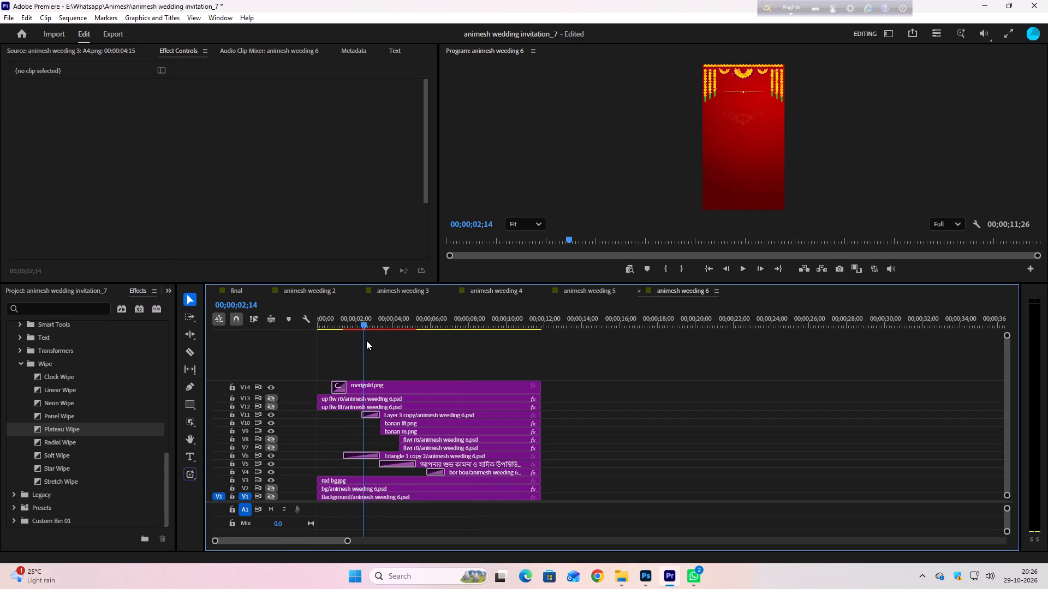
left_click_drag(366, 340, 394, 339)
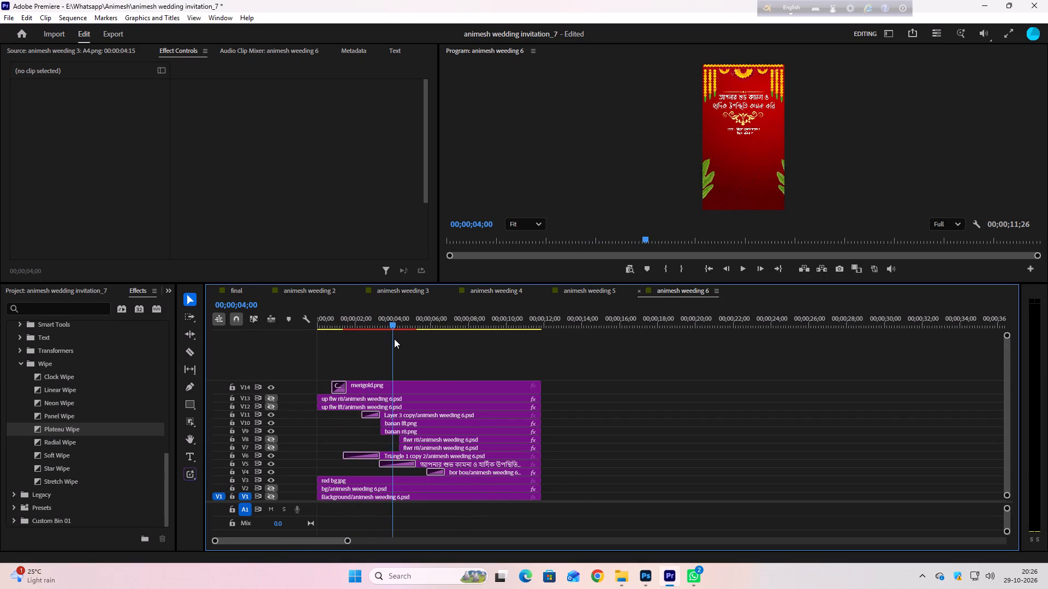
left_click_drag(394, 339, 398, 339)
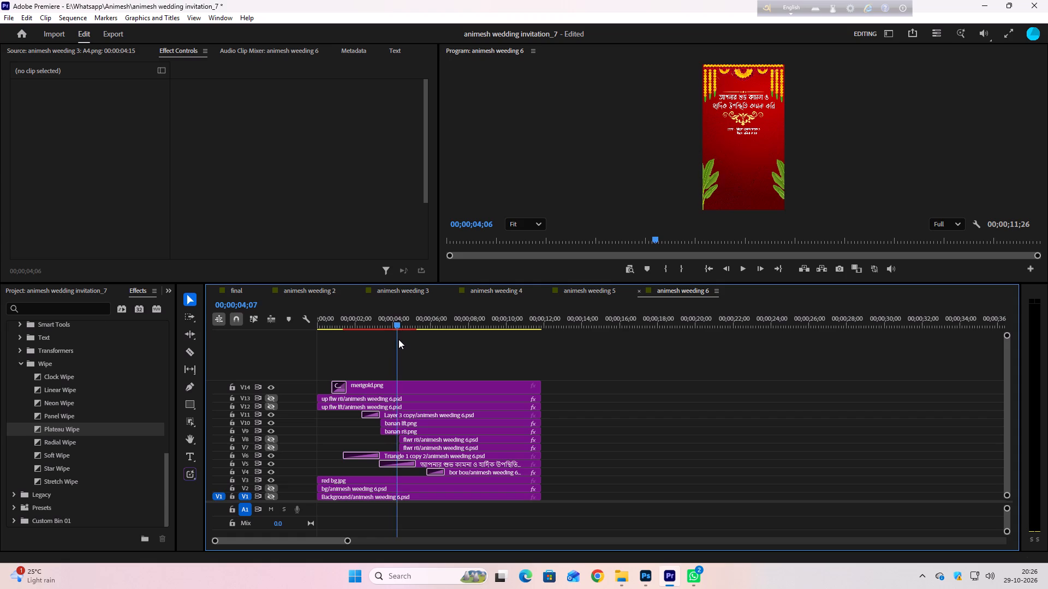
left_click_drag(398, 339, 382, 341)
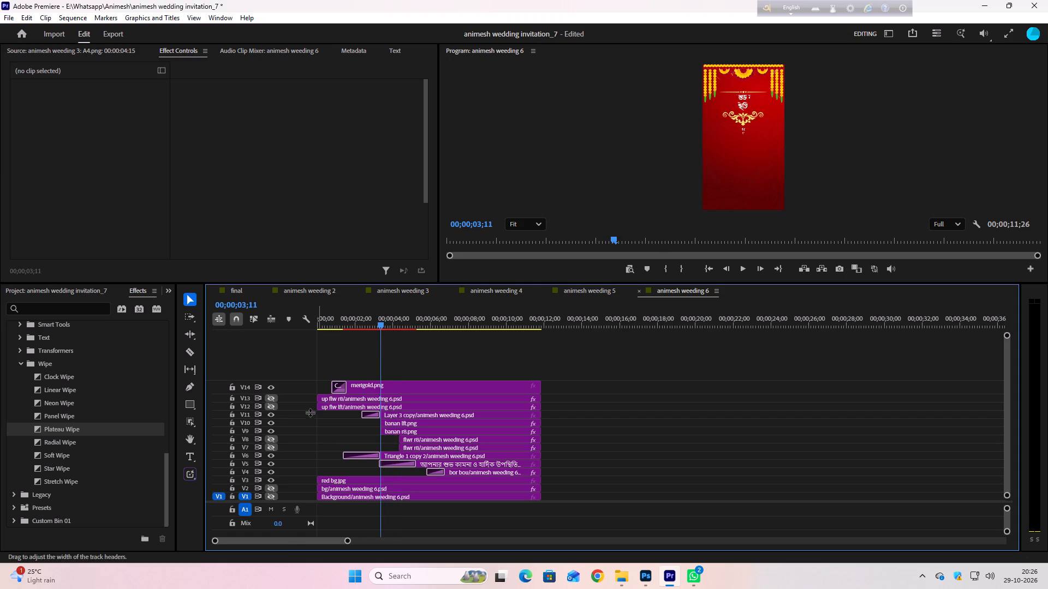
left_click(270, 417)
left_click(270, 417)
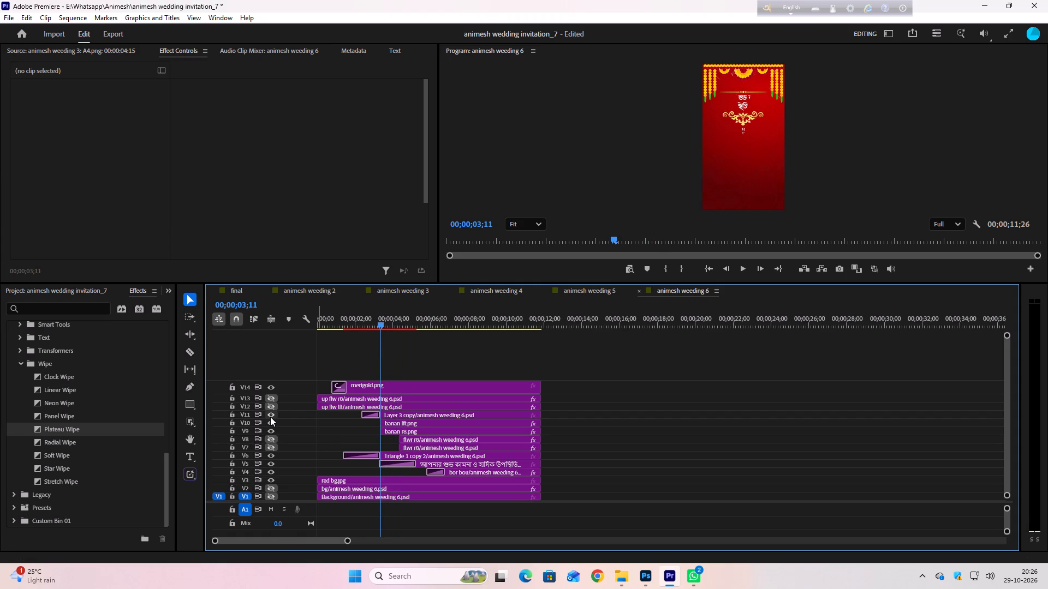
Switch to Photoshop and hide the Layer 3 copy ornament so only the text sits on transparency.
left_click(646, 573)
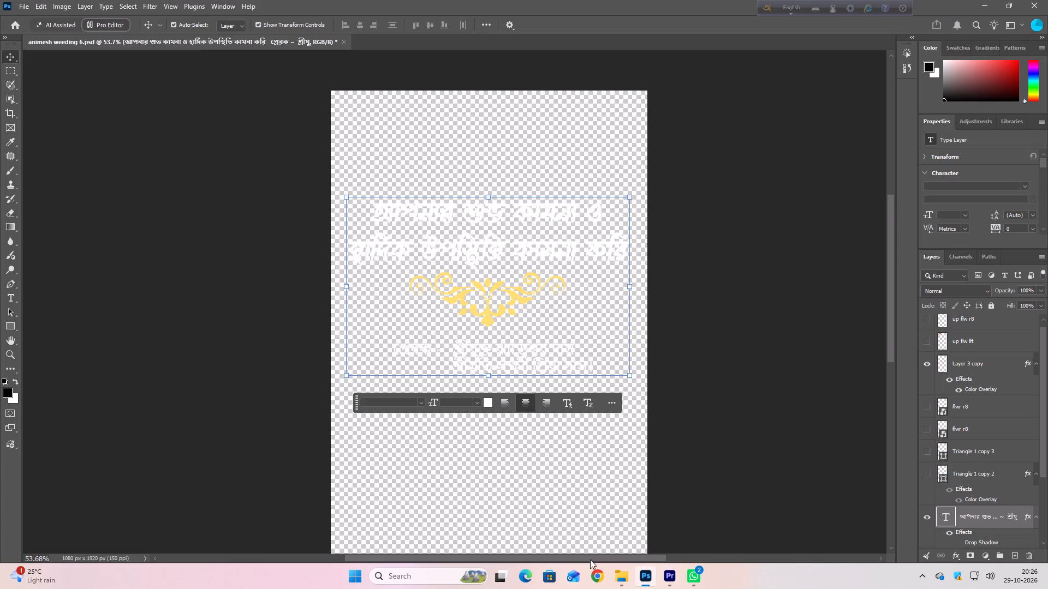
left_click(925, 362)
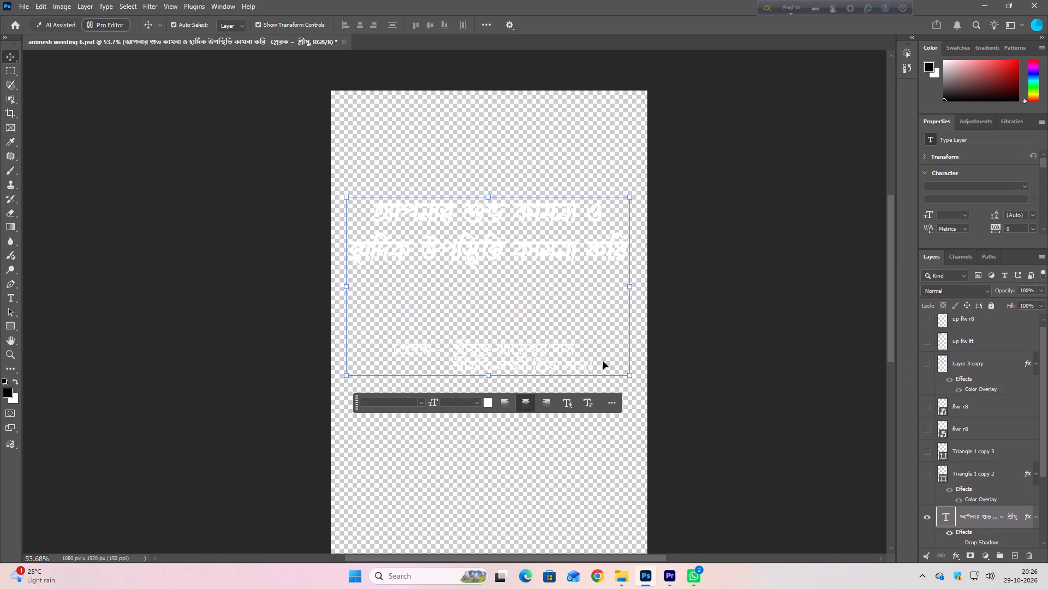
Save a copy of the text as a PNG in the SSSS folder, replacing the existing D file.
key("ctrl+alt+s")
left_click(168, 342)
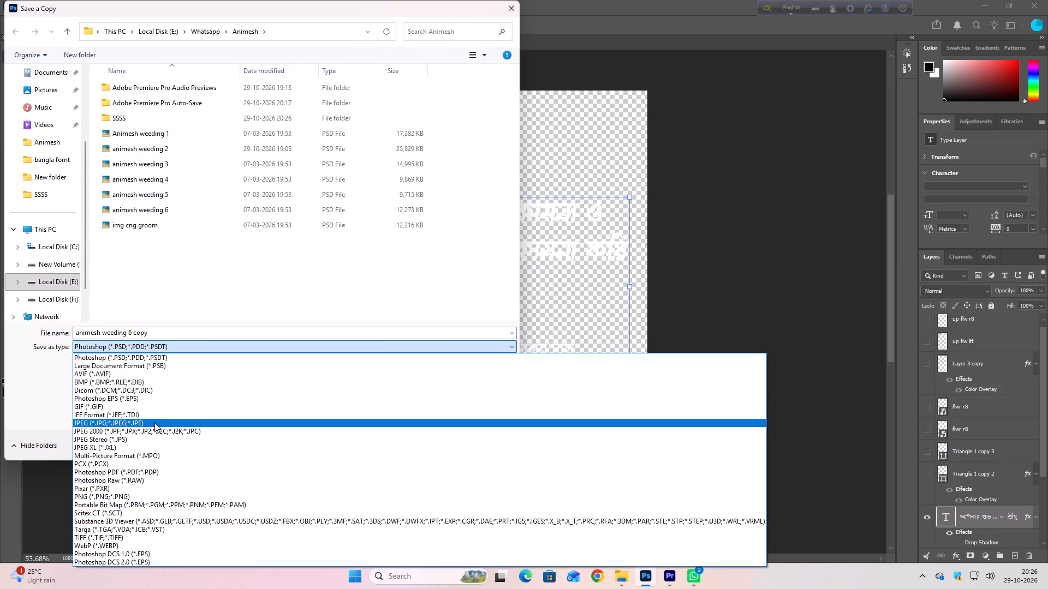
left_click(138, 497)
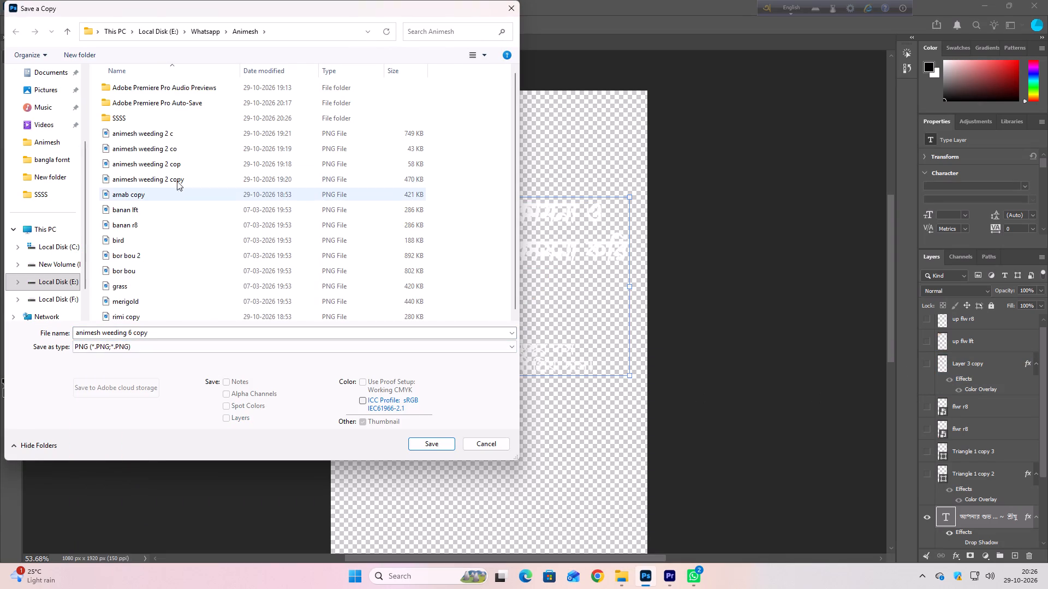
double_click(147, 120)
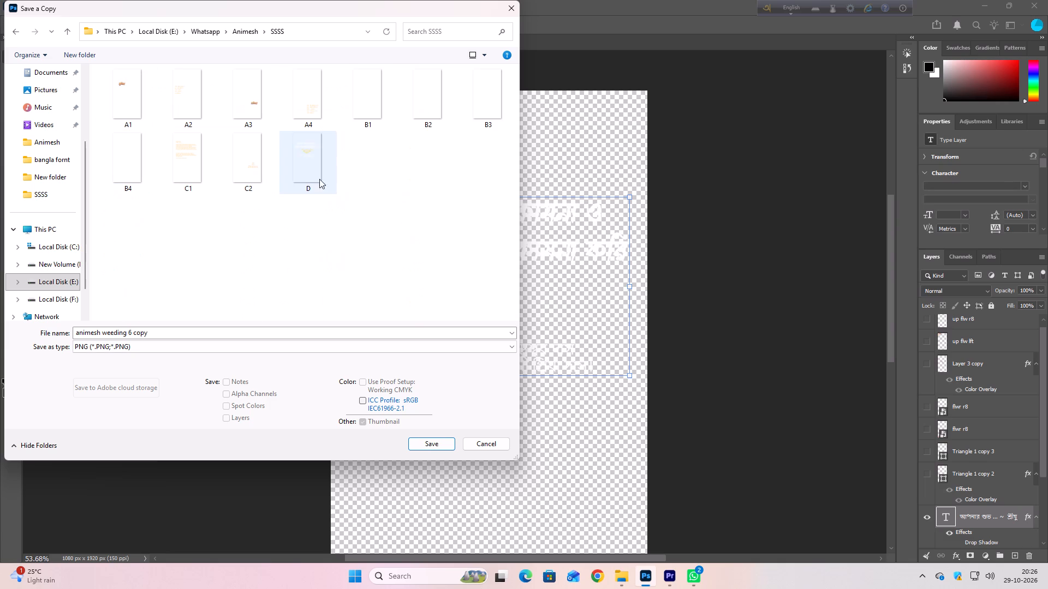
left_click(297, 171)
left_click(437, 442)
left_click(548, 298)
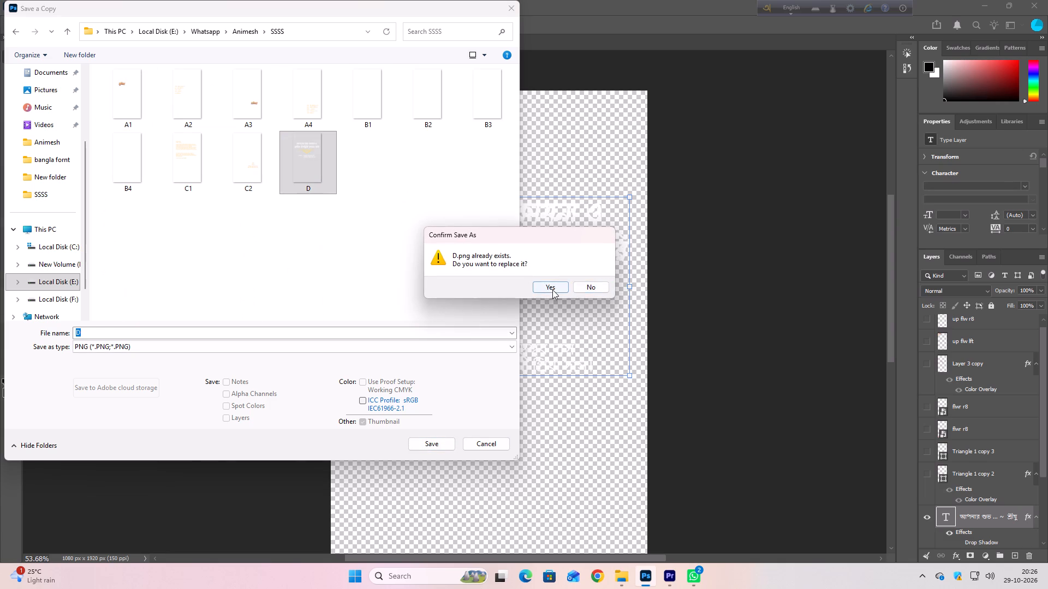
left_click(552, 290)
left_click(593, 174)
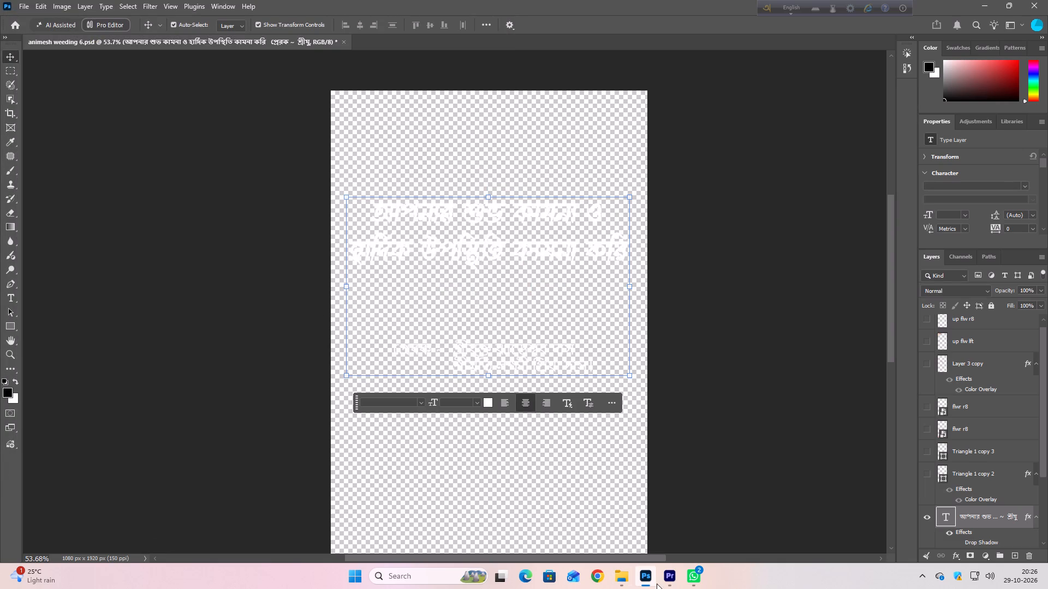
Switch to Premiere, identify the greeting text on track V5, and move its clip clear of the other clips, past their end.
left_click(663, 580)
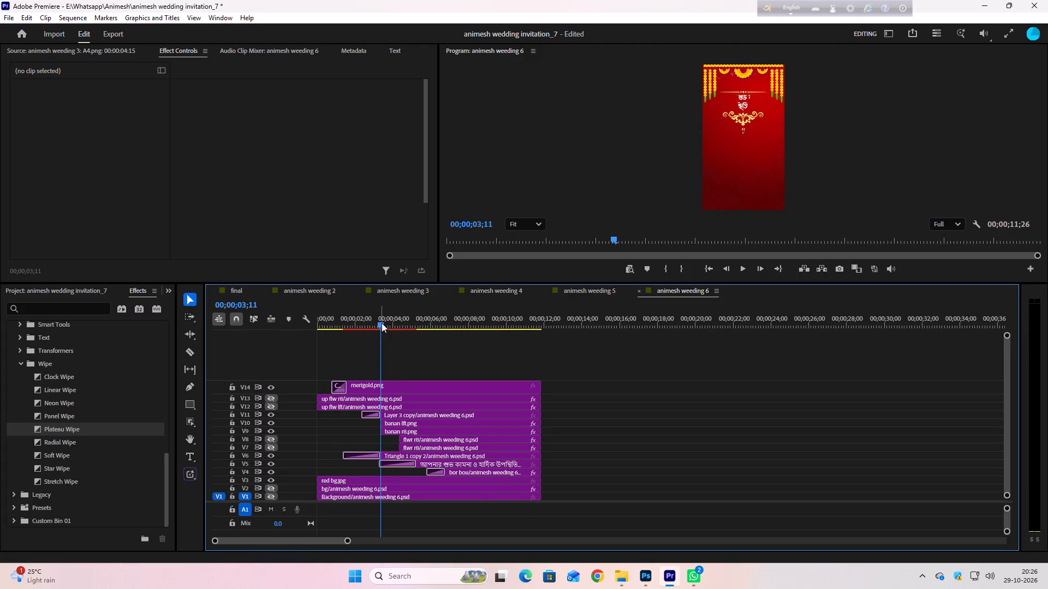
left_click_drag(382, 323, 386, 323)
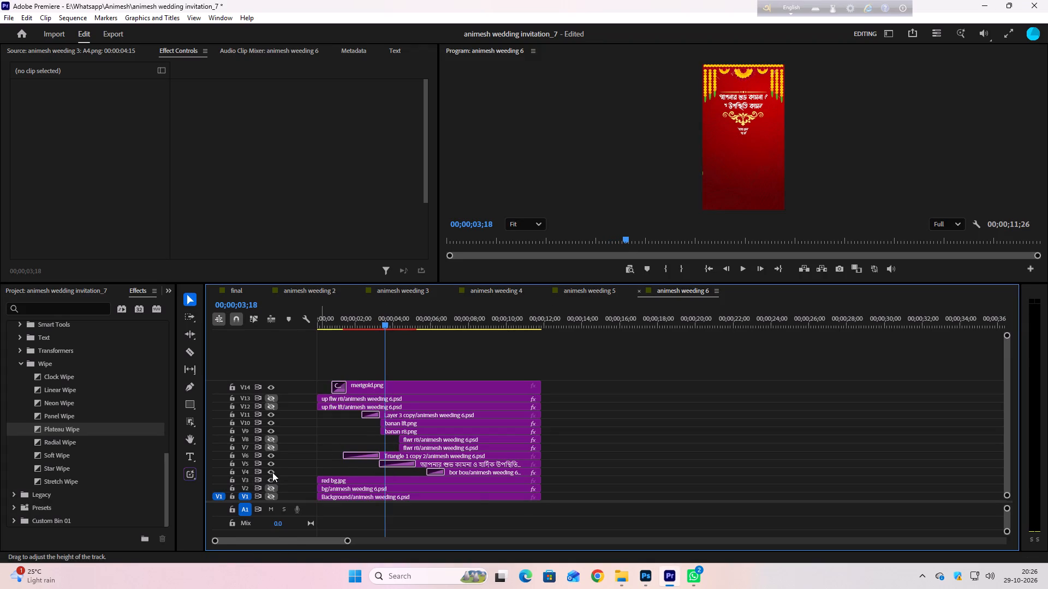
left_click(269, 464)
left_click(269, 464)
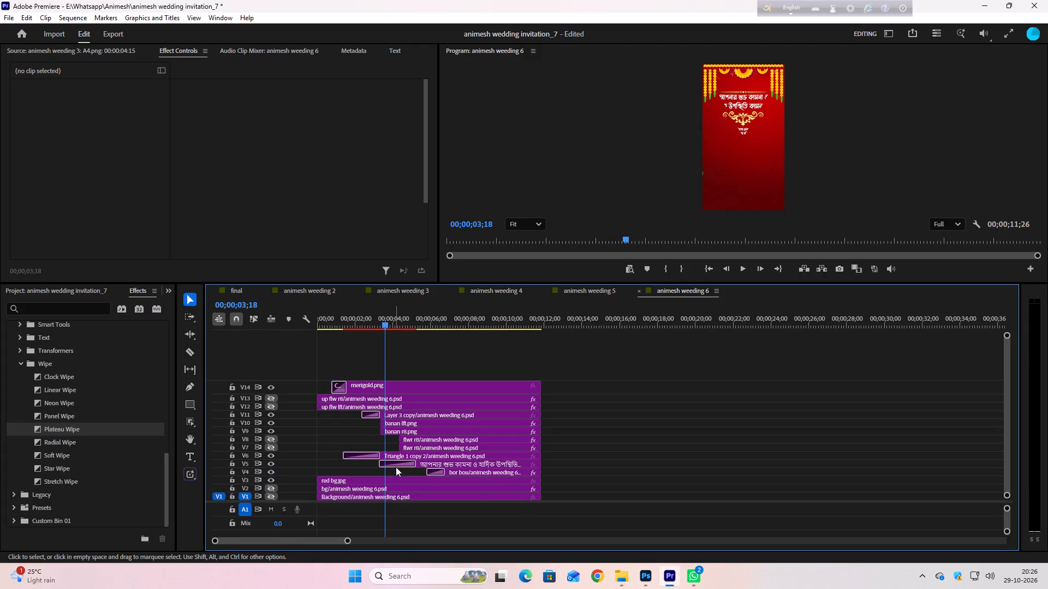
left_click(426, 465)
left_click_drag(445, 464, 467, 463)
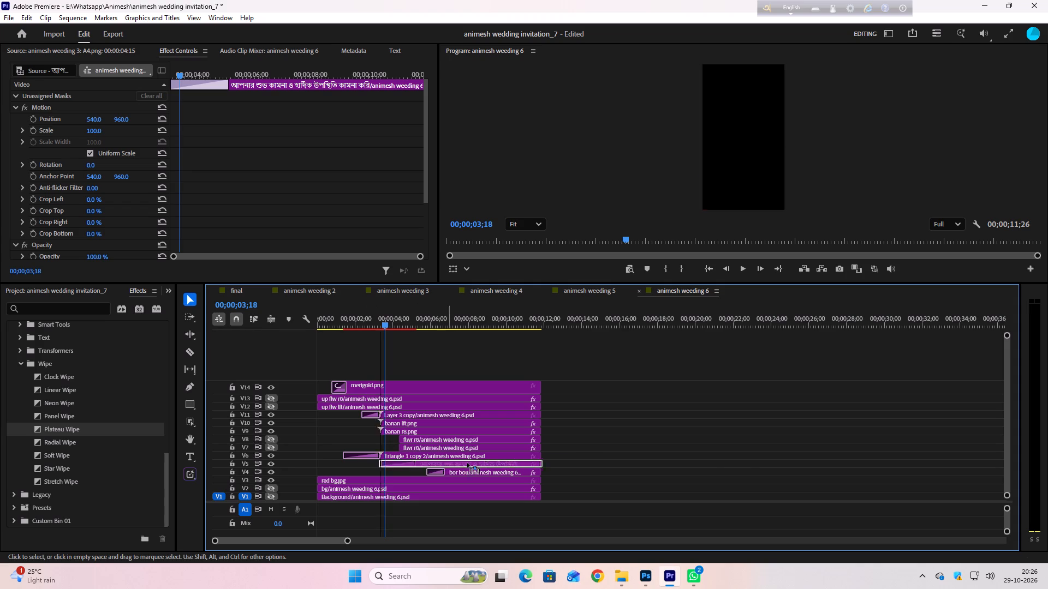
left_click_drag(467, 463, 654, 467)
Bring the D PNG from the SSSS folder into the animesh weeding 6 timeline, after the moved greeting clip.
left_click(624, 575)
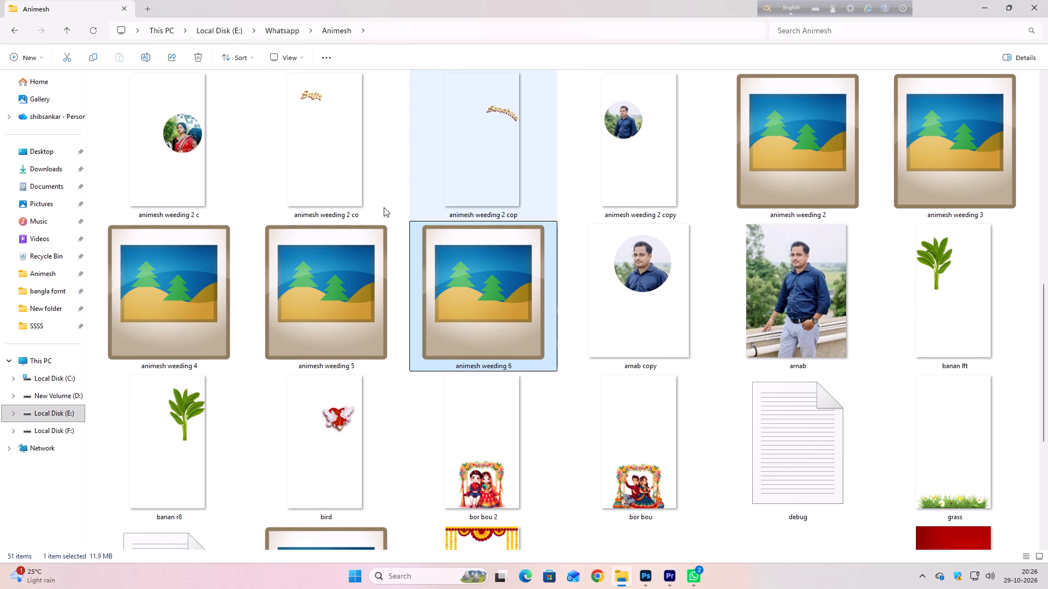
scroll(390, 261, "up", 4)
double_click(492, 181)
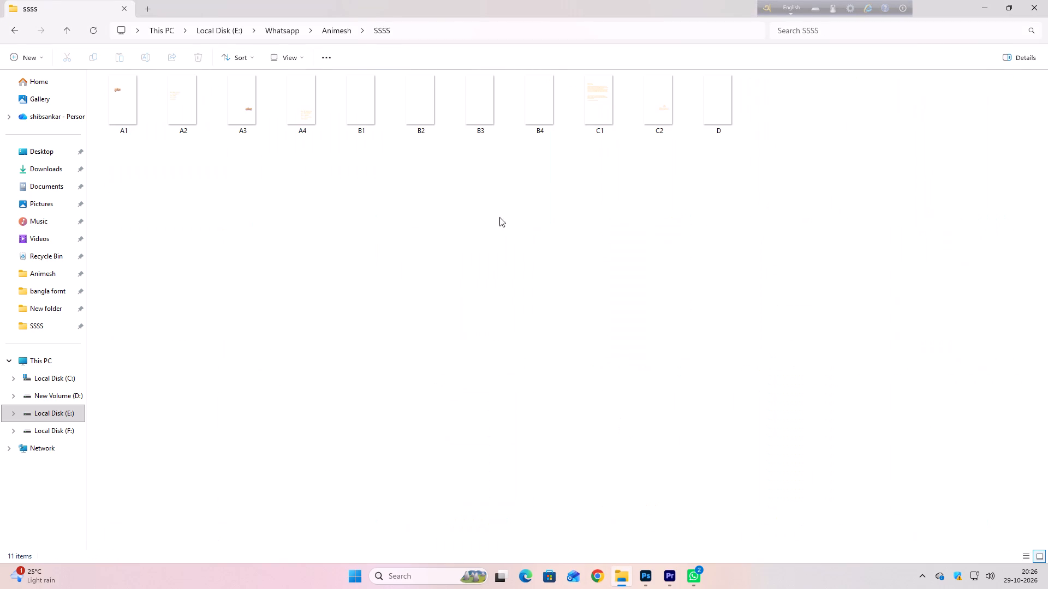
left_click(730, 109)
left_click_drag(719, 99, 654, 588)
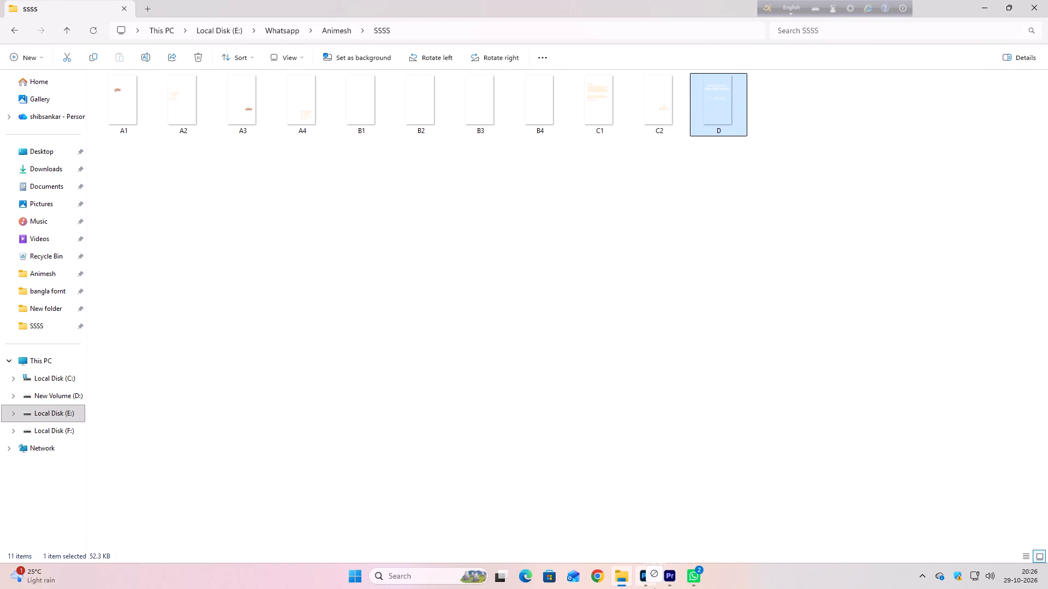
left_click_drag(654, 588, 665, 575)
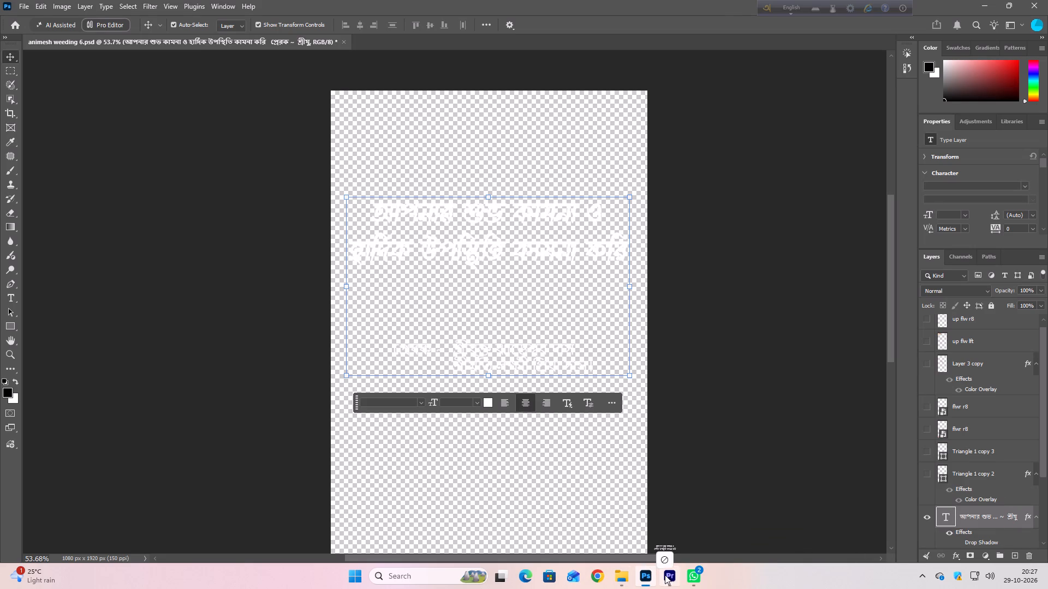
left_click_drag(665, 575, 681, 576)
left_click(649, 574)
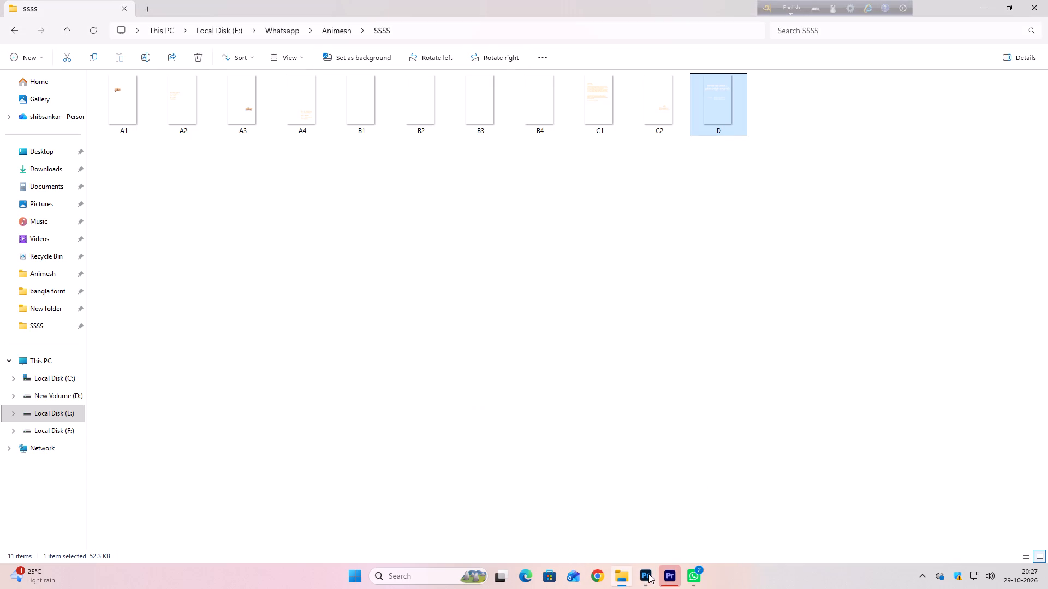
left_click_drag(716, 100, 666, 588)
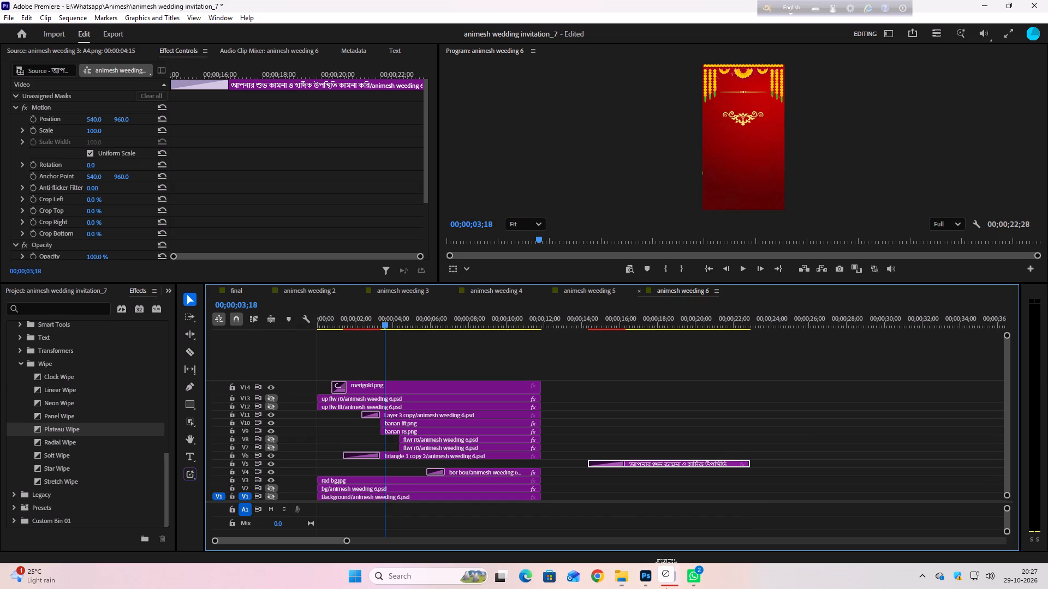
left_click_drag(666, 588, 784, 470)
Match D.png to the old greeting clip's length, and place it in the vacated spot on track V5.
left_click_drag(814, 473, 619, 454)
left_click_drag(681, 455, 749, 454)
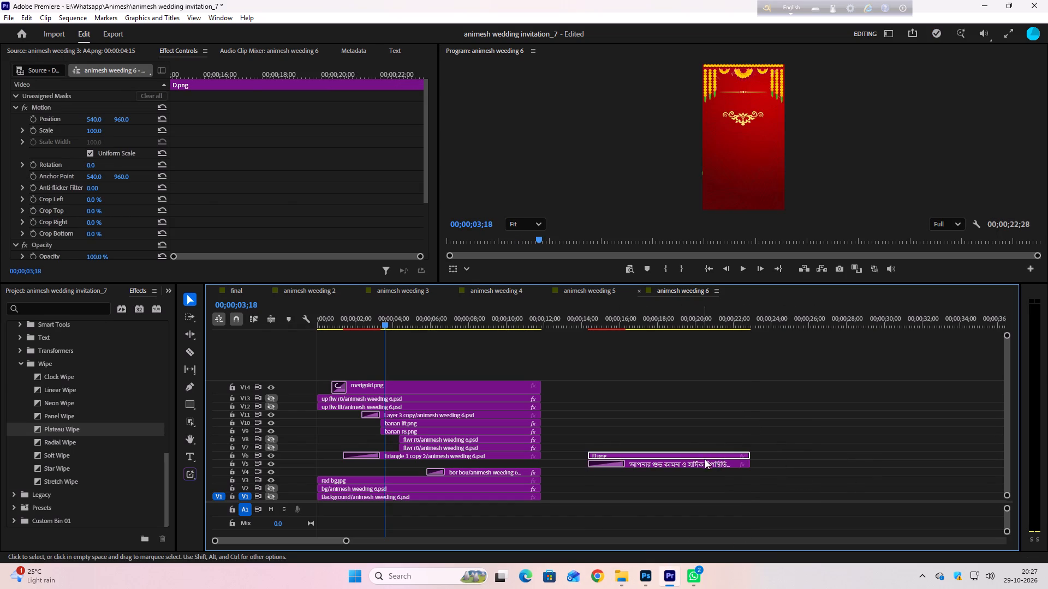
left_click_drag(677, 457, 466, 460)
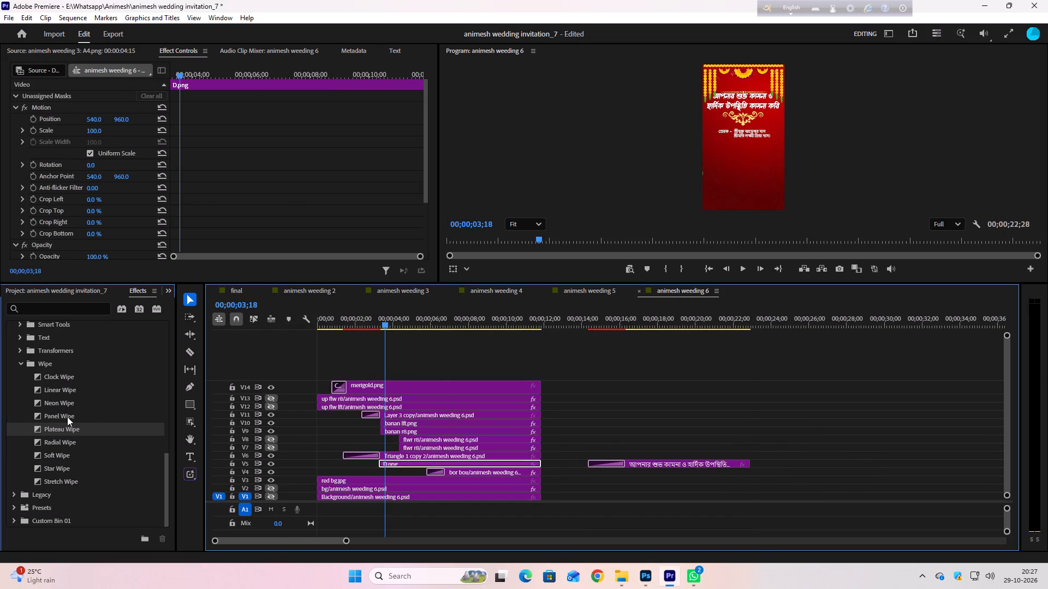
Add a Panel Wipe to the start of D.png and lengthen the transition.
left_click(67, 417)
left_click_drag(63, 414, 385, 466)
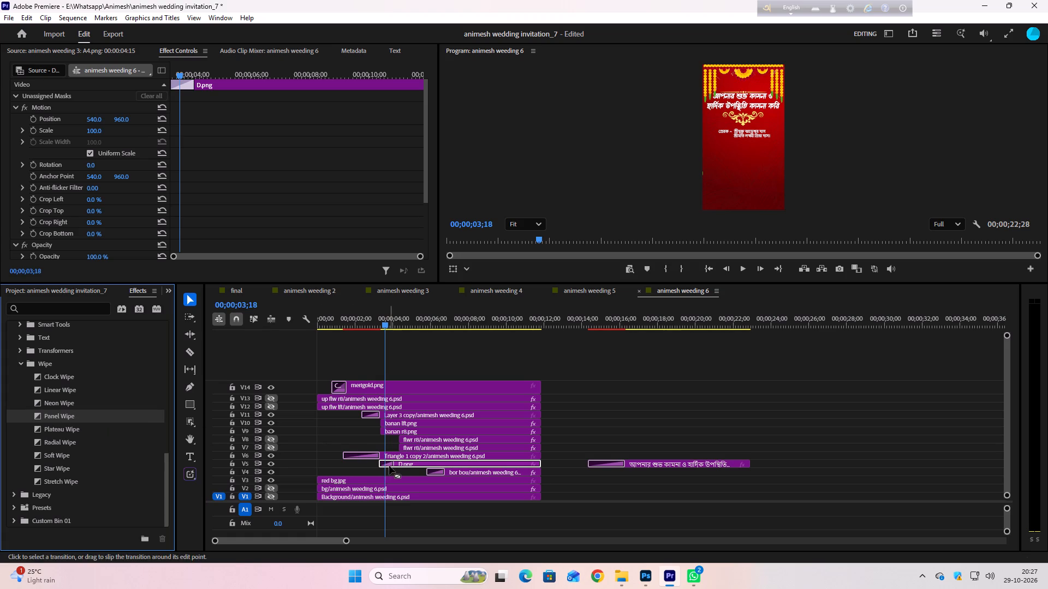
left_click_drag(394, 464, 399, 465)
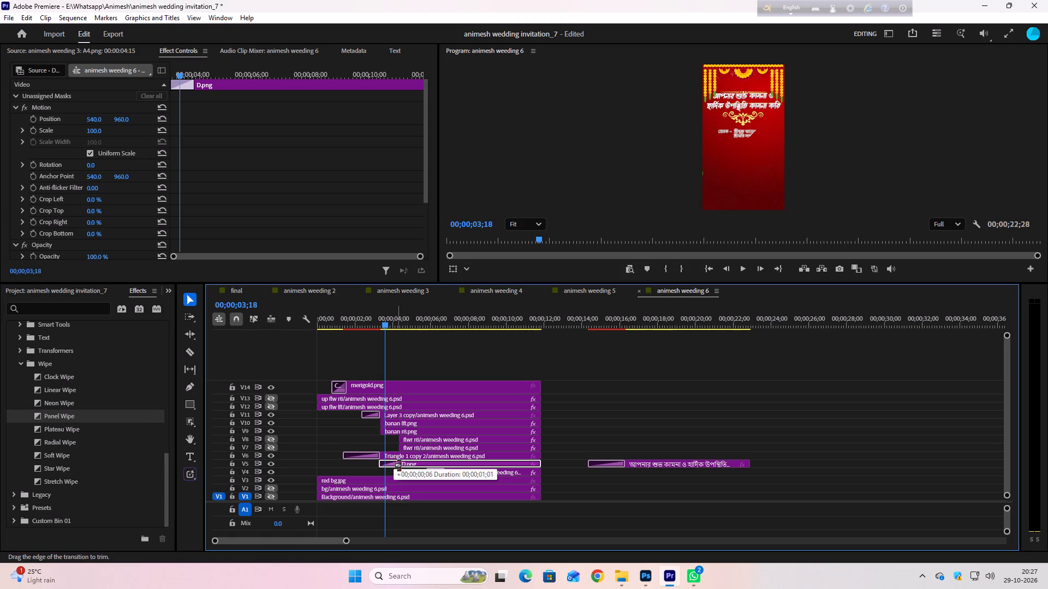
left_click_drag(399, 465, 412, 465)
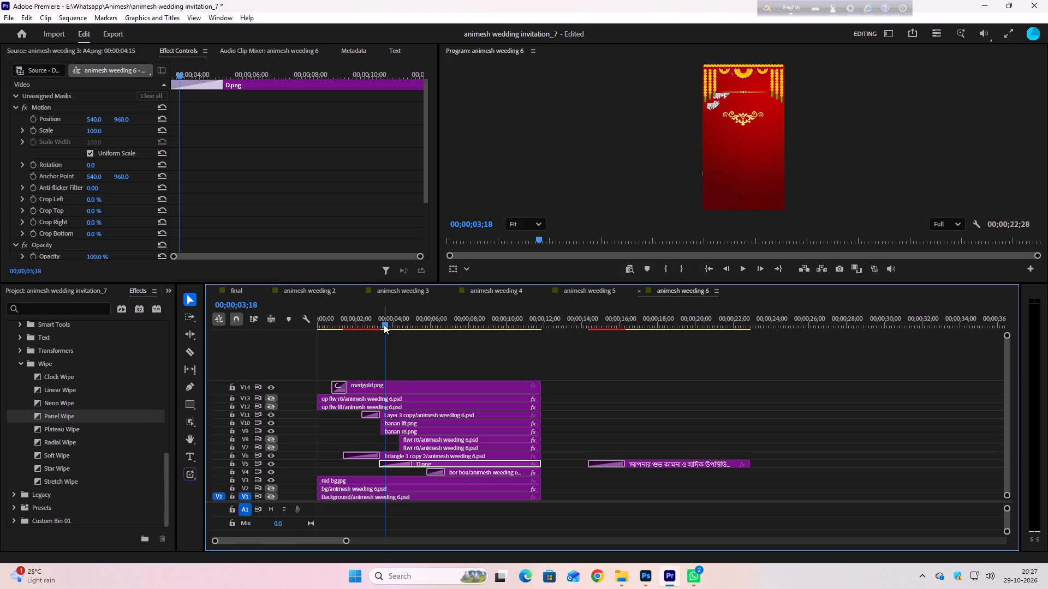
Play the sequence from near its start to check the greeting's wipe-in.
left_click_drag(384, 324, 337, 331)
key("space")
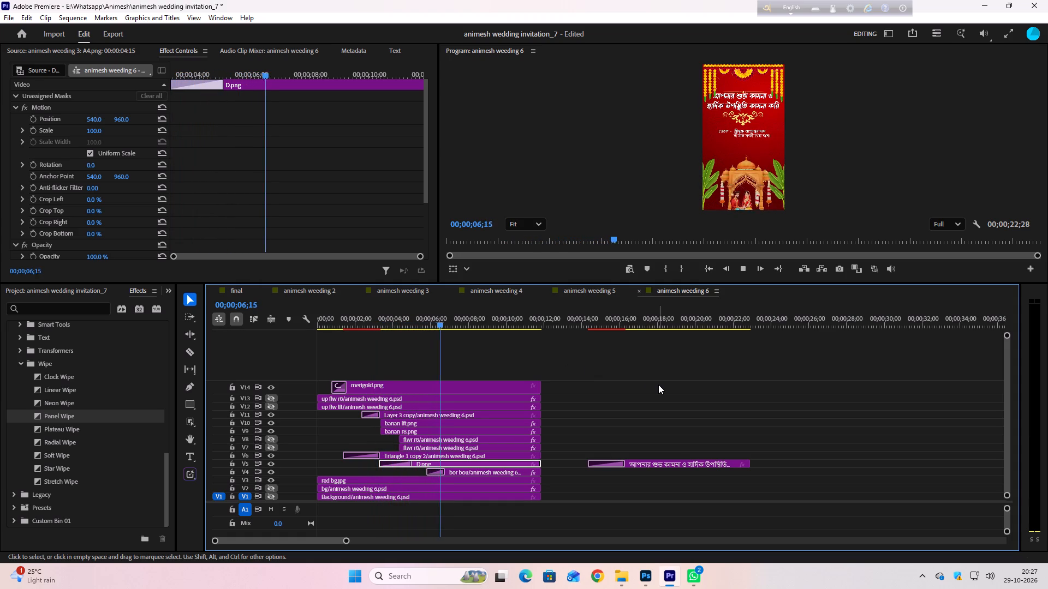
key("space")
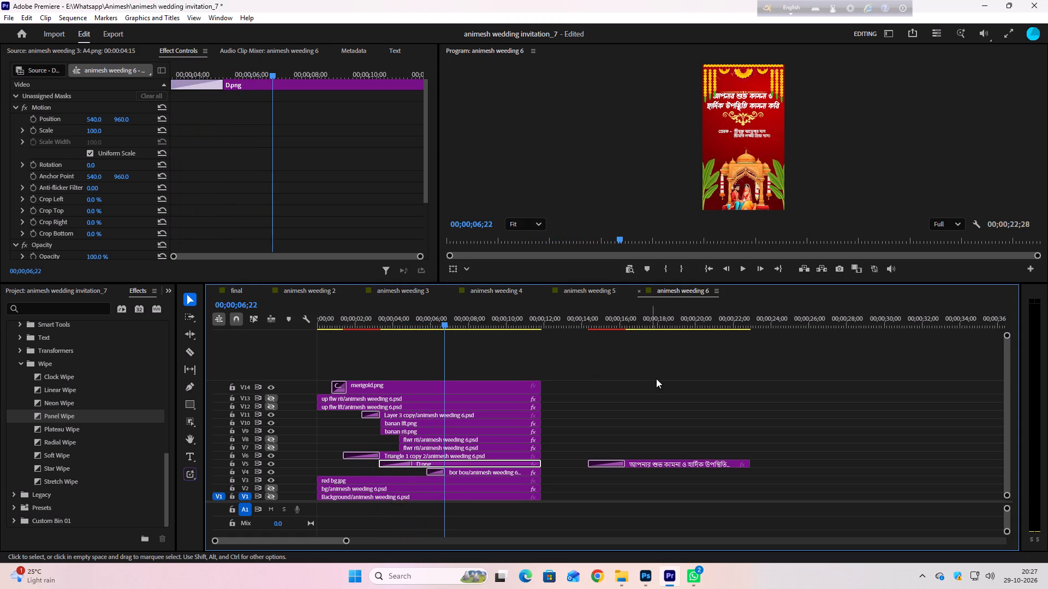
Lock video tracks V6 through V14, leaving D.png's track V5 unlocked.
left_click(442, 464)
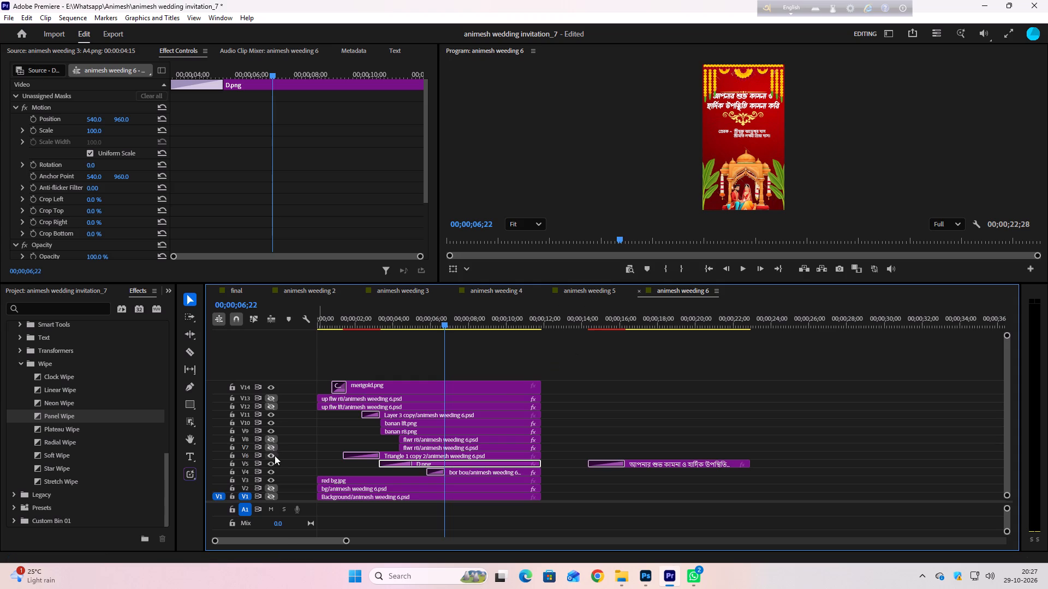
left_click(229, 462)
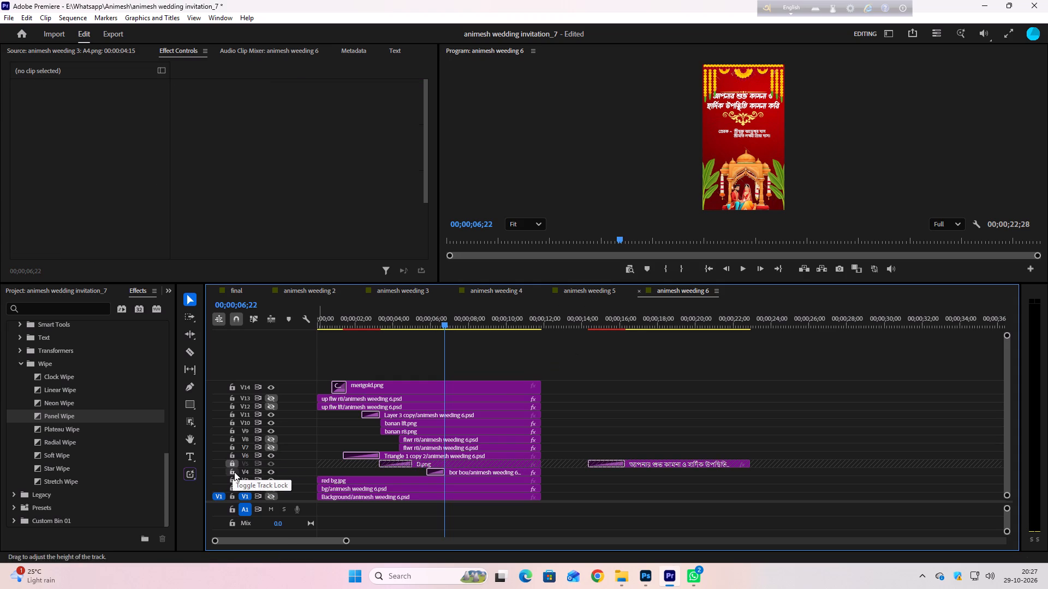
left_click(233, 467)
left_click(232, 456)
left_click(231, 447)
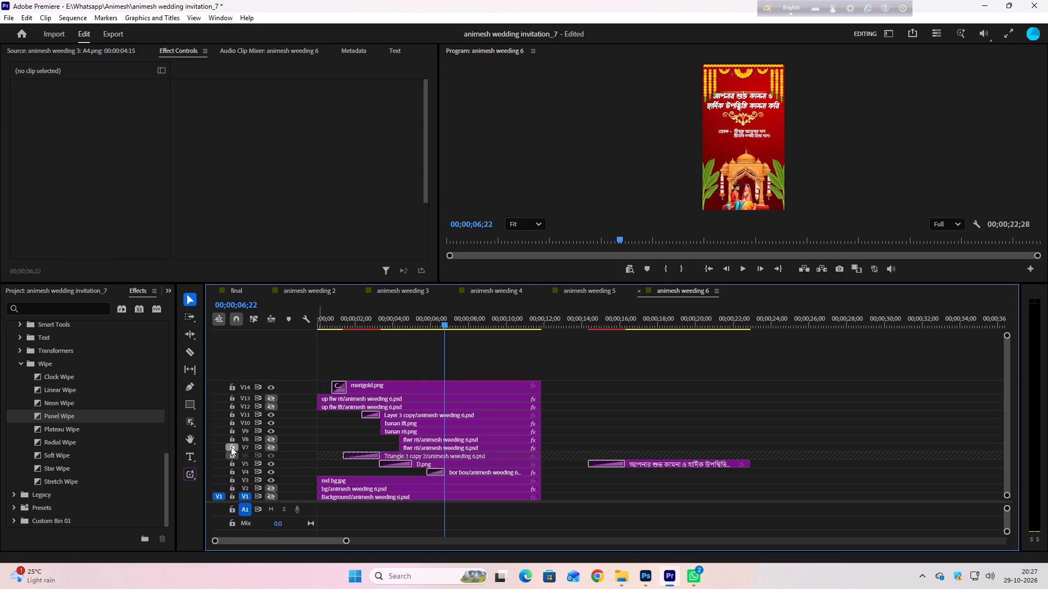
left_click(231, 437)
left_click(231, 430)
left_click(231, 423)
left_click(231, 414)
left_click(231, 408)
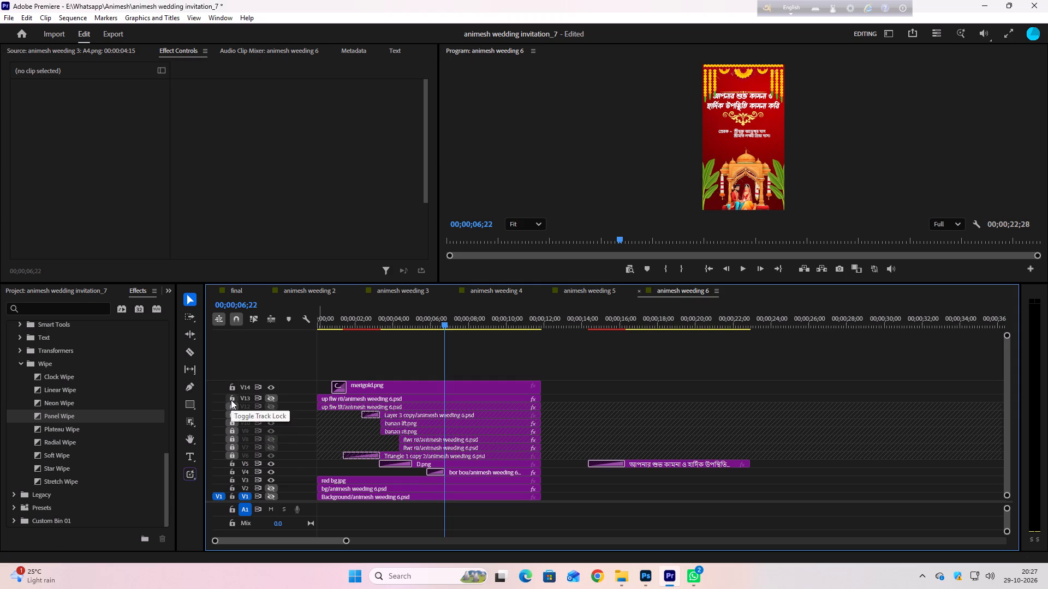
left_click(231, 400)
left_click(231, 390)
Move the D.png greeting text slightly down in the frame, keeping it centred horizontally.
double_click(743, 128)
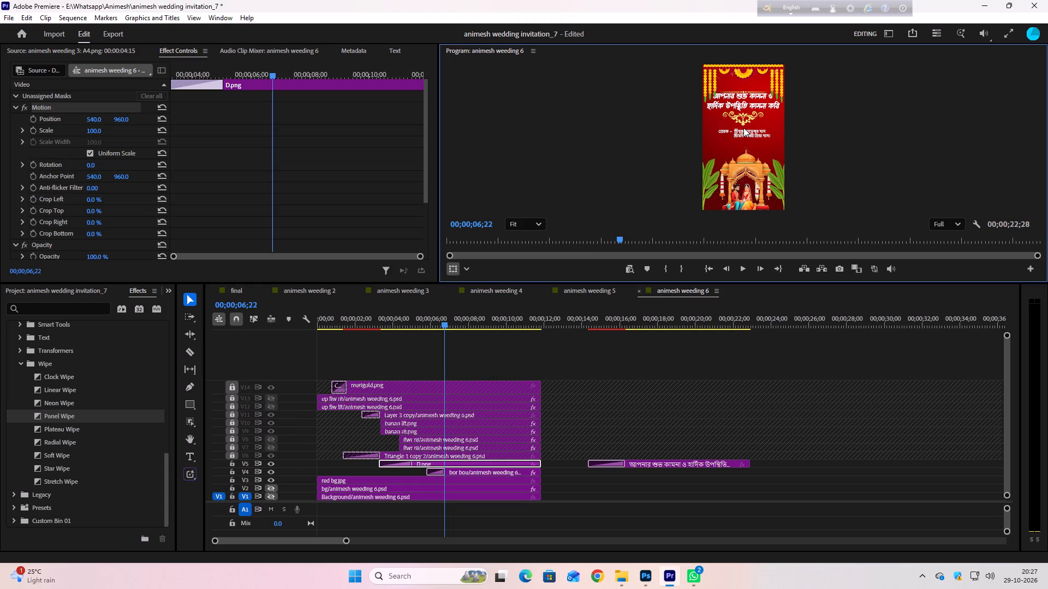
key("Down")
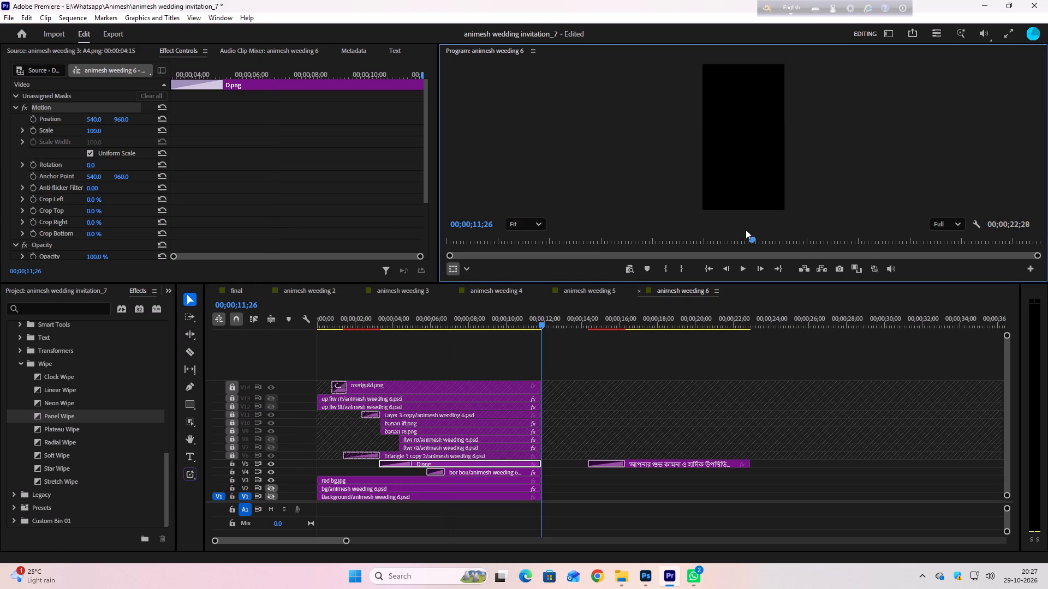
key("Up")
left_click(415, 464)
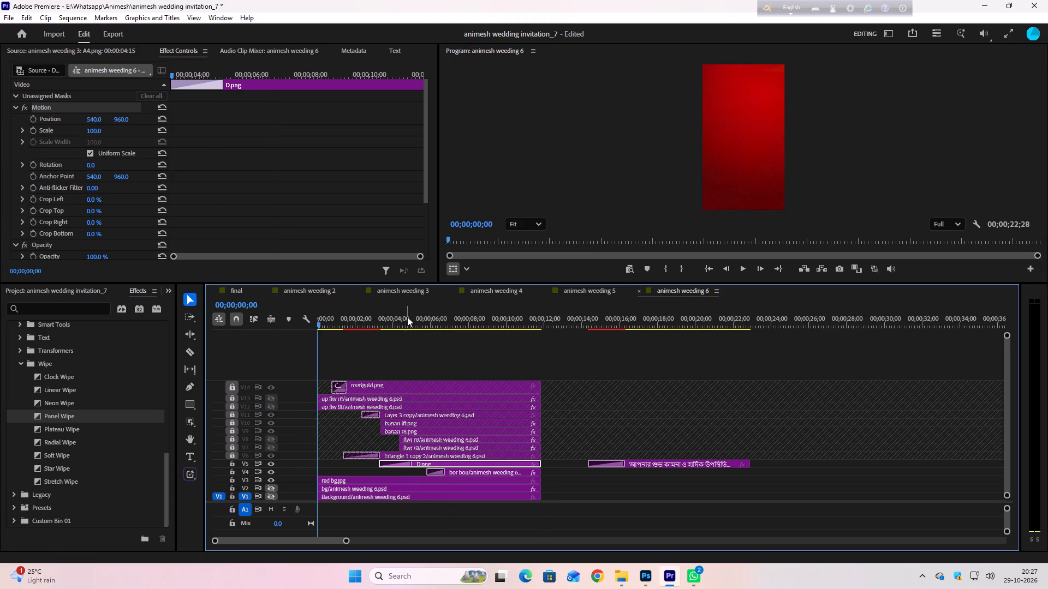
left_click(407, 317)
double_click(422, 462)
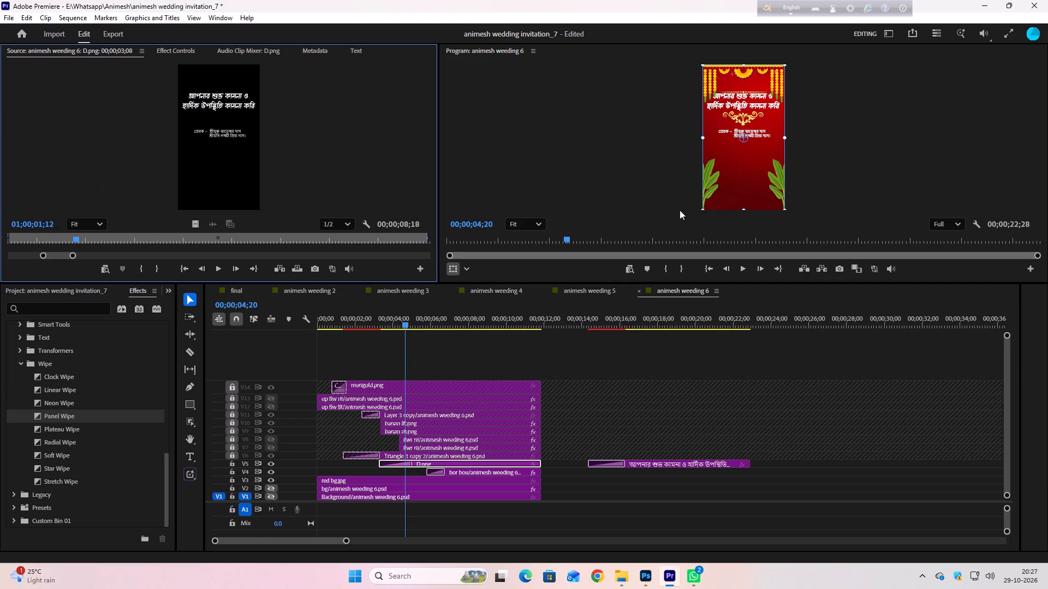
double_click(754, 105)
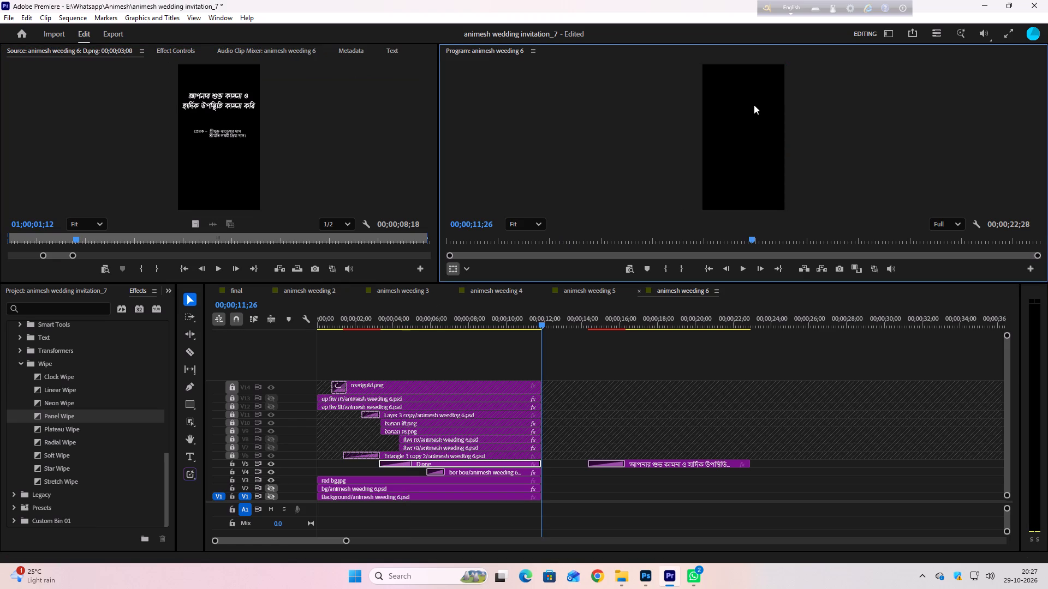
left_click(427, 323)
left_click_drag(426, 323, 398, 334)
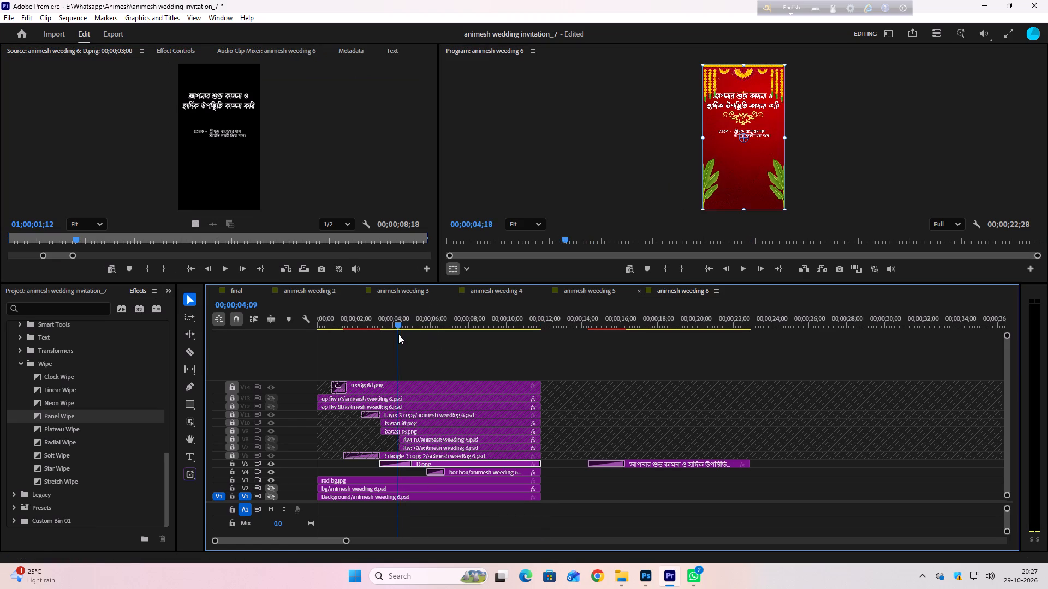
left_click_drag(398, 334, 398, 335)
double_click(419, 463)
left_click_drag(737, 171, 737, 173)
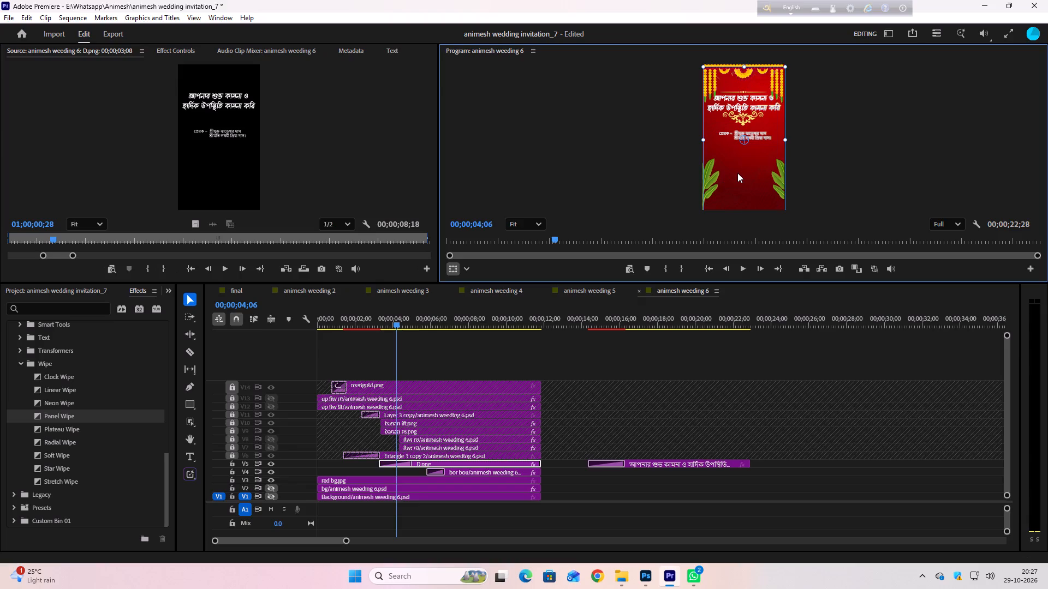
left_click_drag(737, 173, 737, 176)
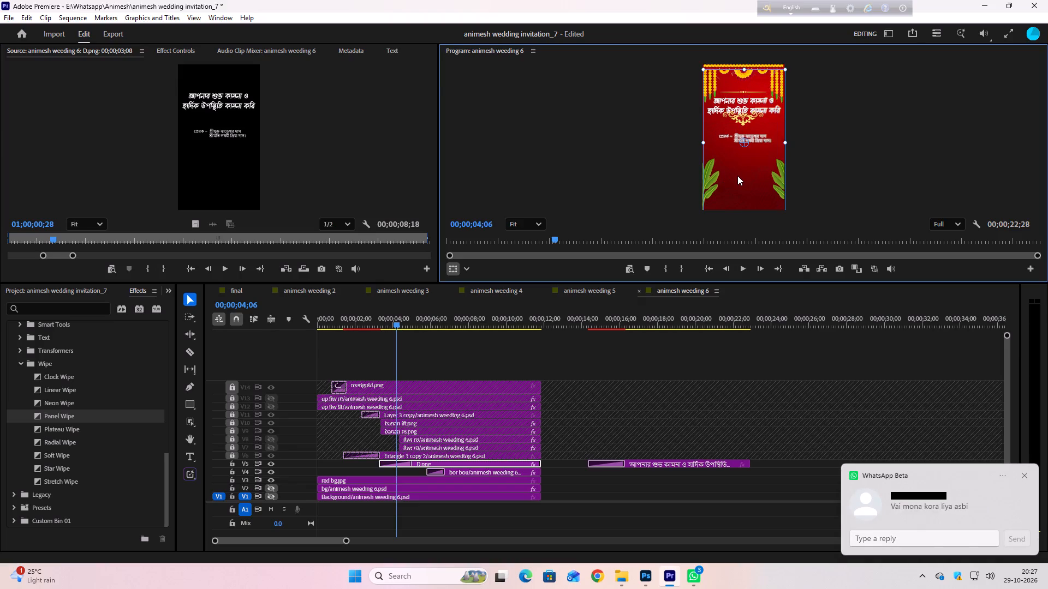
left_click_drag(737, 176, 738, 176)
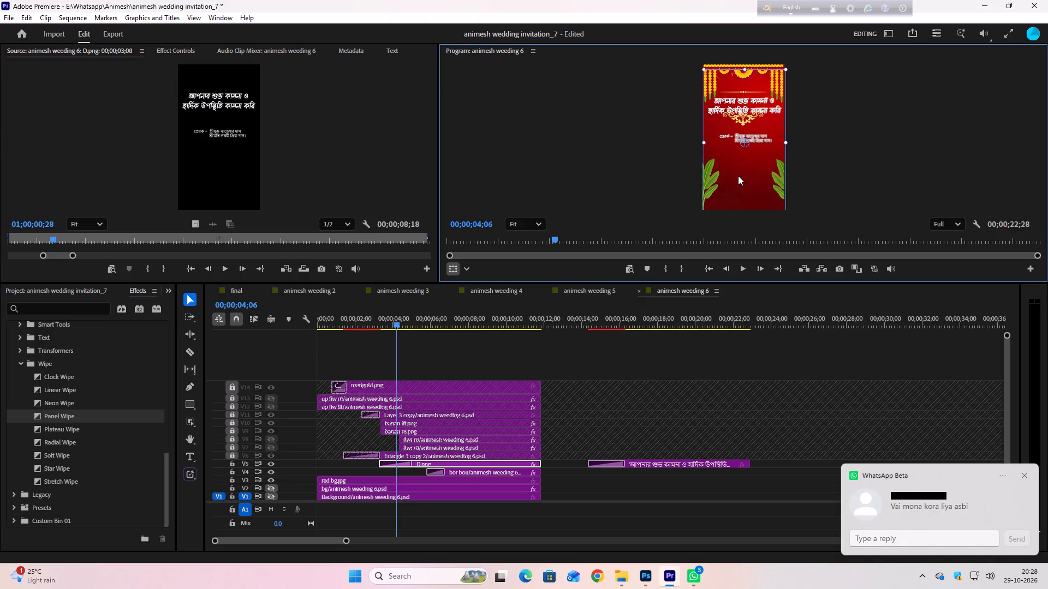
left_click_drag(738, 176, 738, 177)
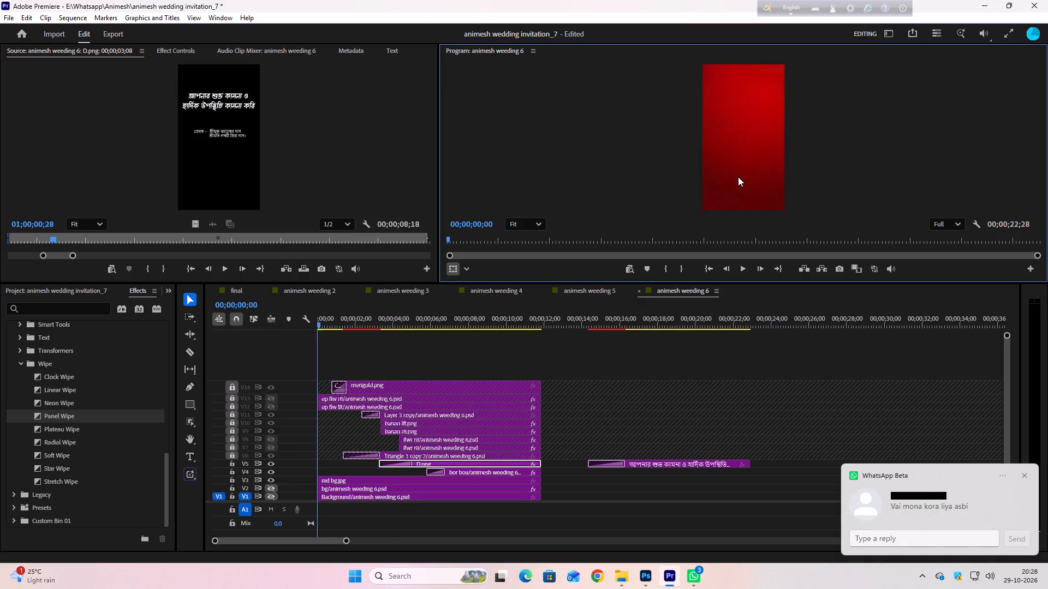
key("Up")
left_click(427, 315)
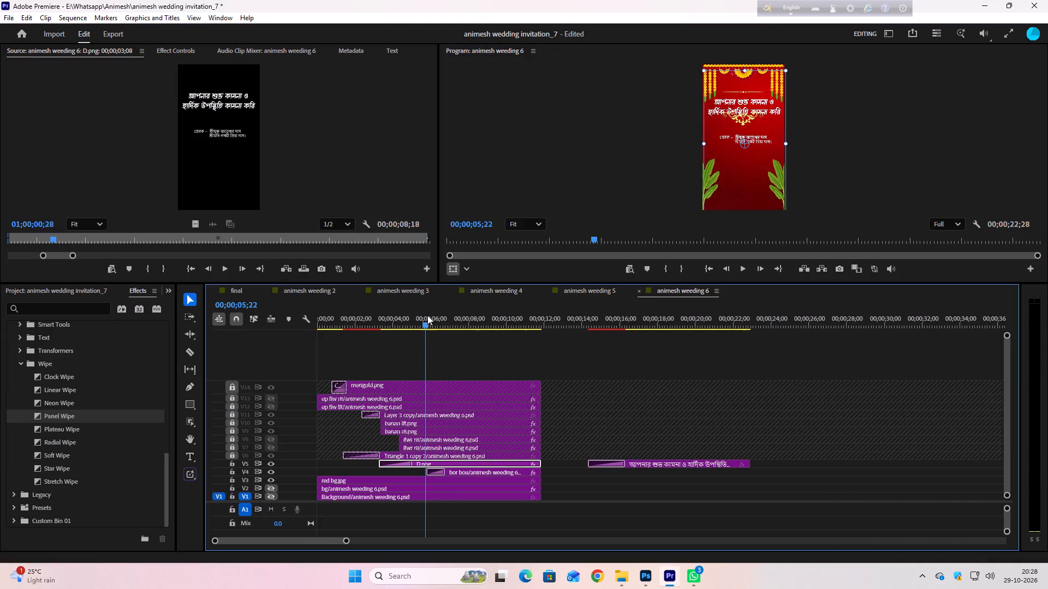
Unlock track V11 and move the Layer 3 copy ornament slightly down so it sits below the greeting lines.
left_click(229, 414)
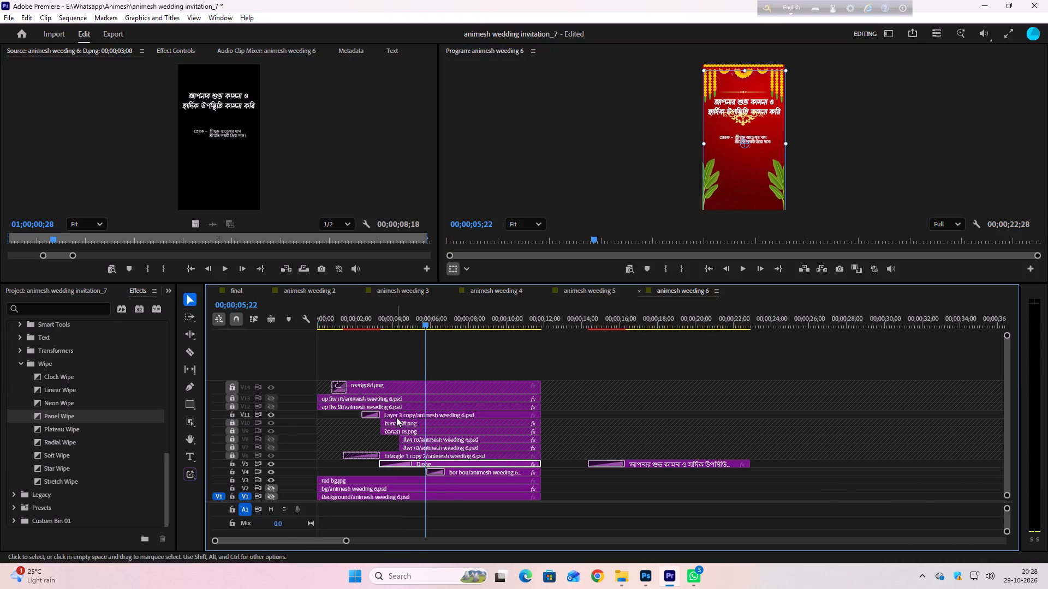
double_click(400, 416)
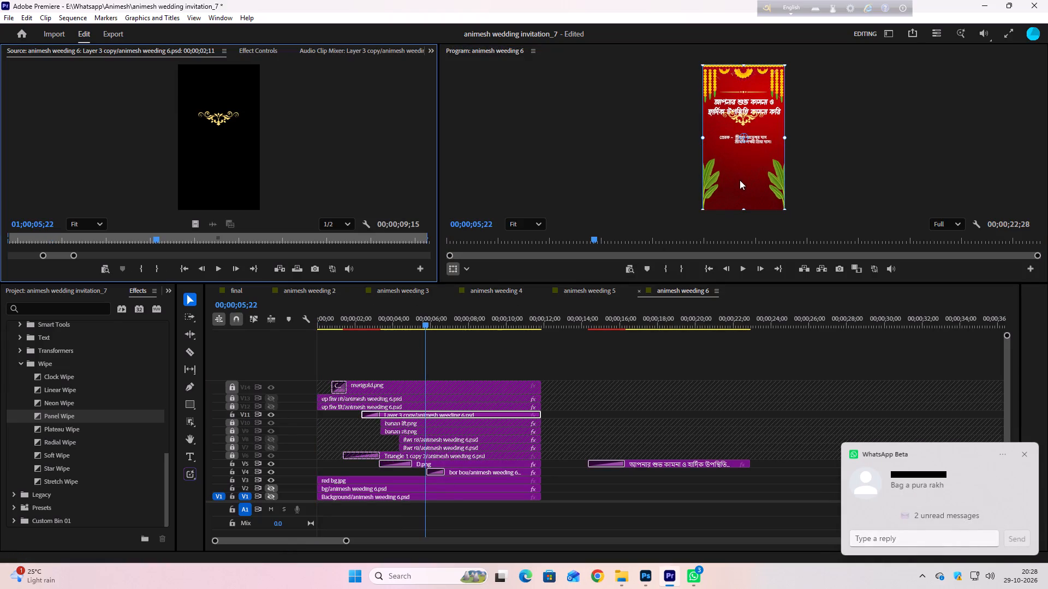
left_click_drag(739, 166, 740, 172)
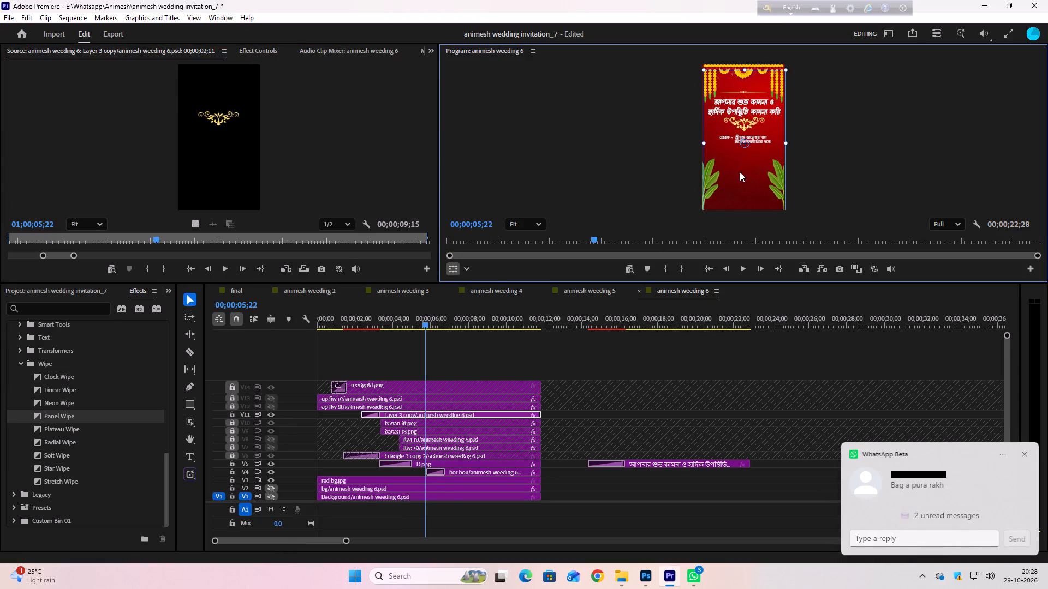
left_click_drag(740, 172, 740, 172)
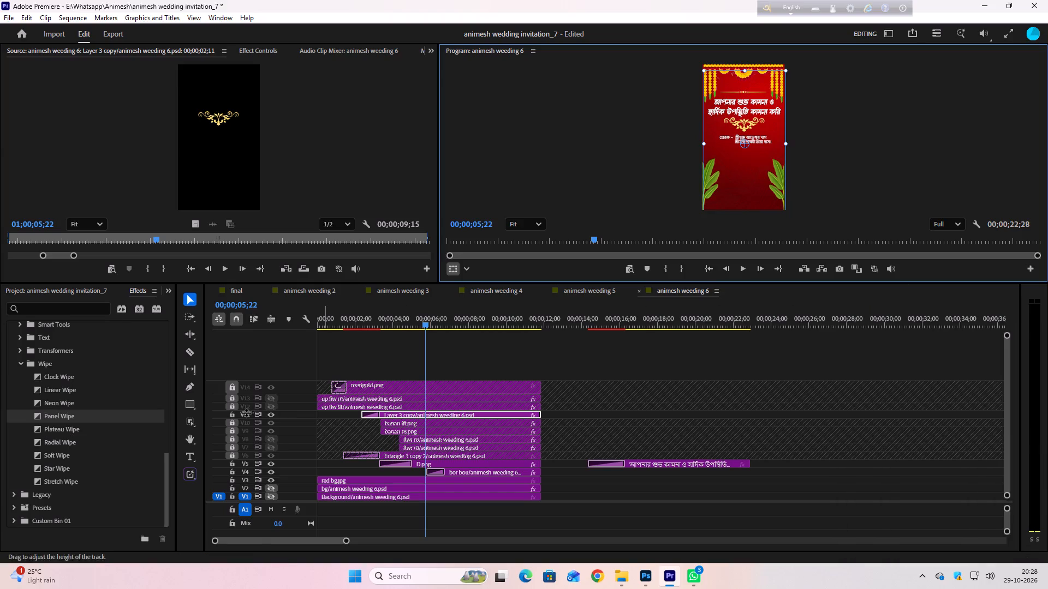
Unlock the locked video tracks, beginning with V12, V13 and V14.
left_click(231, 405)
left_click(233, 400)
left_click(233, 386)
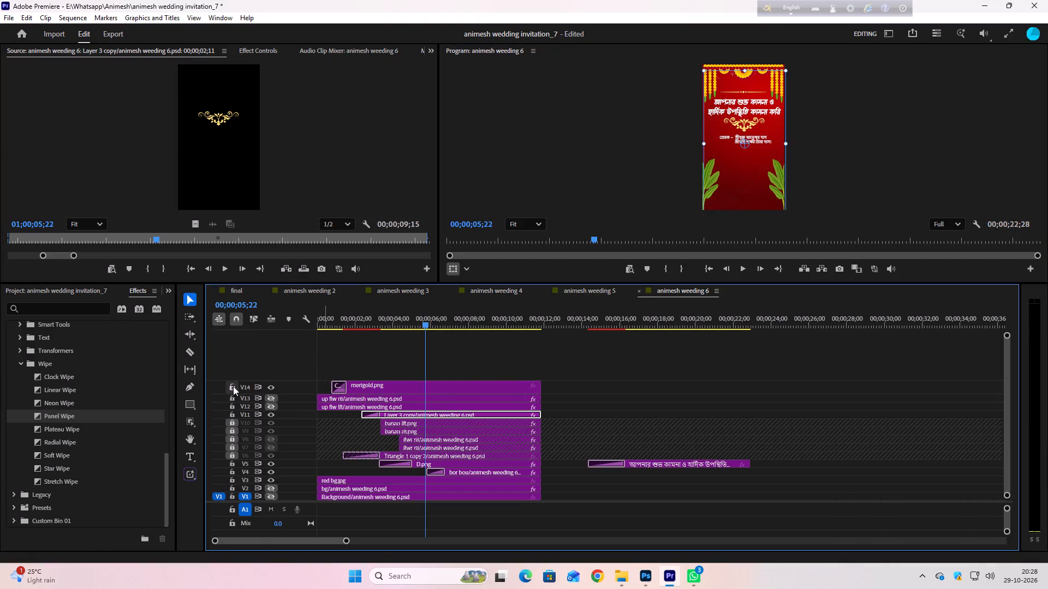
Unlock the remaining locked video tracks, V6 through V10.
left_click(233, 423)
left_click(232, 436)
left_click(231, 431)
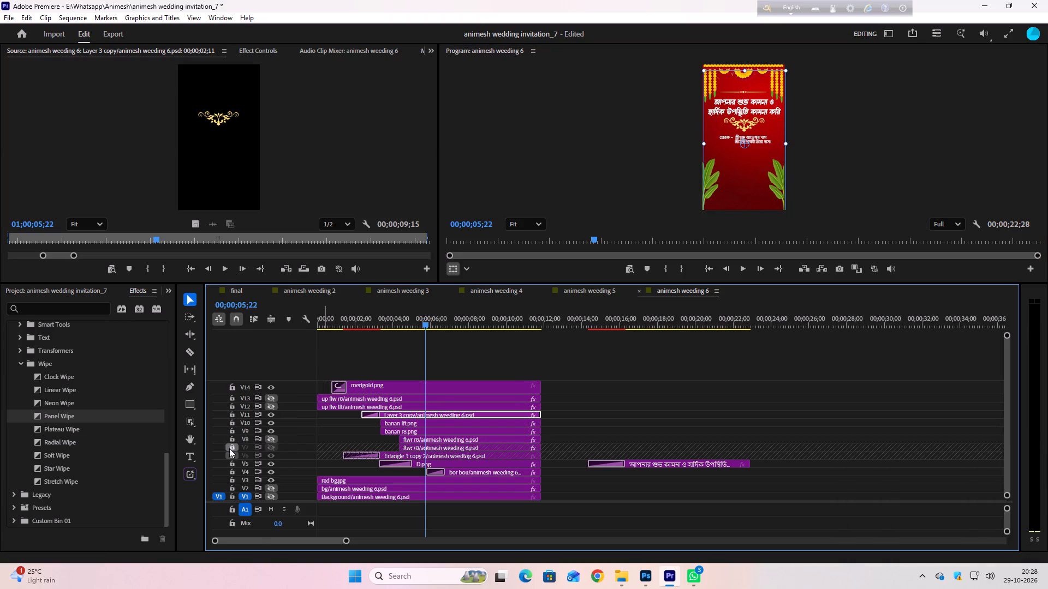
left_click(229, 448)
left_click(232, 459)
Delete the separate greeting text clip on track V5 that sits beyond the end of the main clips.
left_click(662, 462)
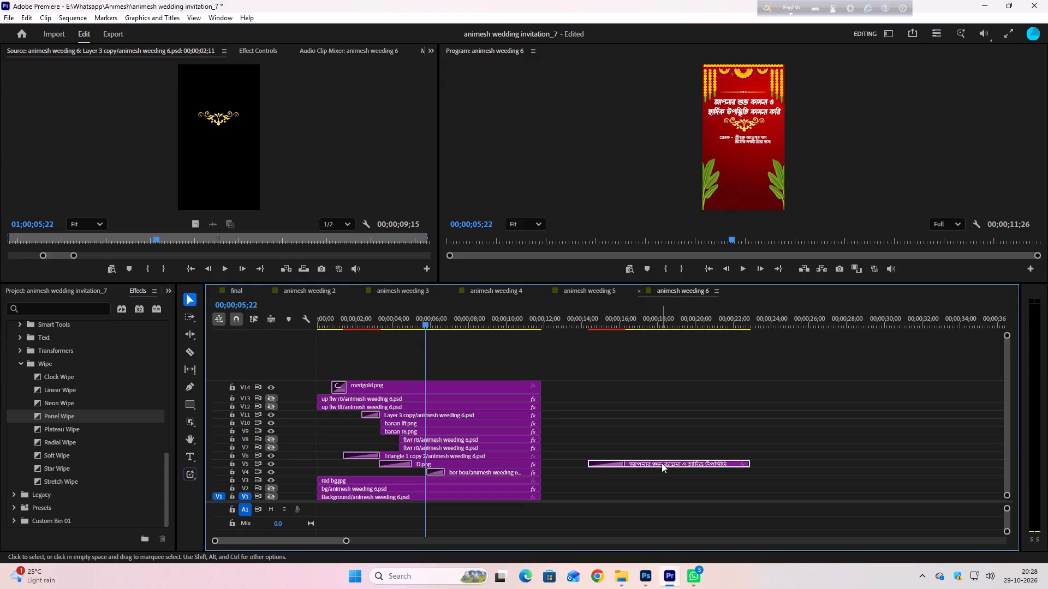
Play the animesh weeding 6 sequence from its beginning to review the animated invitation.
left_click_drag(420, 322, 278, 368)
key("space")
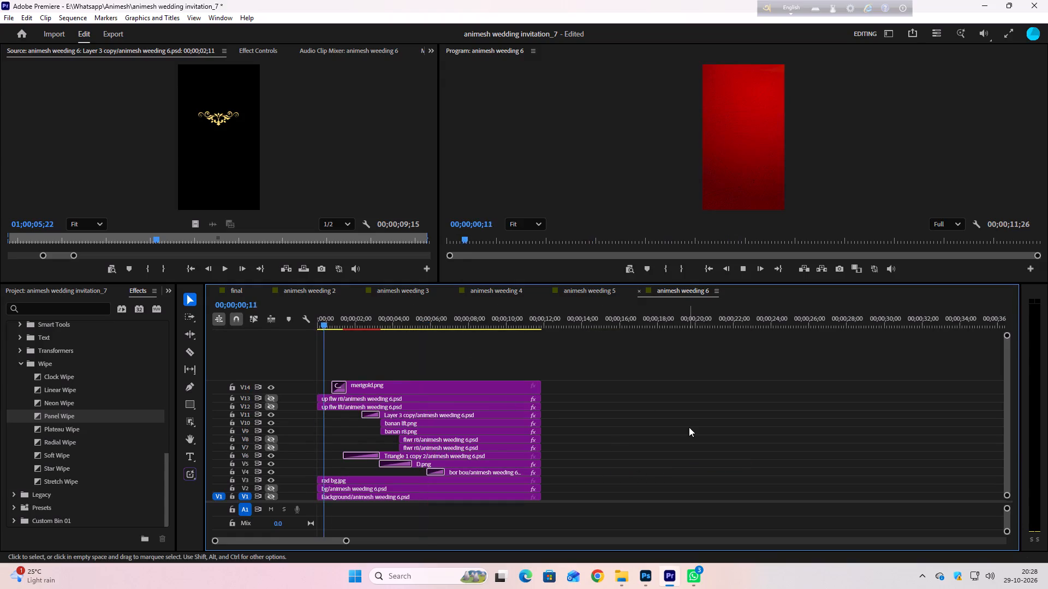
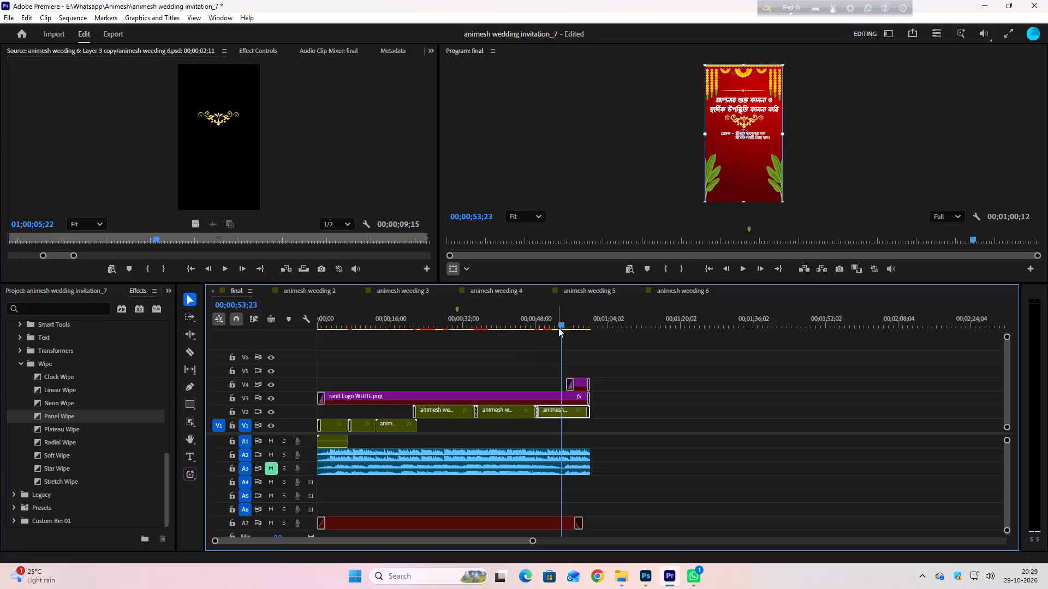
Return to the start of the final sequence and delete the short clip on track V4 near its end.
left_click_drag(558, 328, 258, 366)
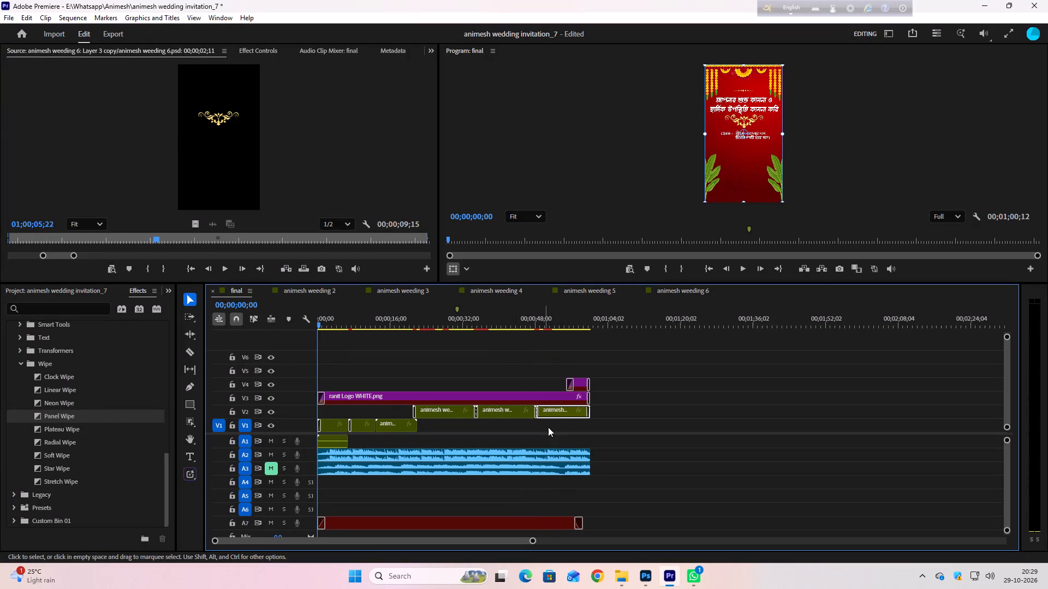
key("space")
left_click(577, 387)
key("Delete")
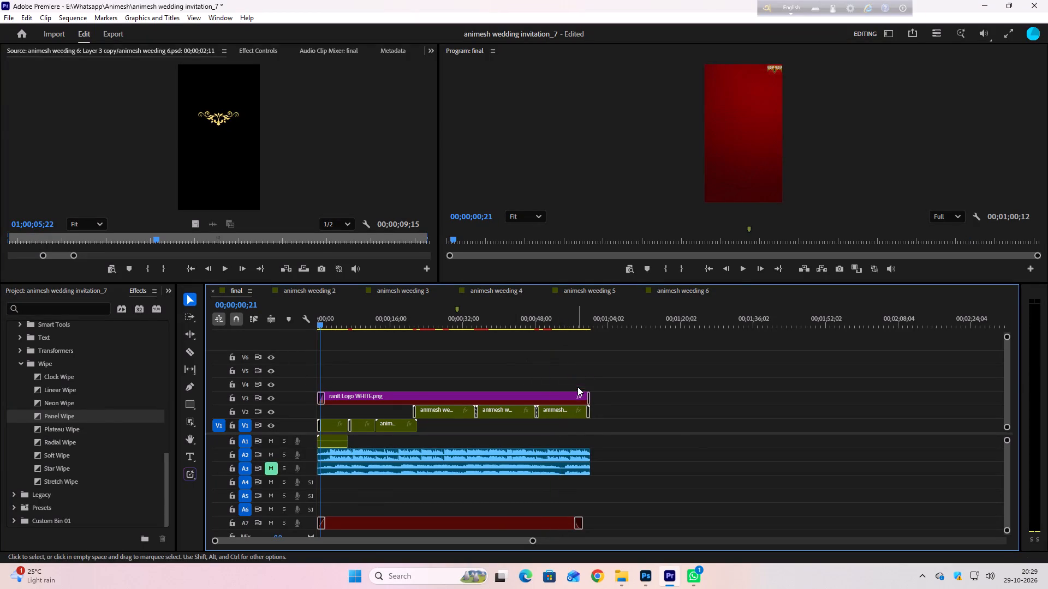
Play the opening of the final sequence to review it, and save the project.
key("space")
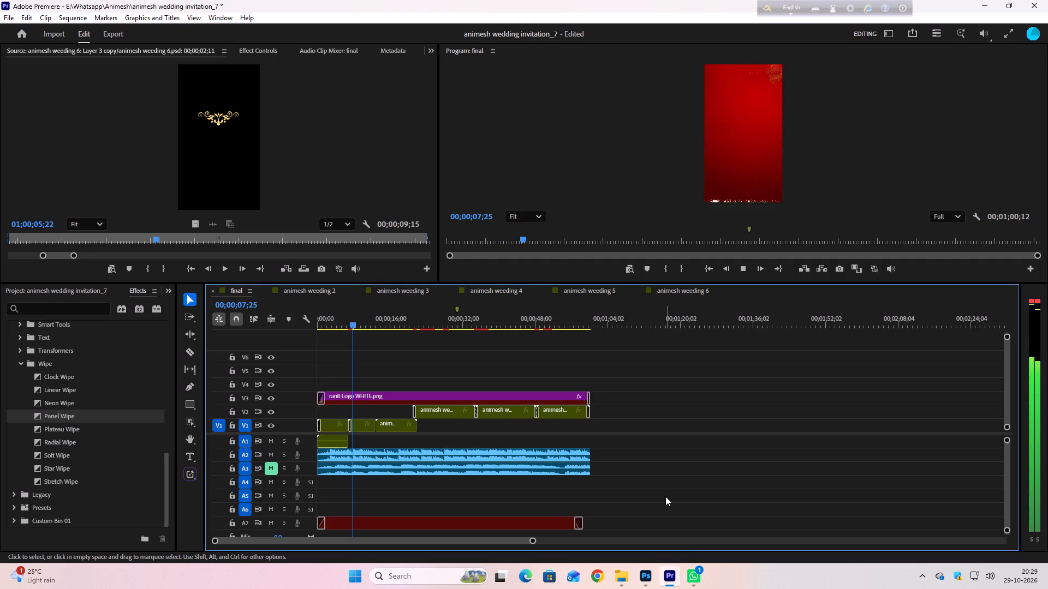
key("ctrl+s")
key("ctrl+s")
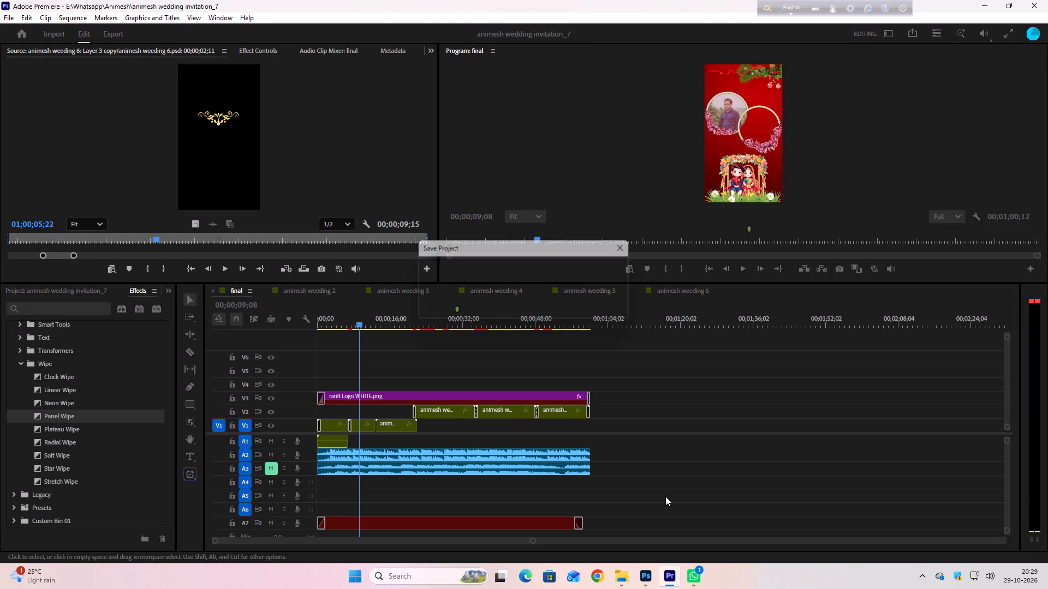
Play back the final sequence from 00;00;09;08 to review the wedding invitation video.
key("space")
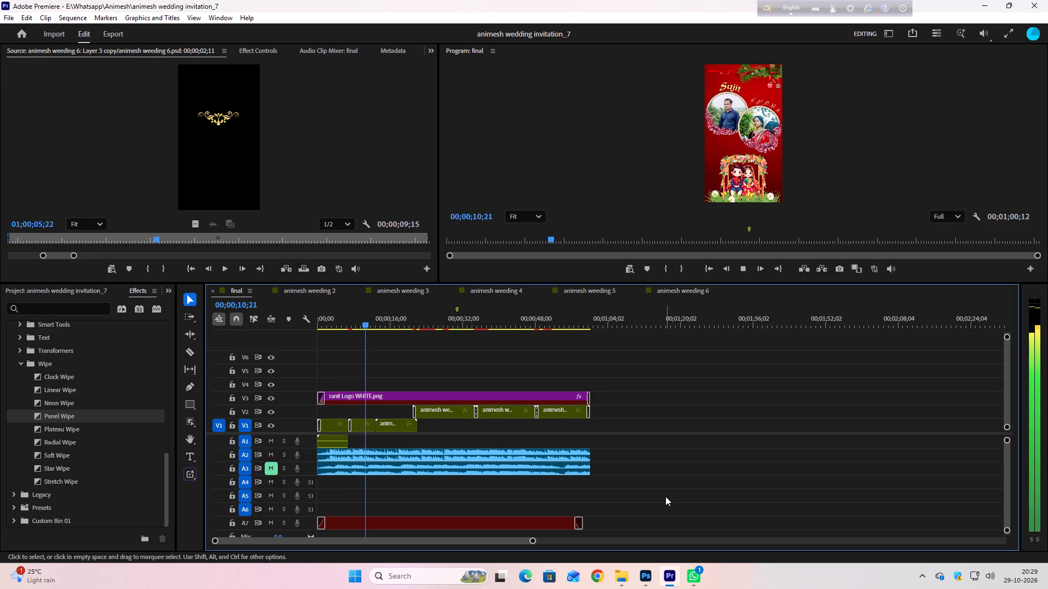
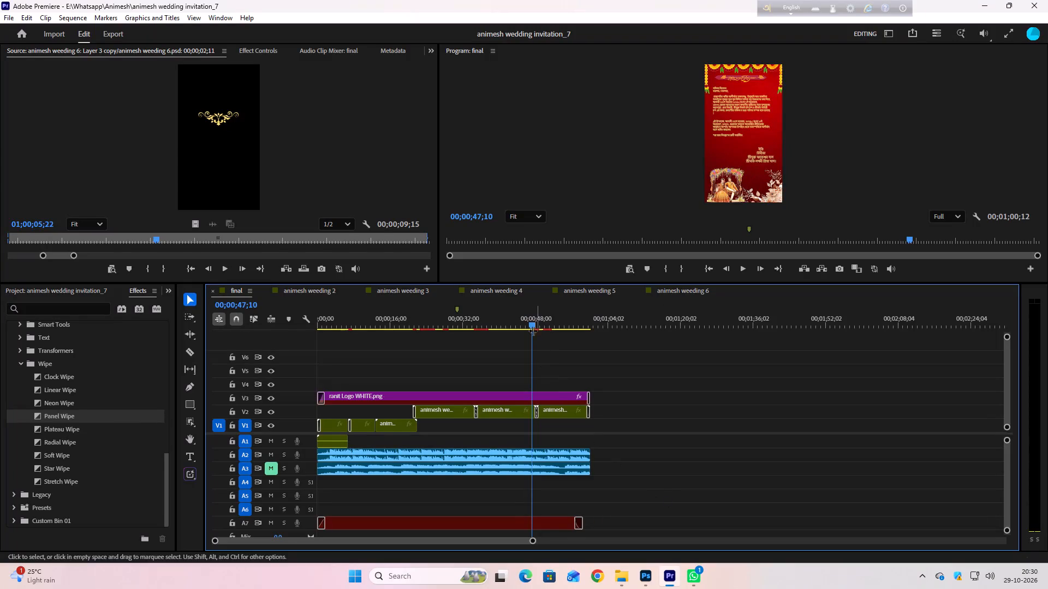
Mark the final sequence's in point at 00;00;00;00 and its out point at 00;01;00;10, where the clips end.
left_click_drag(531, 317, 261, 408)
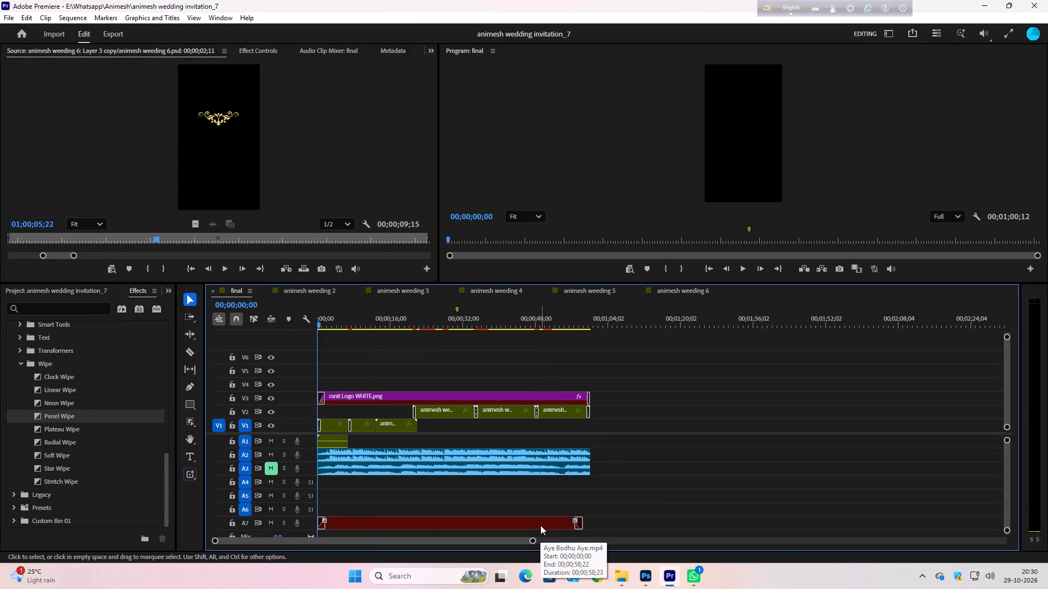
left_click(498, 527)
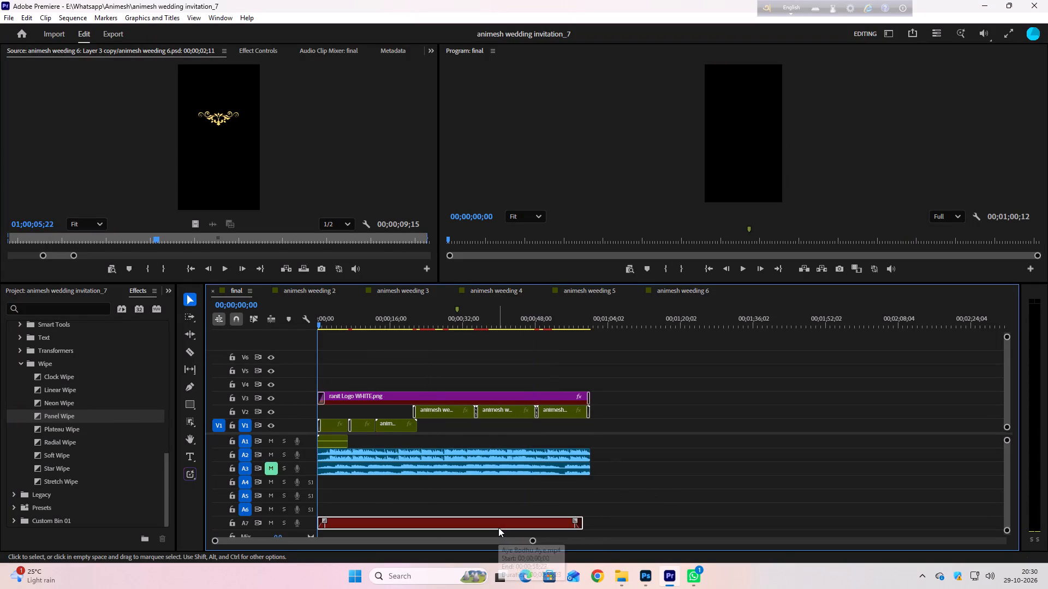
key("i")
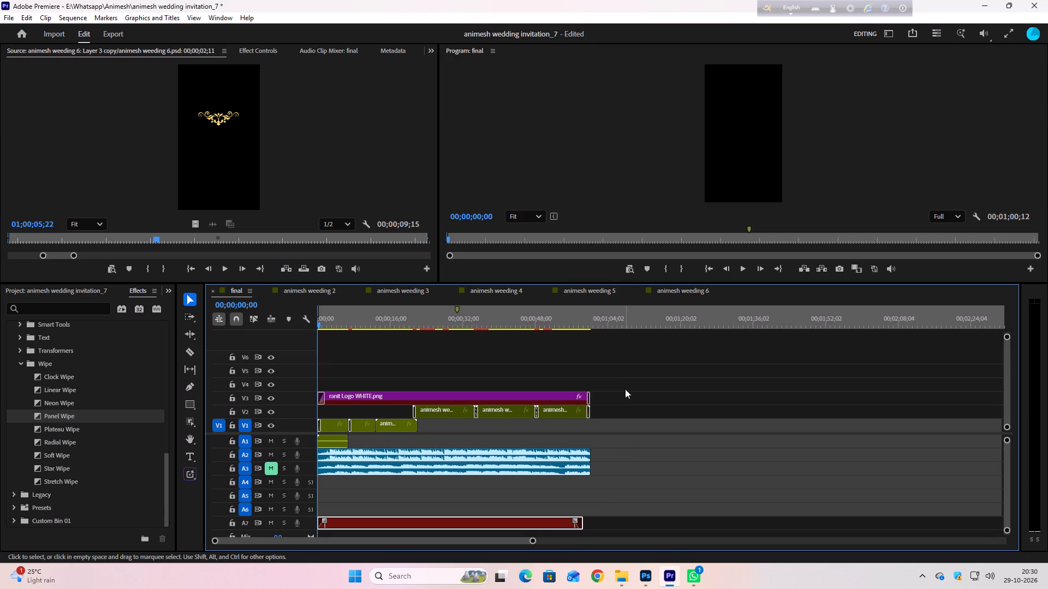
left_click(592, 326)
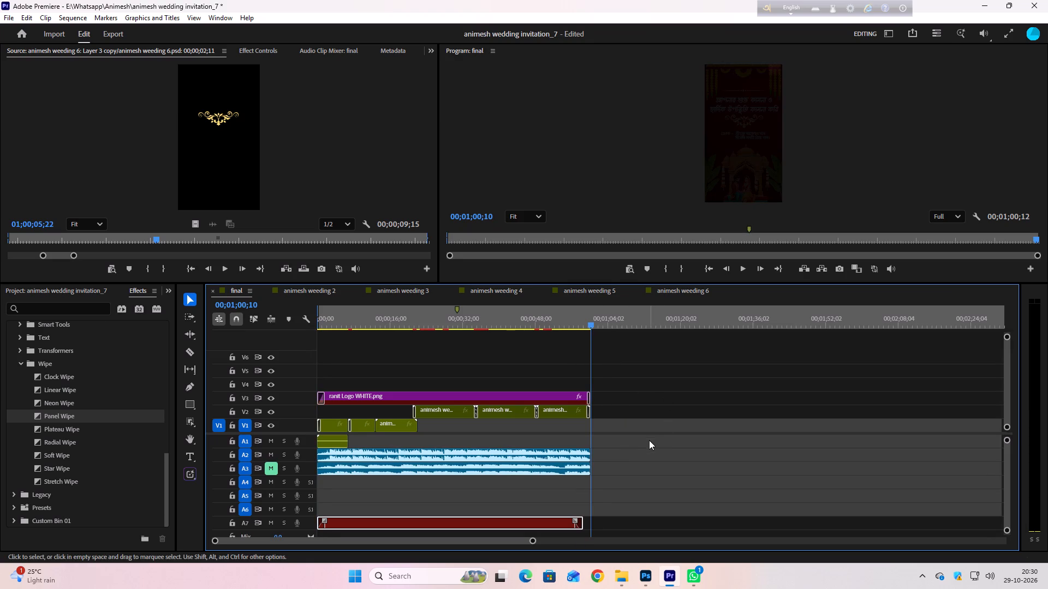
key("o")
Pull the final sequence's out point back slightly to about 00;00;59;27, just before the last clip ends.
left_click_drag(589, 322, 635, 328)
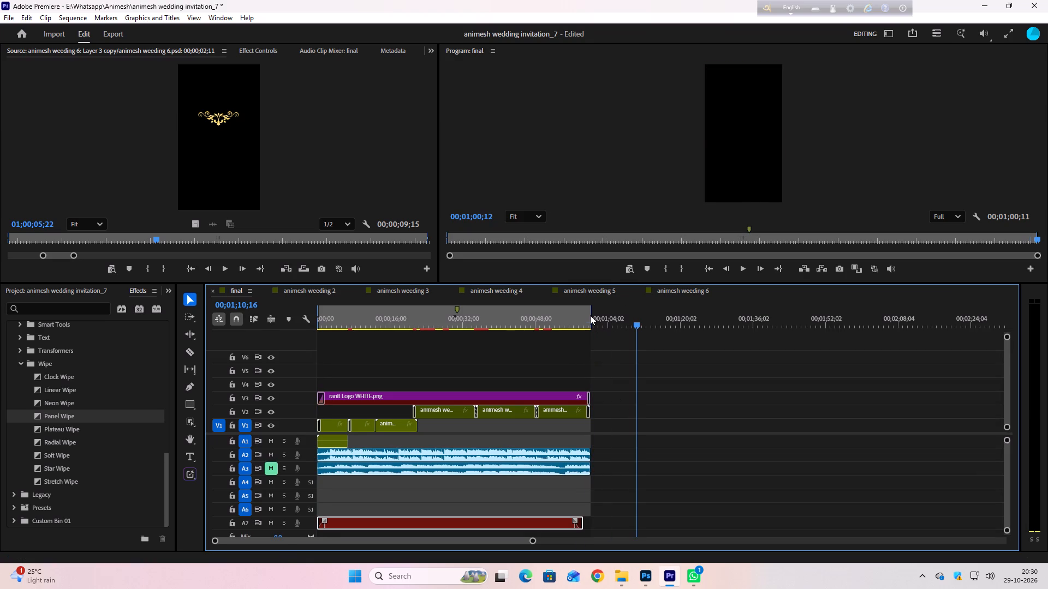
left_click(590, 315)
left_click(591, 314)
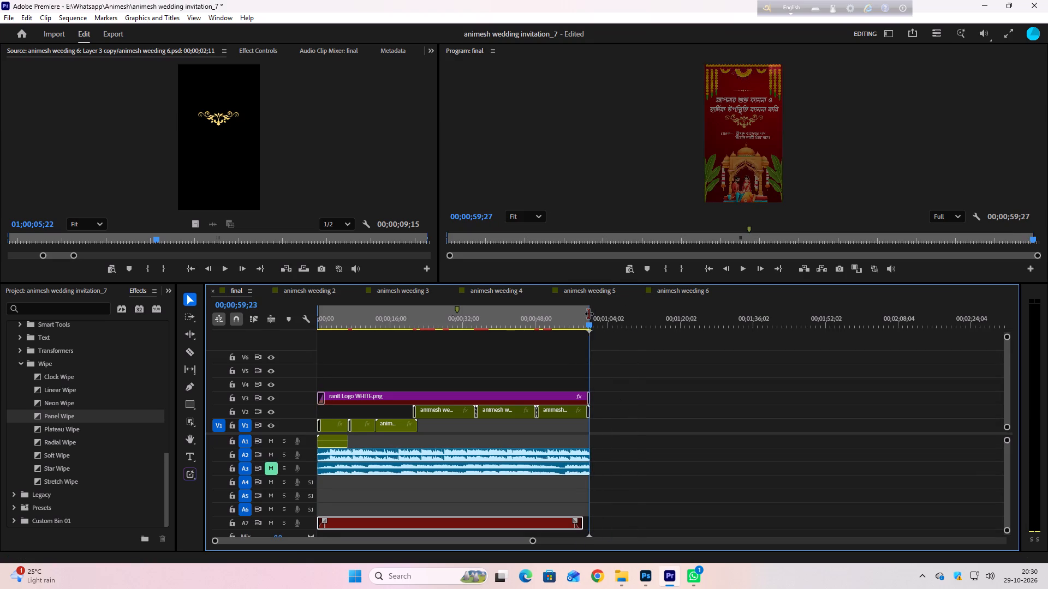
Open the export settings for the final sequence.
key("ctrl+m")
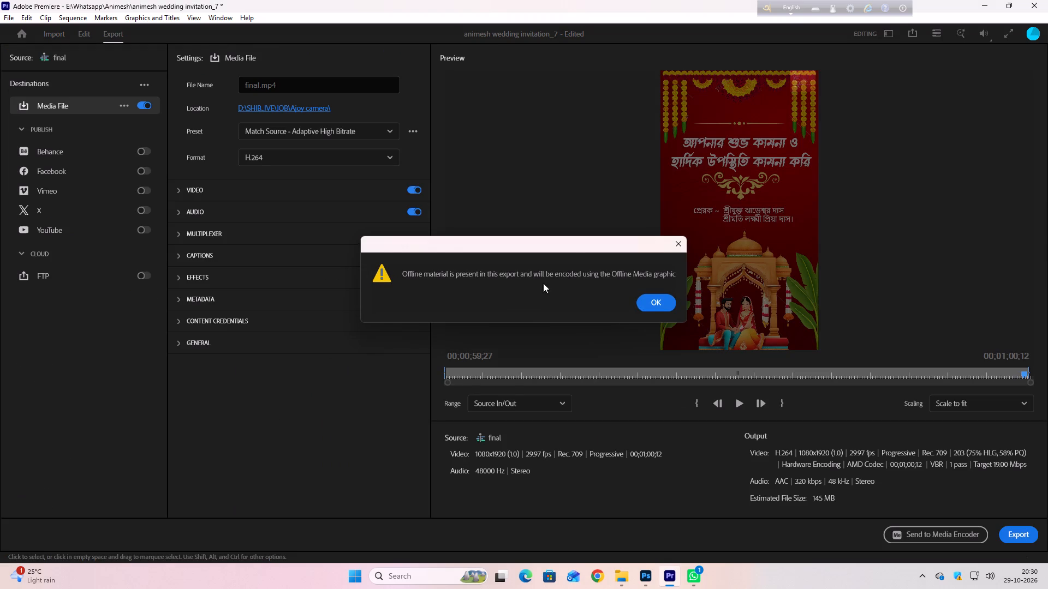
left_click(654, 306)
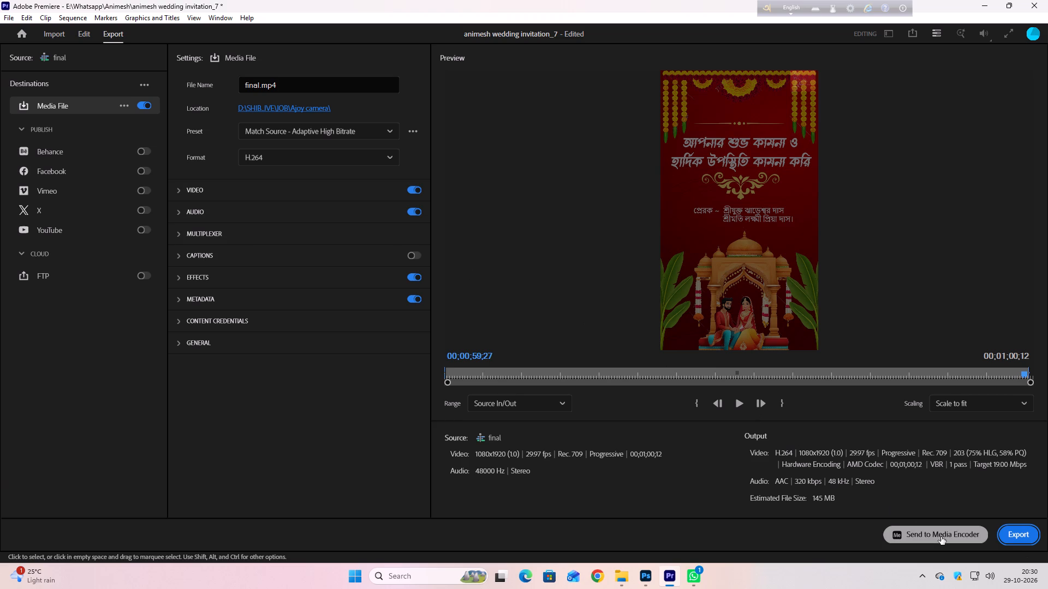
Browse the export's output location to the Animesh folder inside Whatsapp on Local Disk (E:).
left_click(303, 113)
left_click(303, 111)
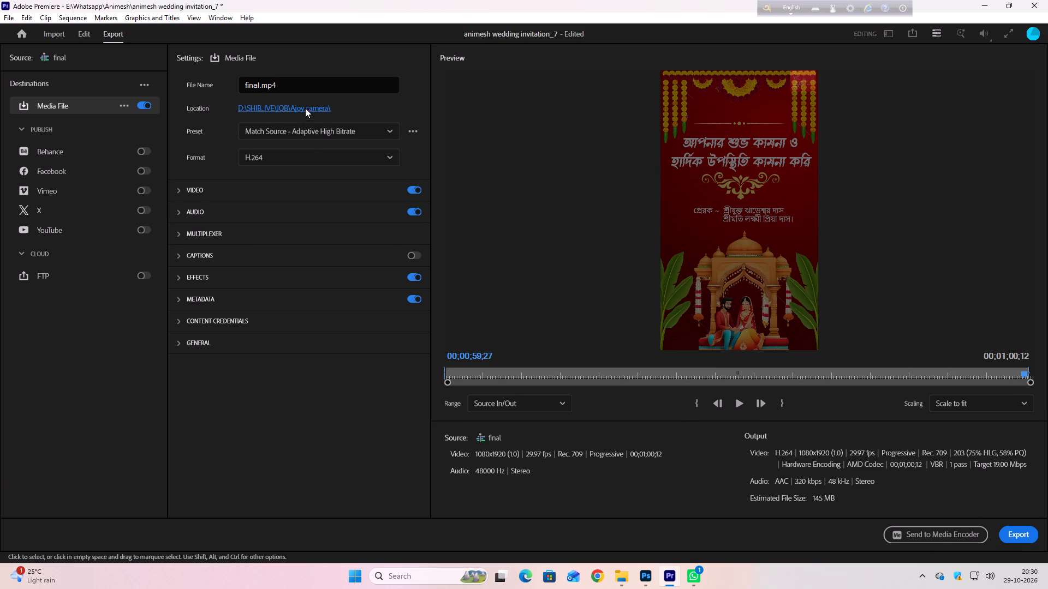
left_click(308, 104)
left_click(305, 108)
left_click(305, 108)
left_click(286, 109)
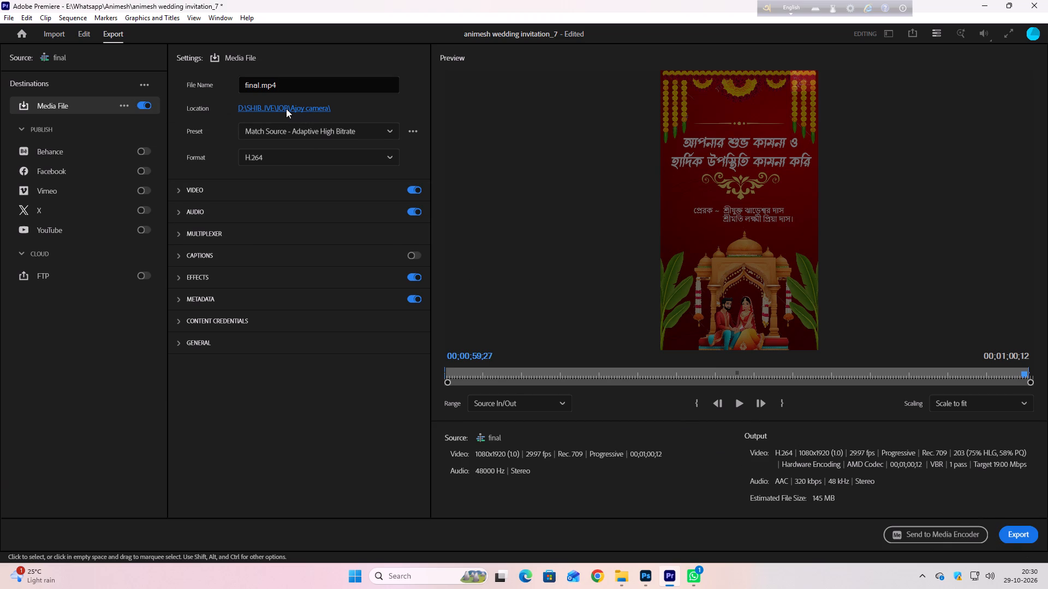
left_click(286, 109)
left_click(286, 109)
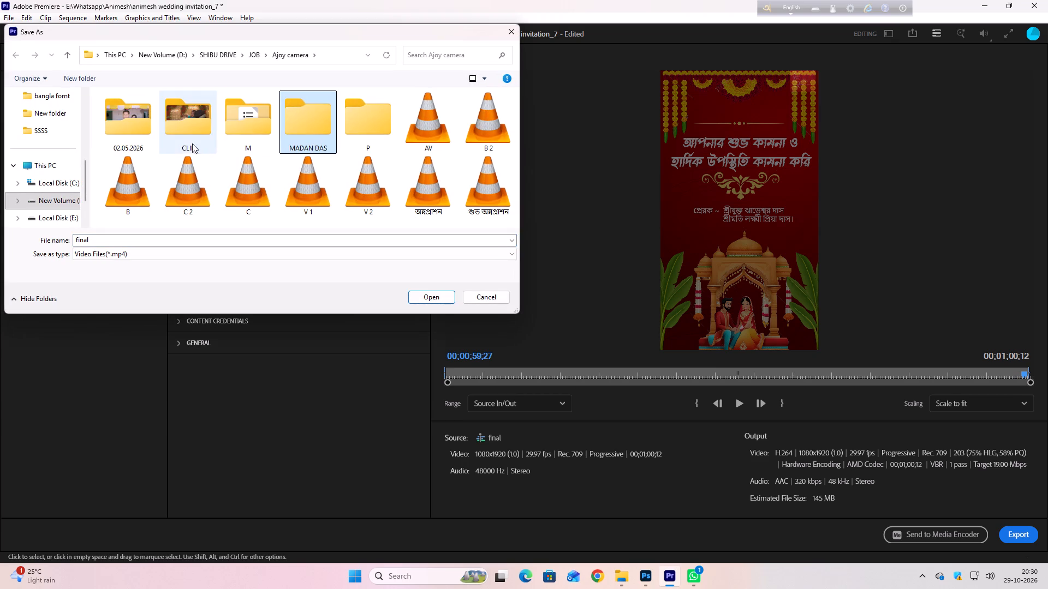
scroll(65, 216, "down", 5)
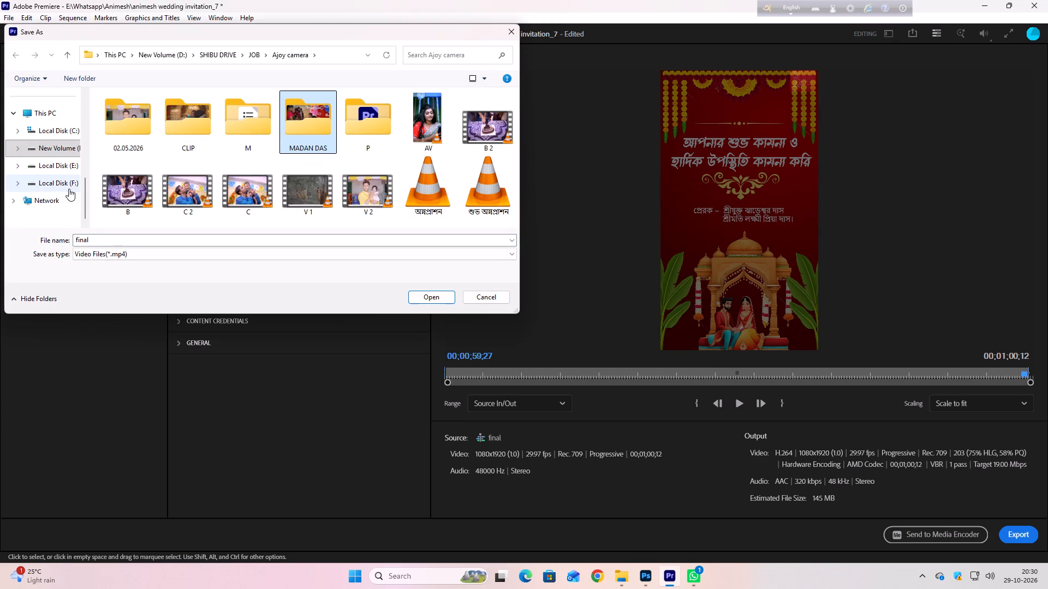
left_click(69, 189)
left_click(72, 169)
scroll(151, 172, "down", 4)
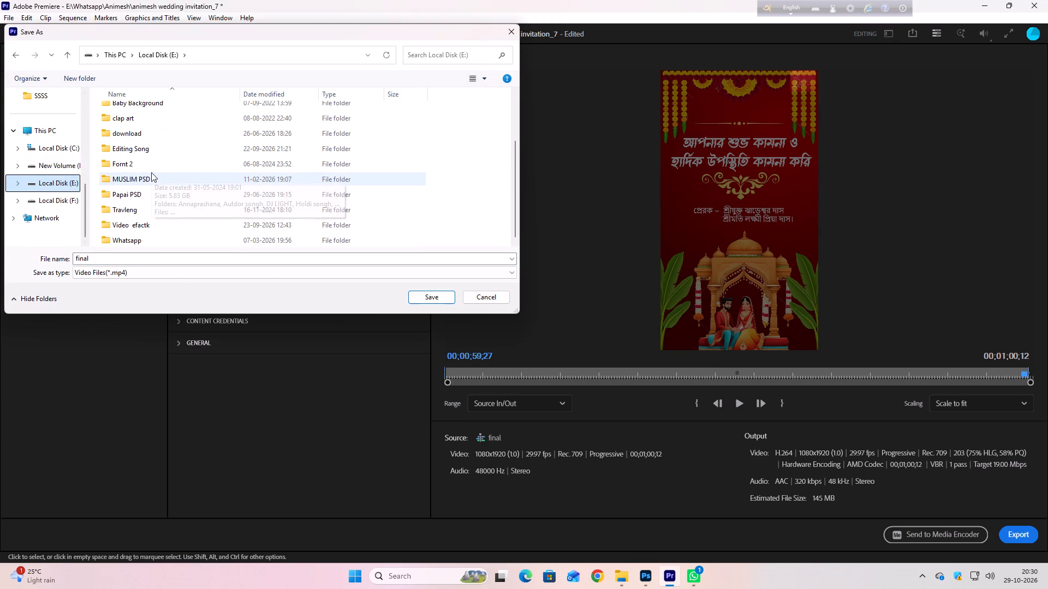
scroll(152, 174, "down", 4)
double_click(160, 237)
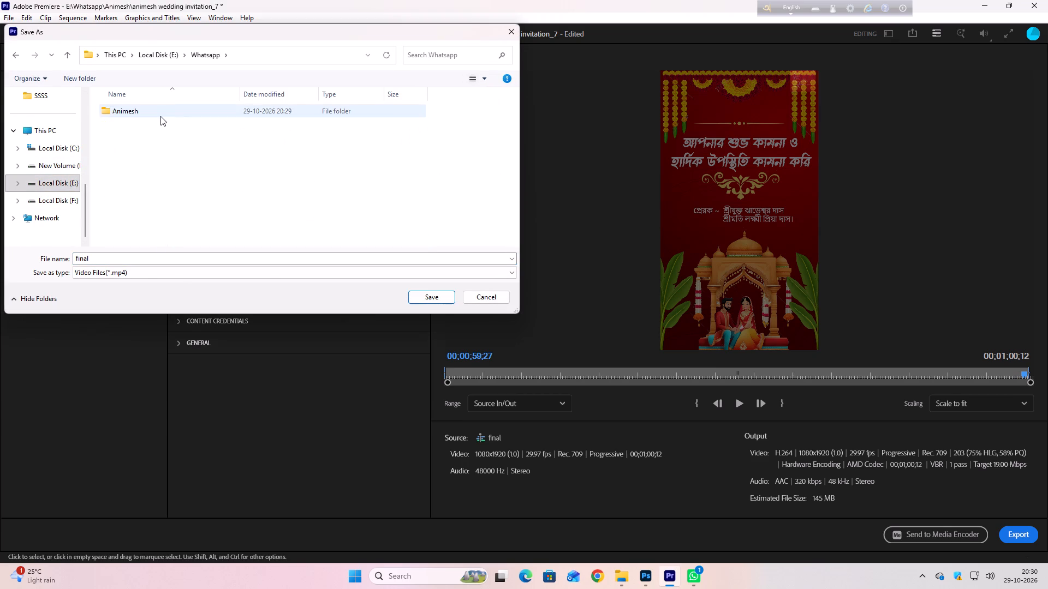
double_click(160, 116)
double_click(258, 140)
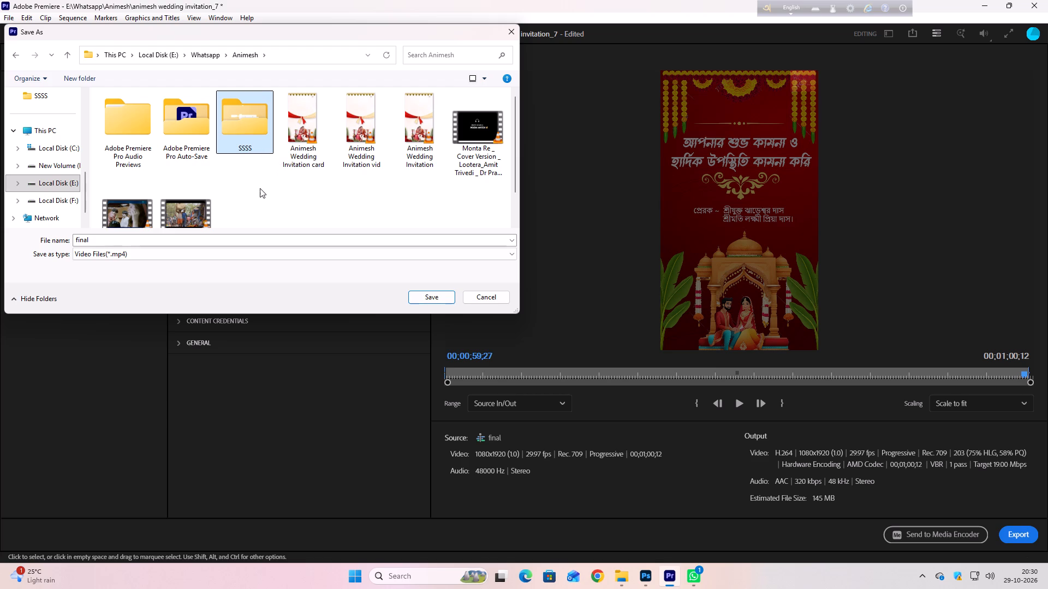
left_click(65, 58)
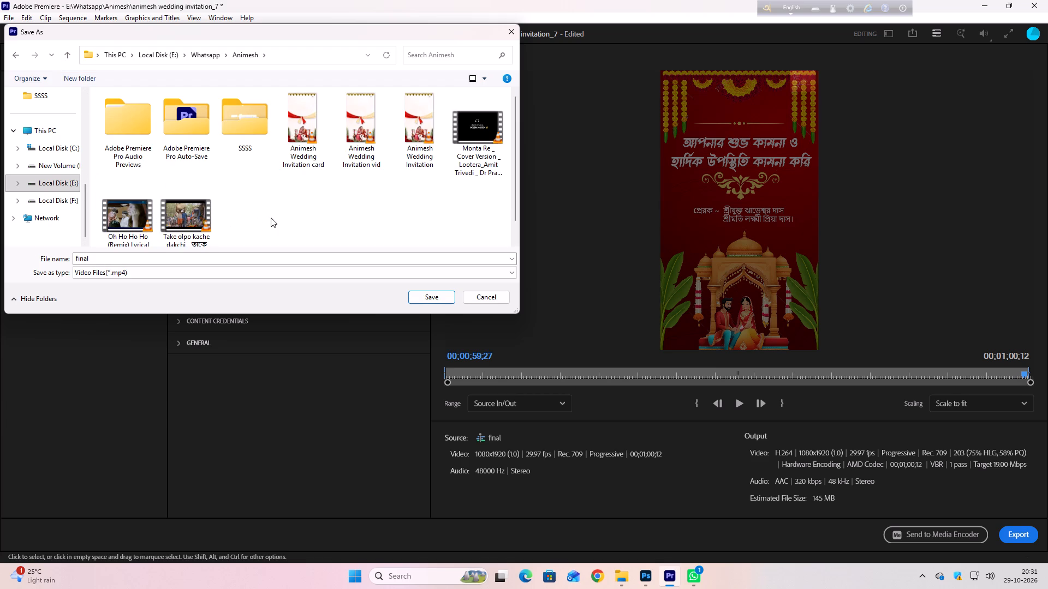
left_click(271, 218)
Select the export's file name for replacement and move the save location up one level to E:\Whatsapp.
left_click_drag(109, 261, 44, 261)
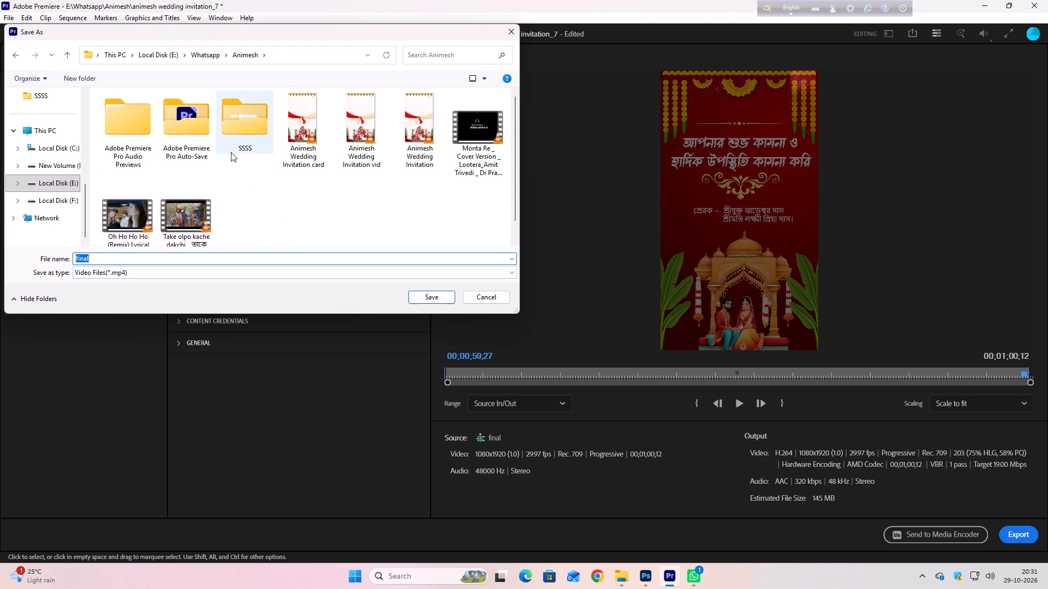
left_click(73, 61)
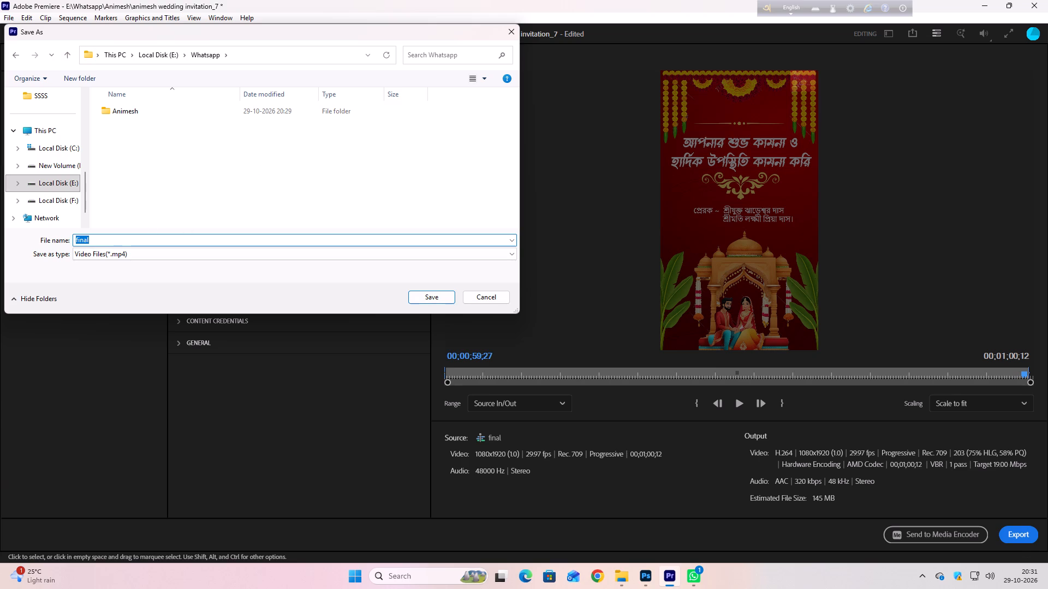
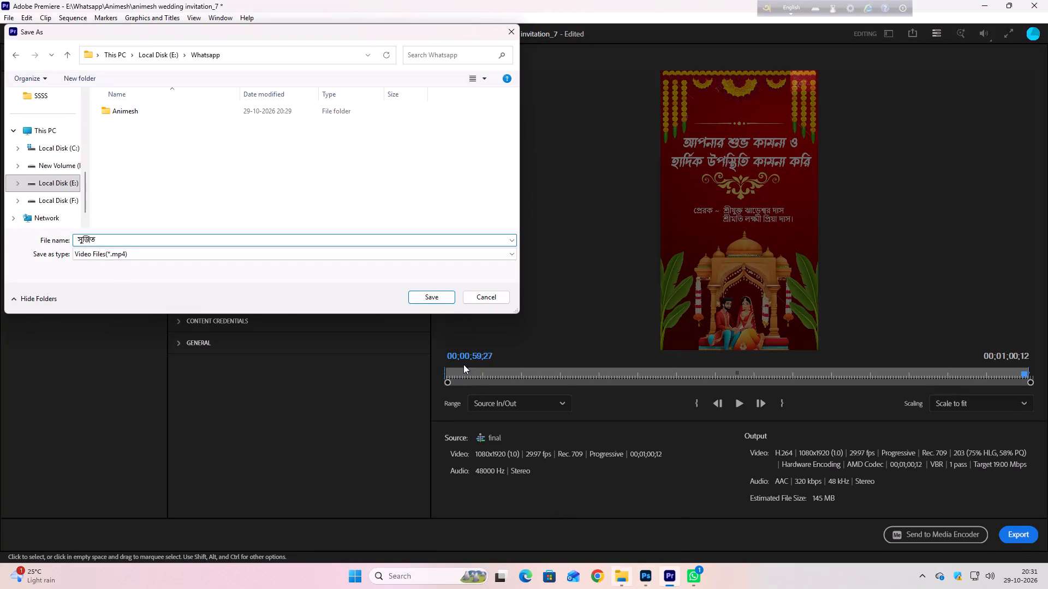
Save the entered MP4 file name in E:\Whatsapp and send the final sequence to Media Encoder, accepting export with offline media.
left_click(440, 297)
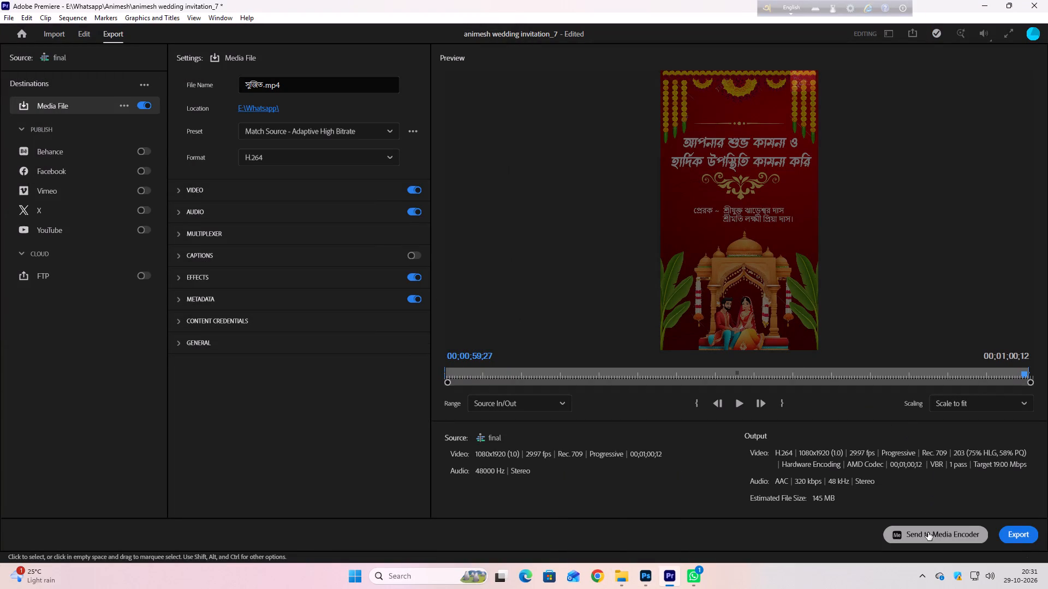
left_click(930, 535)
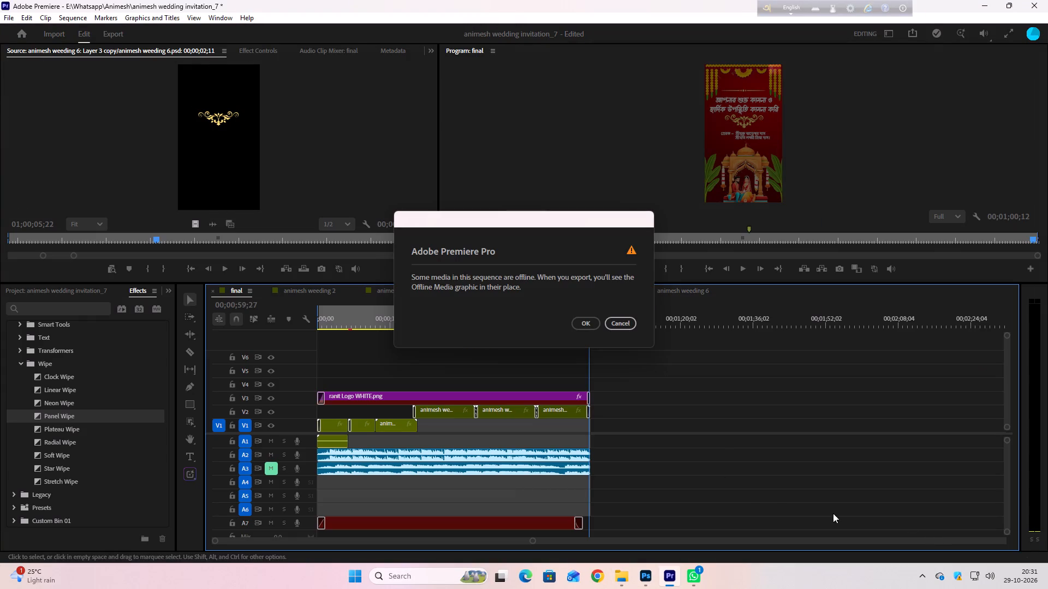
left_click(586, 319)
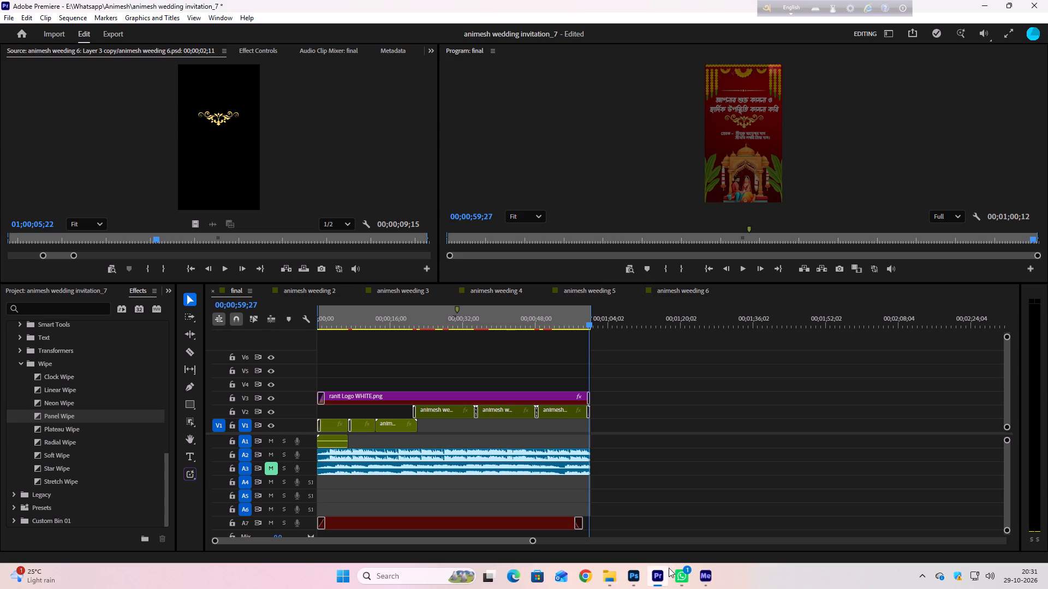
Switch to Media Encoder to check its export queue and return to the wedding invitation project in Premiere.
left_click(708, 574)
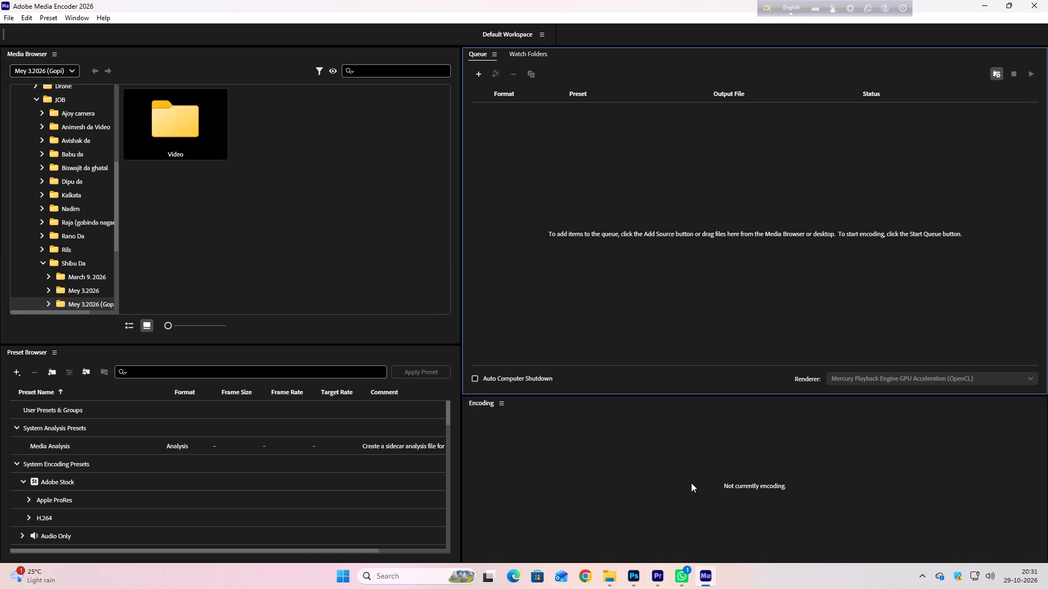
left_click(639, 578)
left_click(651, 576)
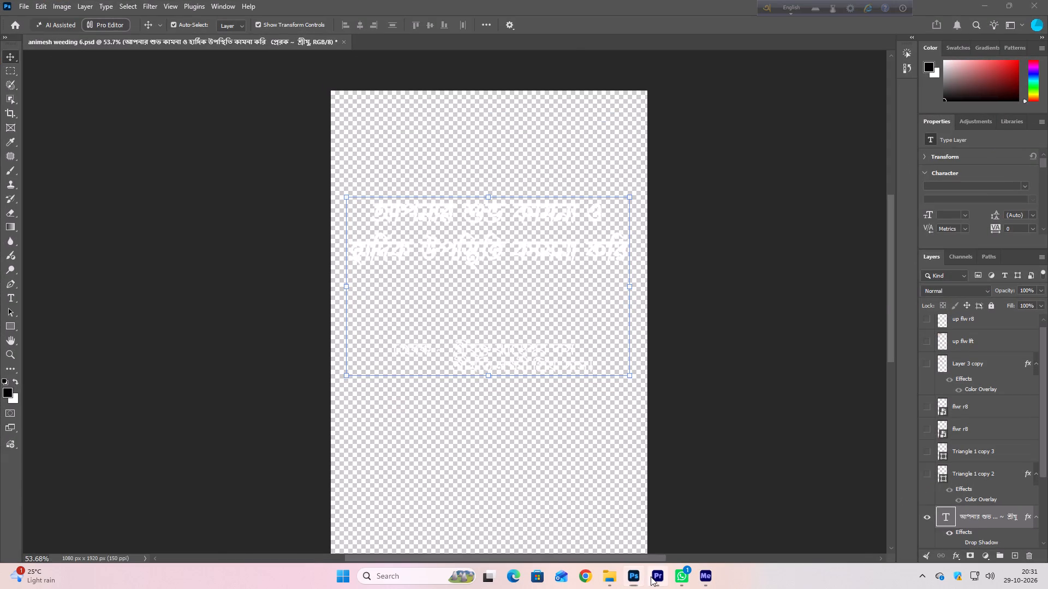
Move the final sequence's playhead back to the start at 00;00;00;00.
left_click_drag(589, 325, 219, 388)
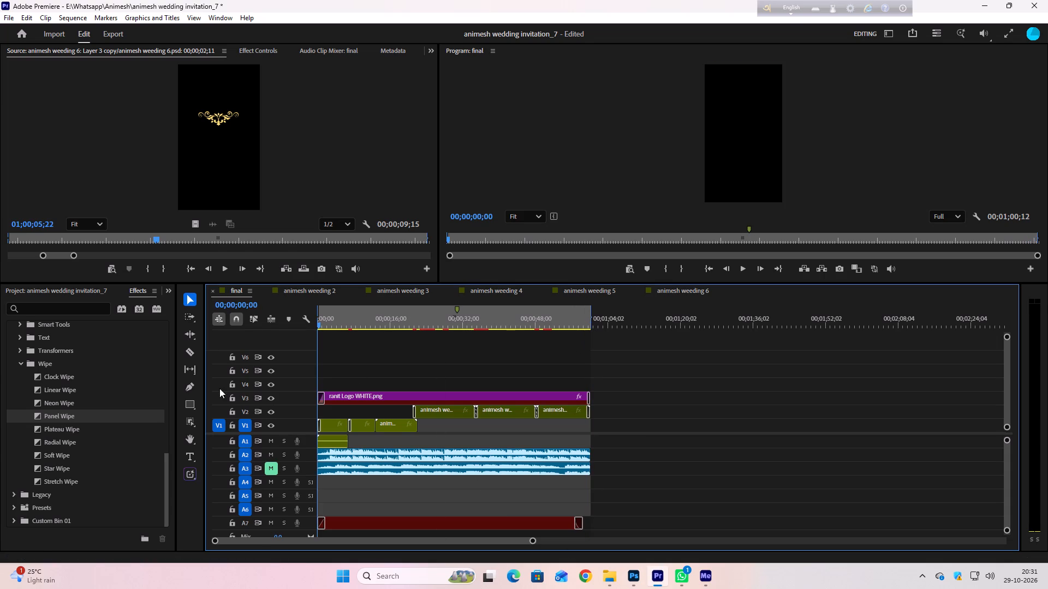
Preview the final sequence's opening seconds in the export settings, and export it as H.264 to E:\Whatsapp with the copied Bengali file name সুজিত.
key("ctrl+m")
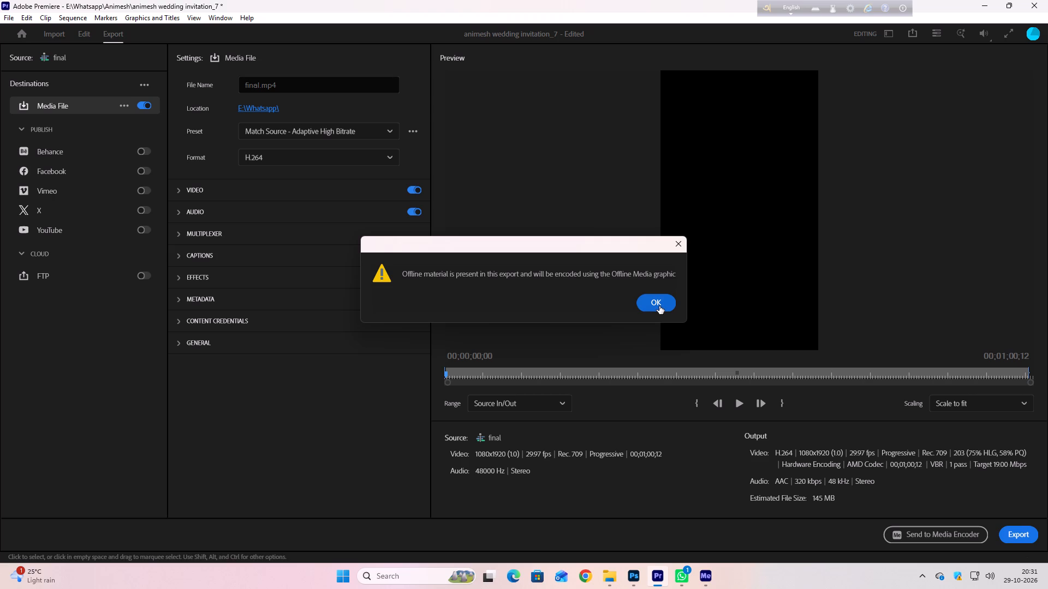
left_click(659, 306)
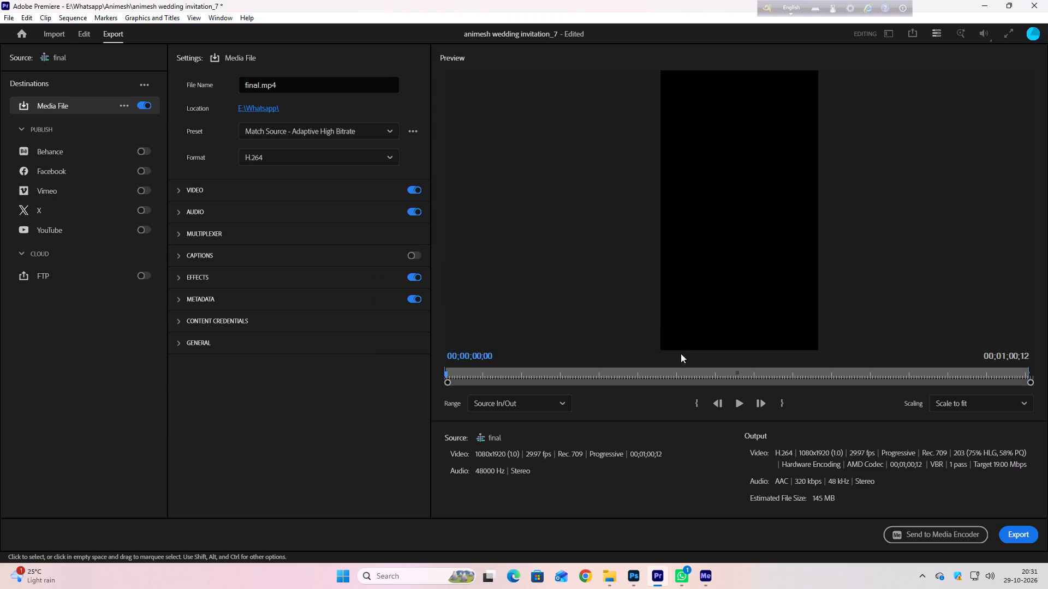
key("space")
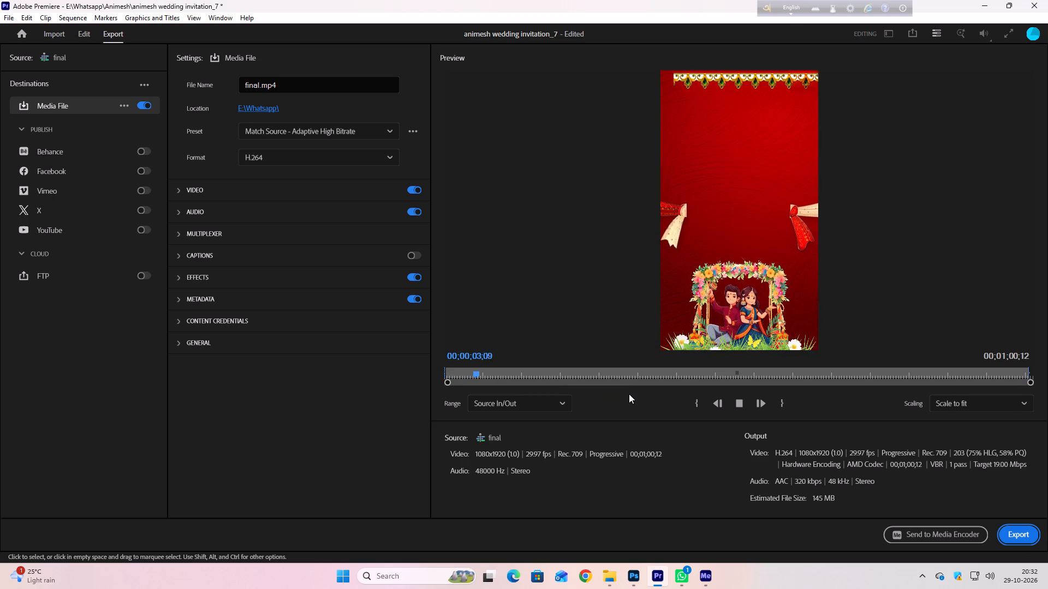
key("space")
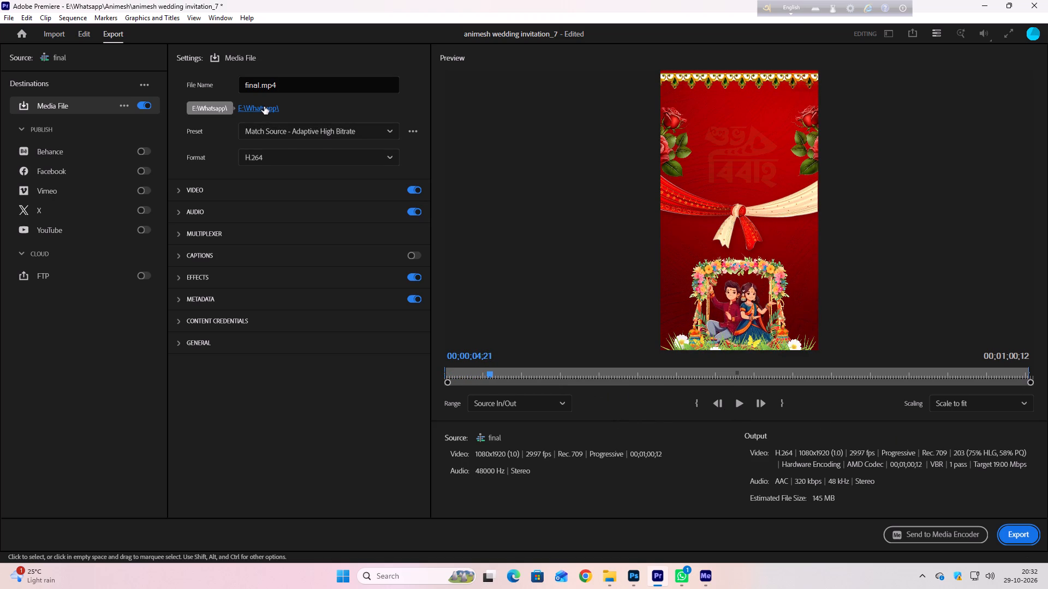
left_click_drag(283, 87, 235, 93)
key("ctrl+v")
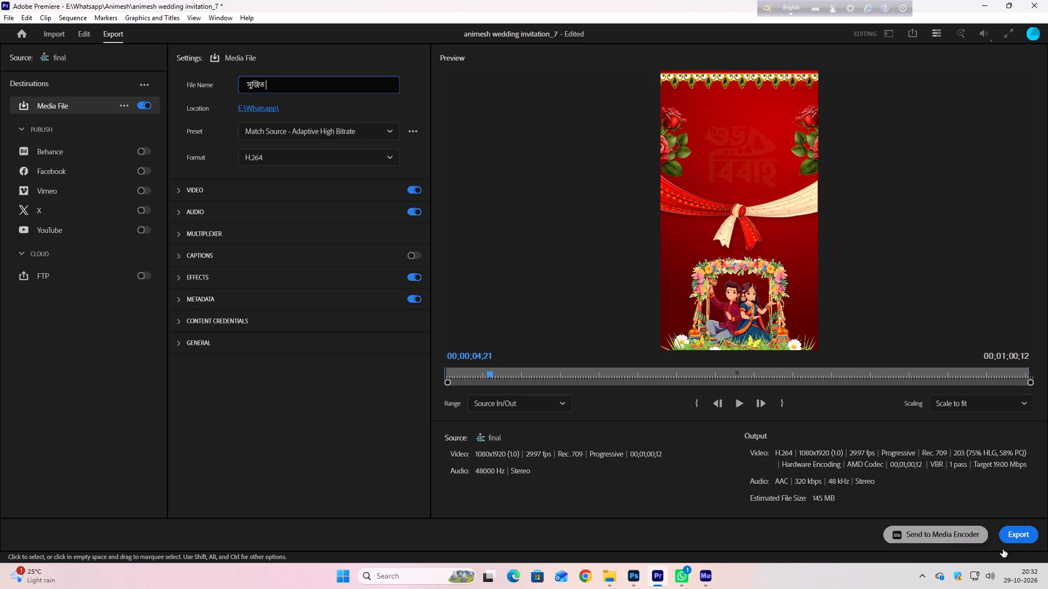
left_click(1026, 539)
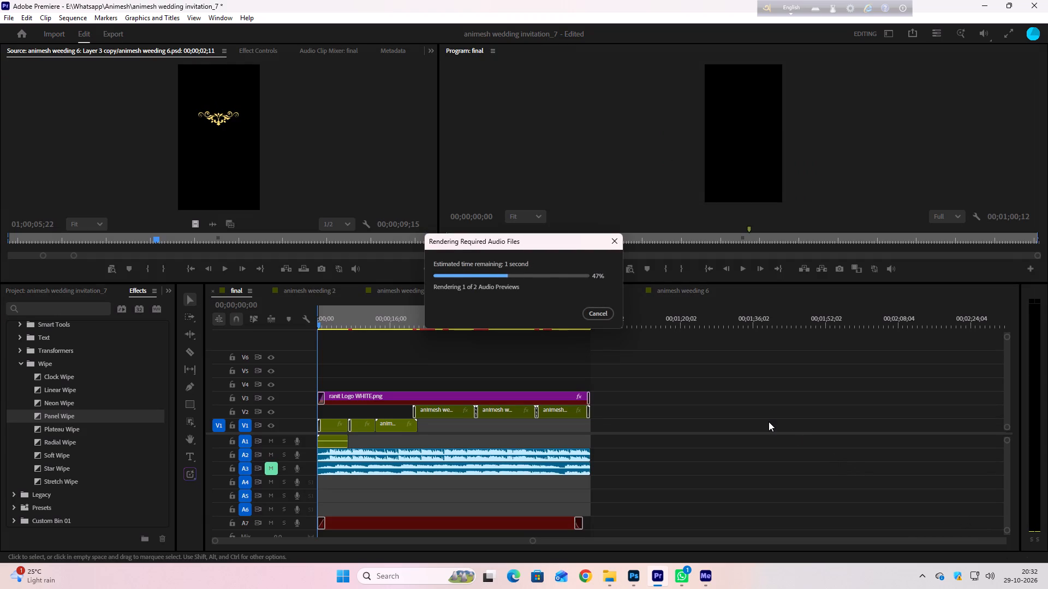
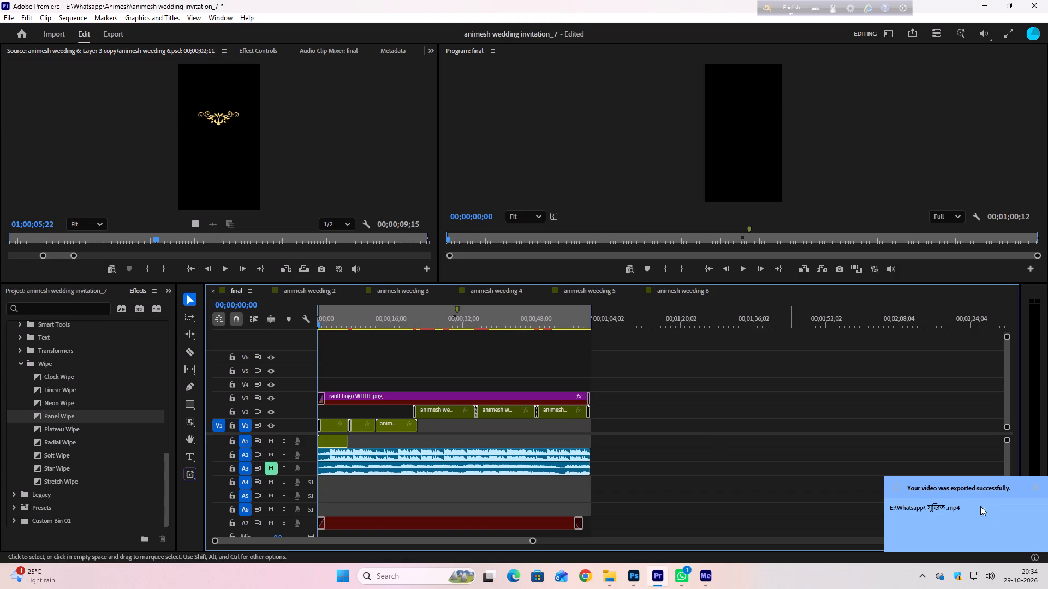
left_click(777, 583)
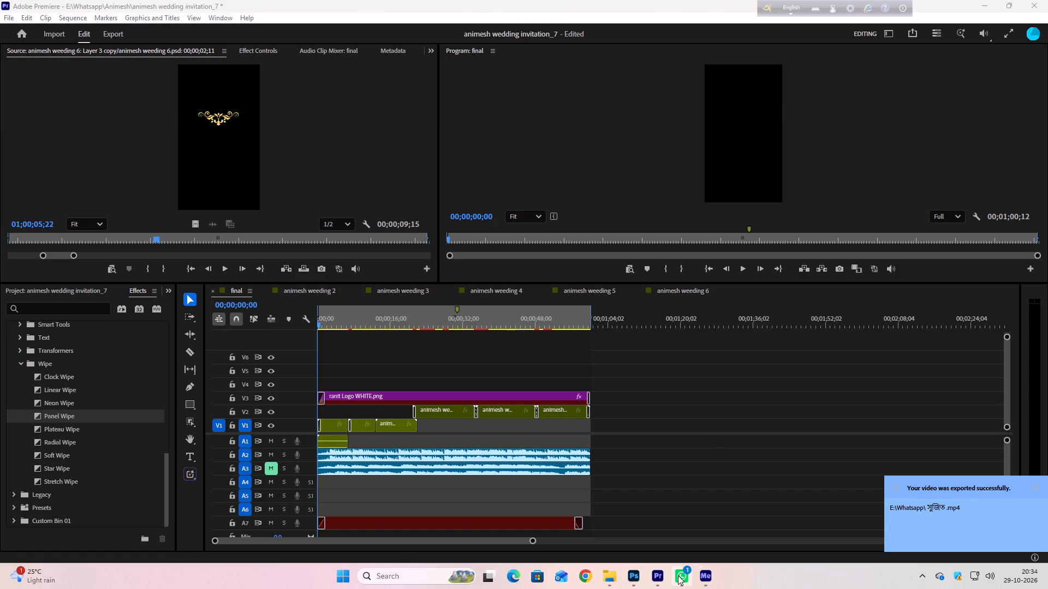